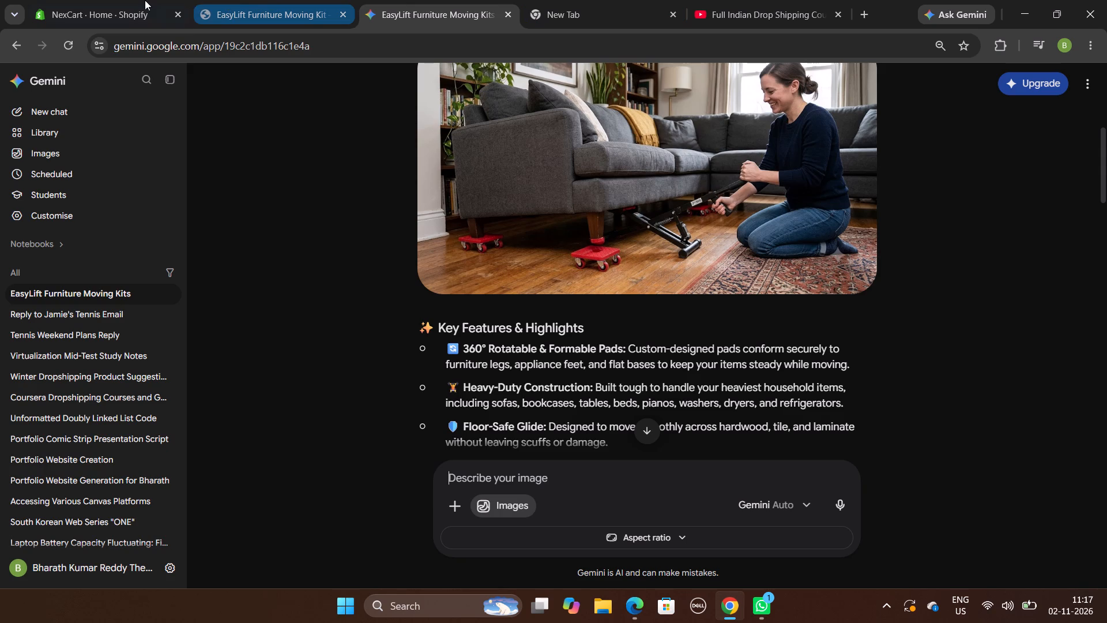
Switch to the NexCart admin, look over the Home & Living product collection, and return to the collections list.
left_click(141, 0)
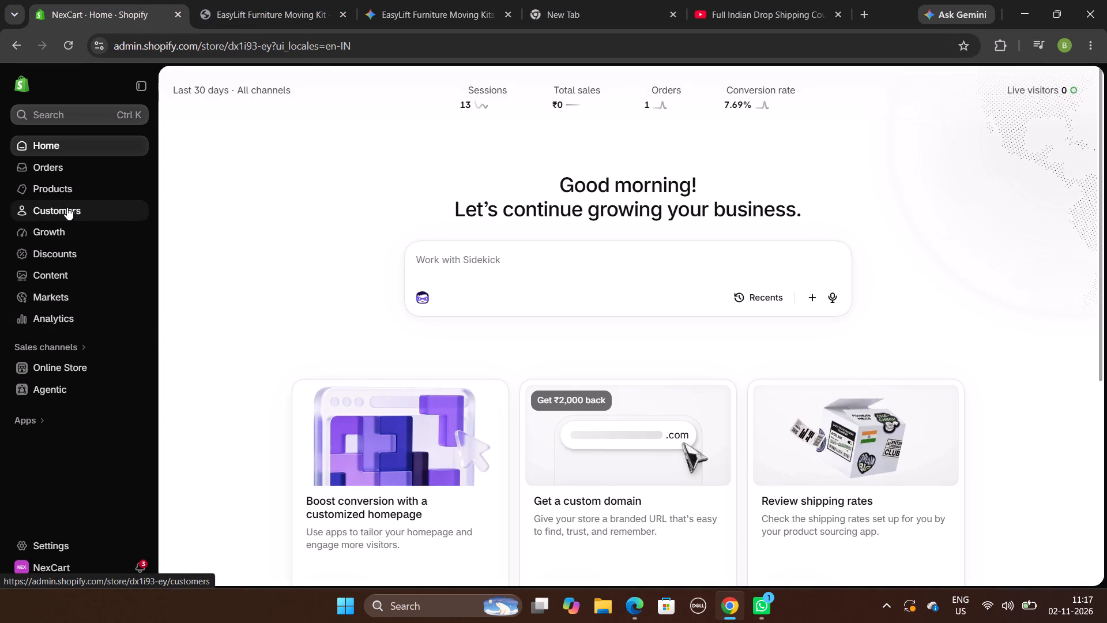
left_click(69, 193)
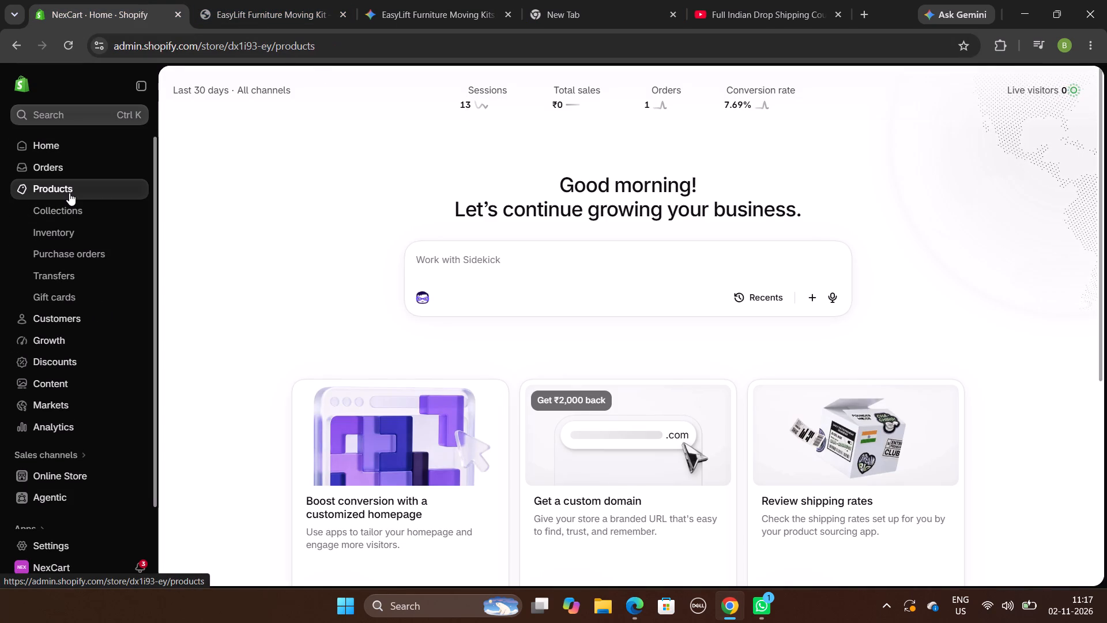
left_click(68, 205)
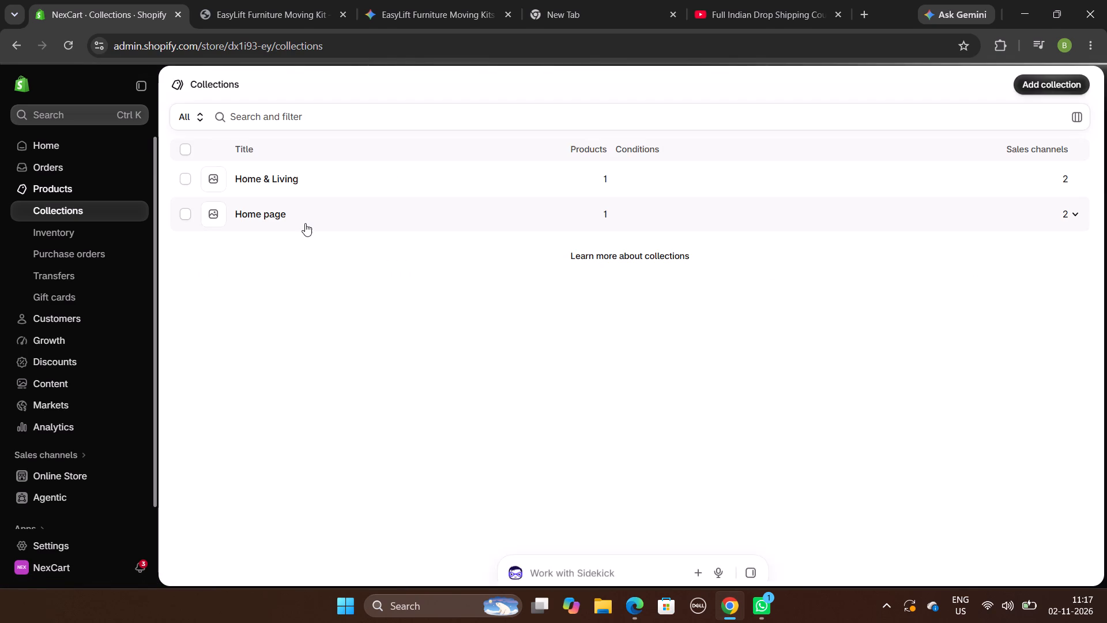
left_click(59, 207)
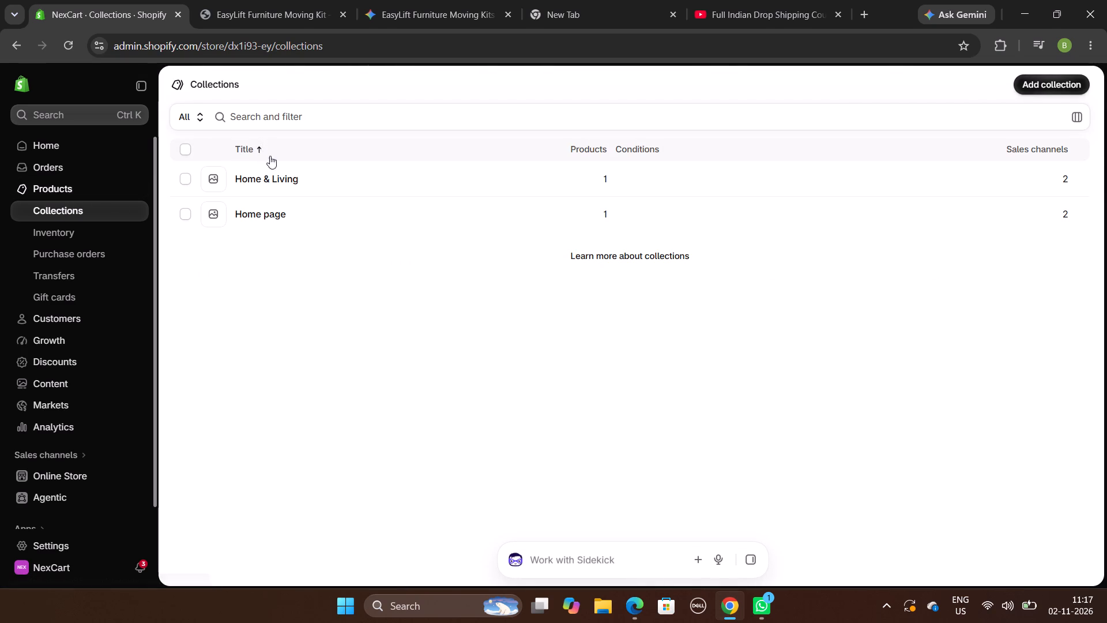
left_click(274, 171)
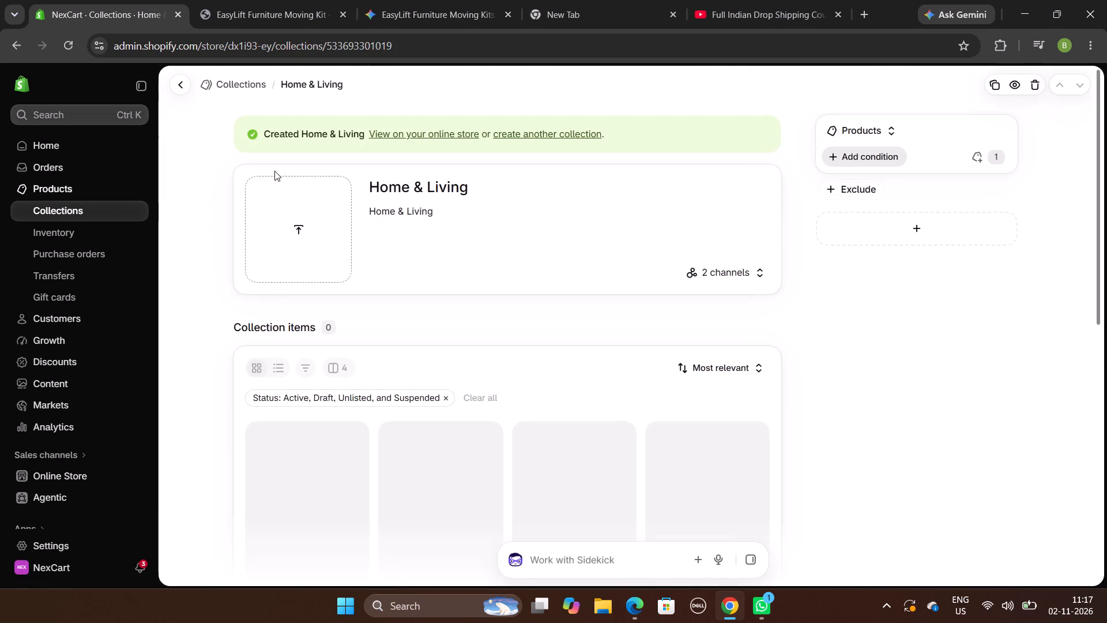
scroll(421, 267, "down", 1)
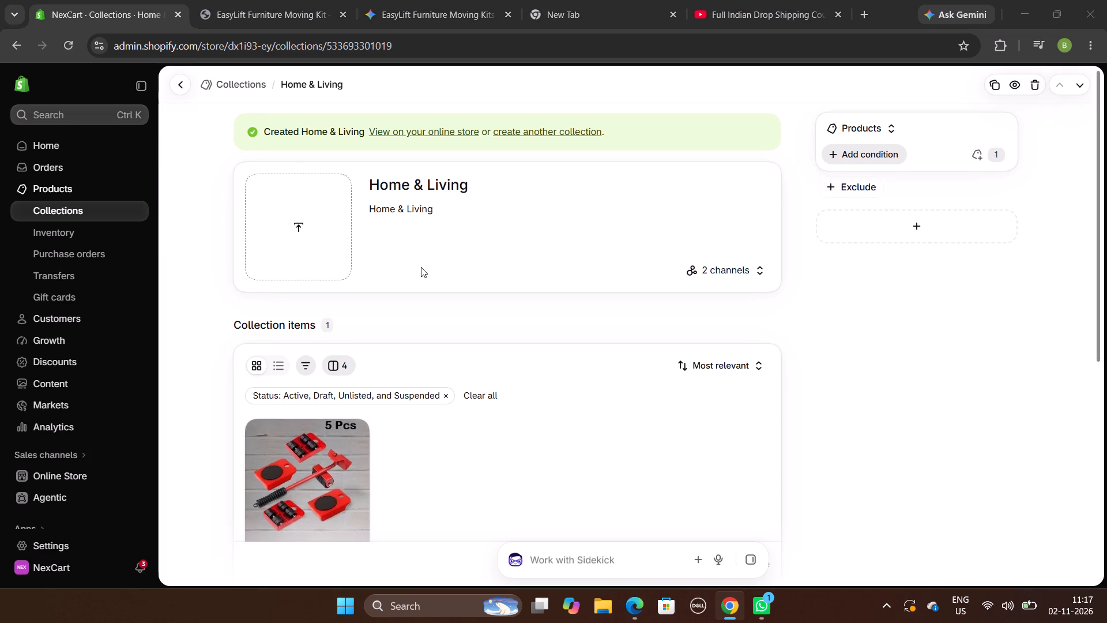
left_click(287, 252)
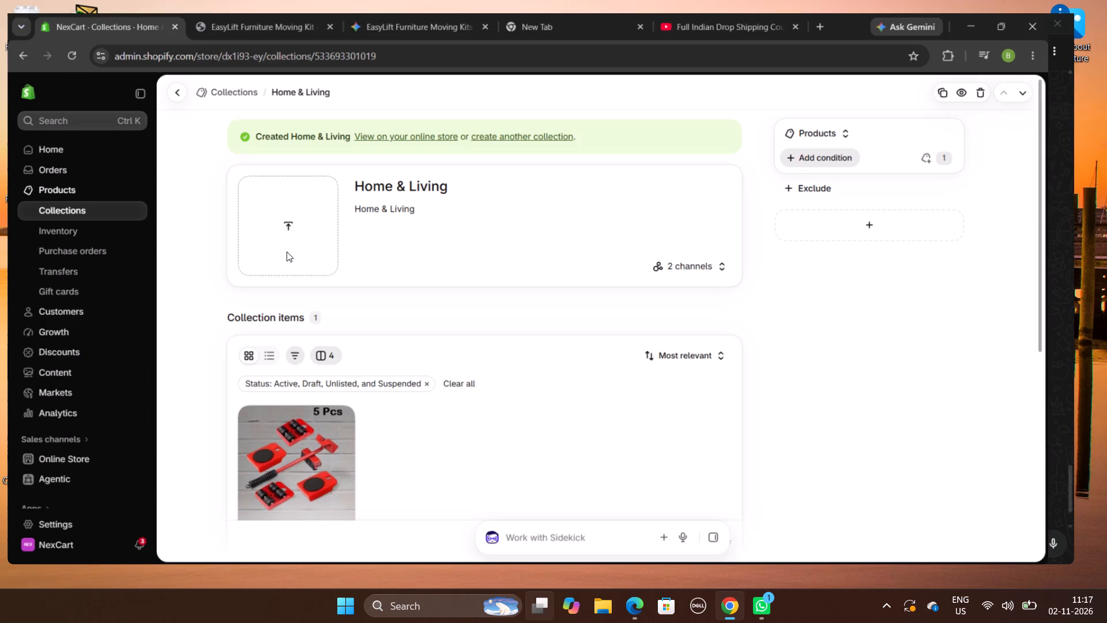
left_click(181, 81)
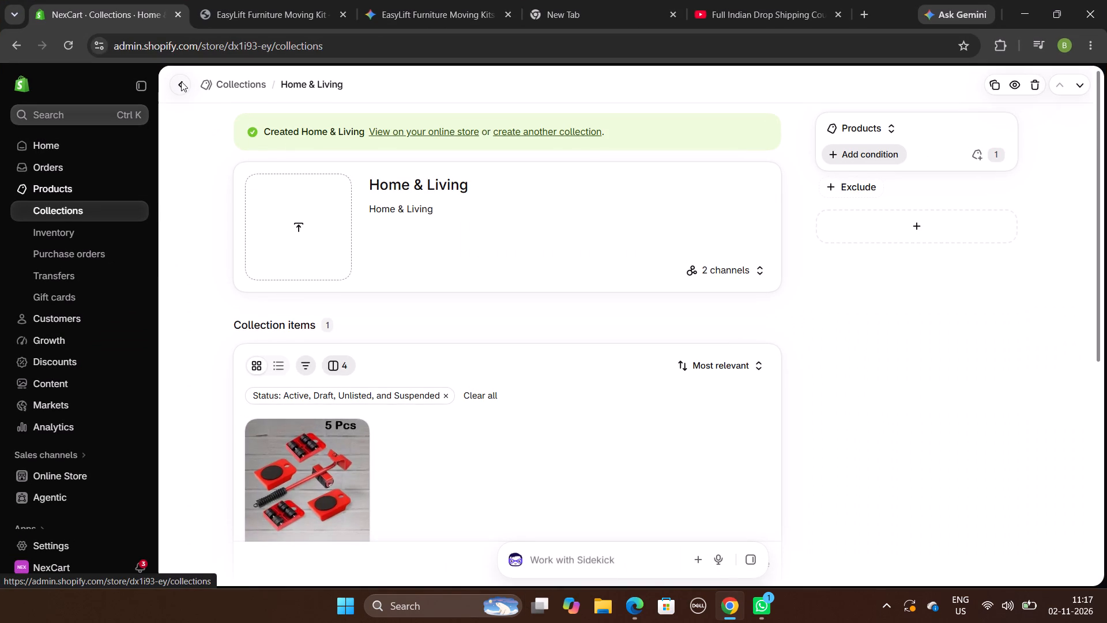
Check the store's inventory and purchase orders pages.
left_click(82, 231)
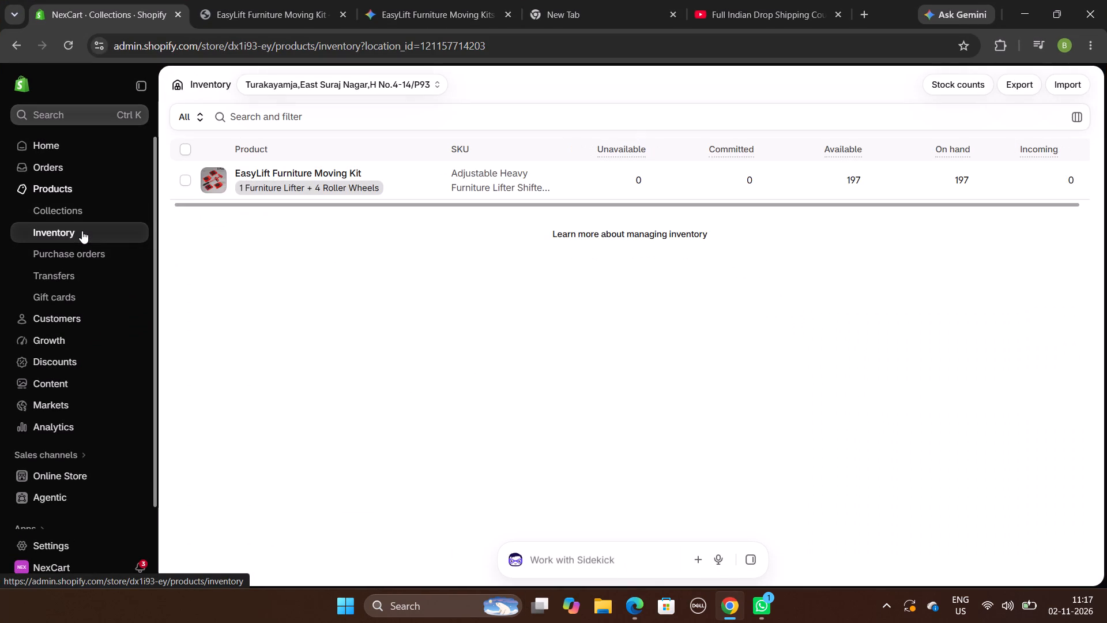
left_click(80, 267)
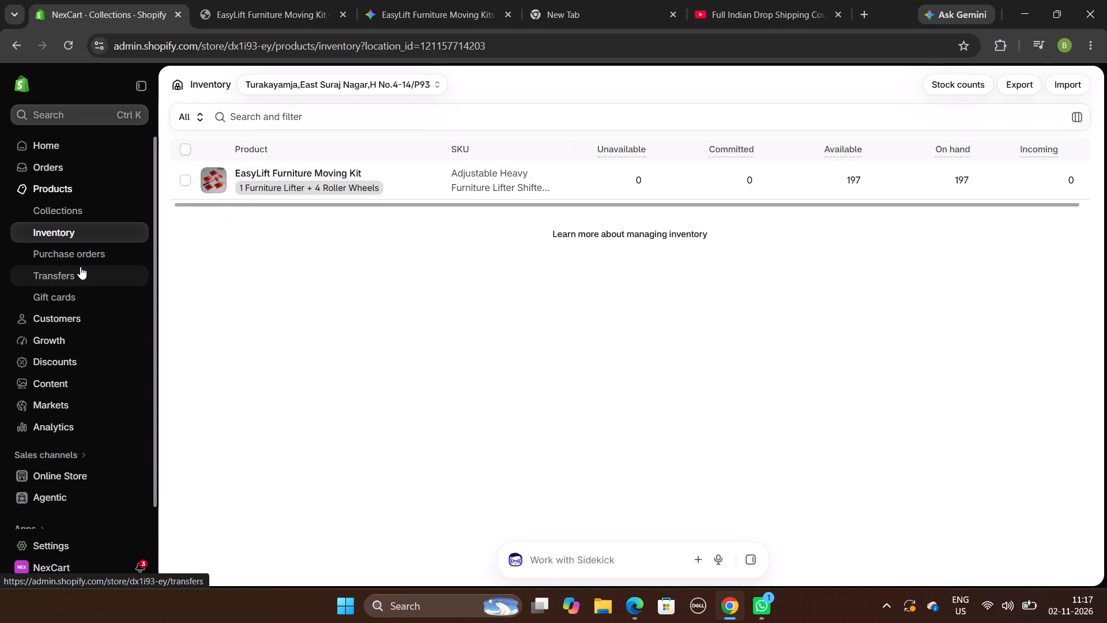
left_click(76, 248)
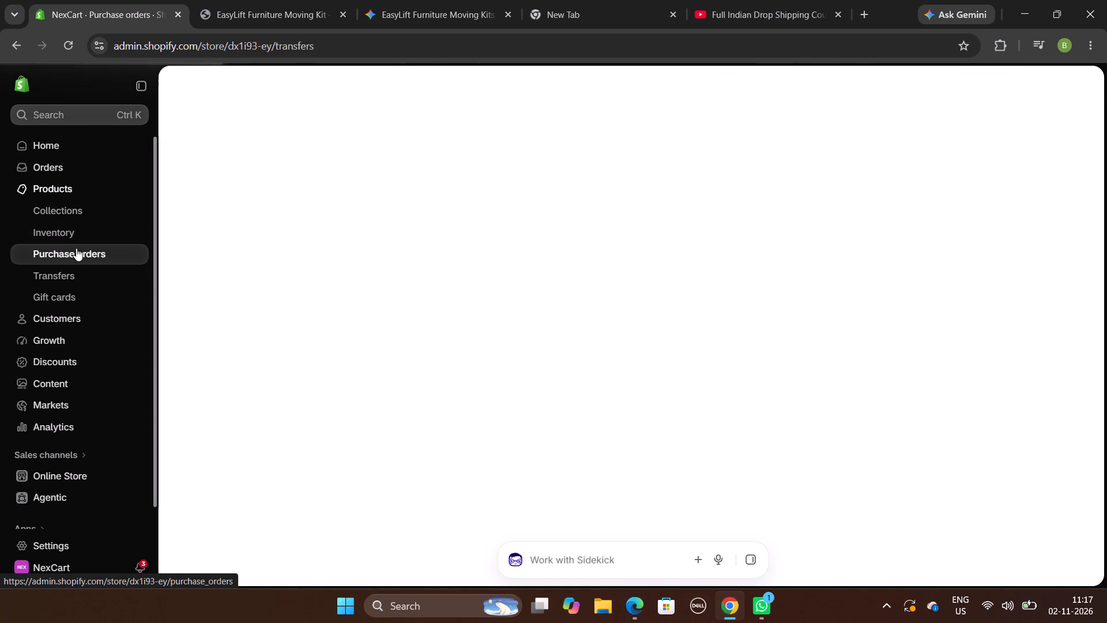
Open the Home page collection and examine its items, theme template and search engine listing.
left_click(77, 202)
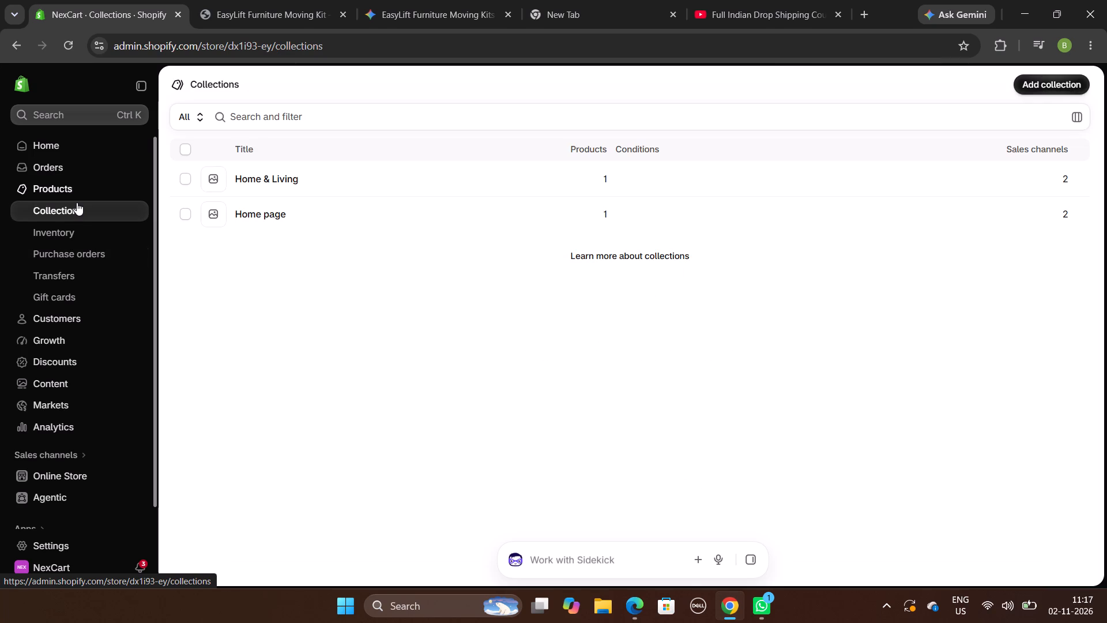
left_click(255, 206)
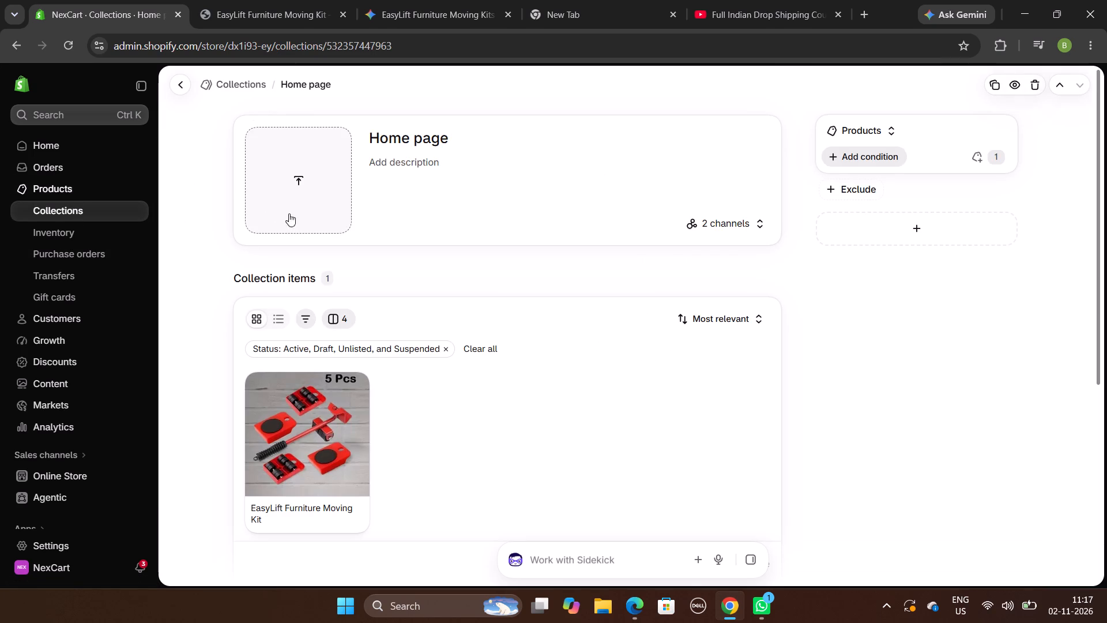
scroll(410, 412, "down", 2)
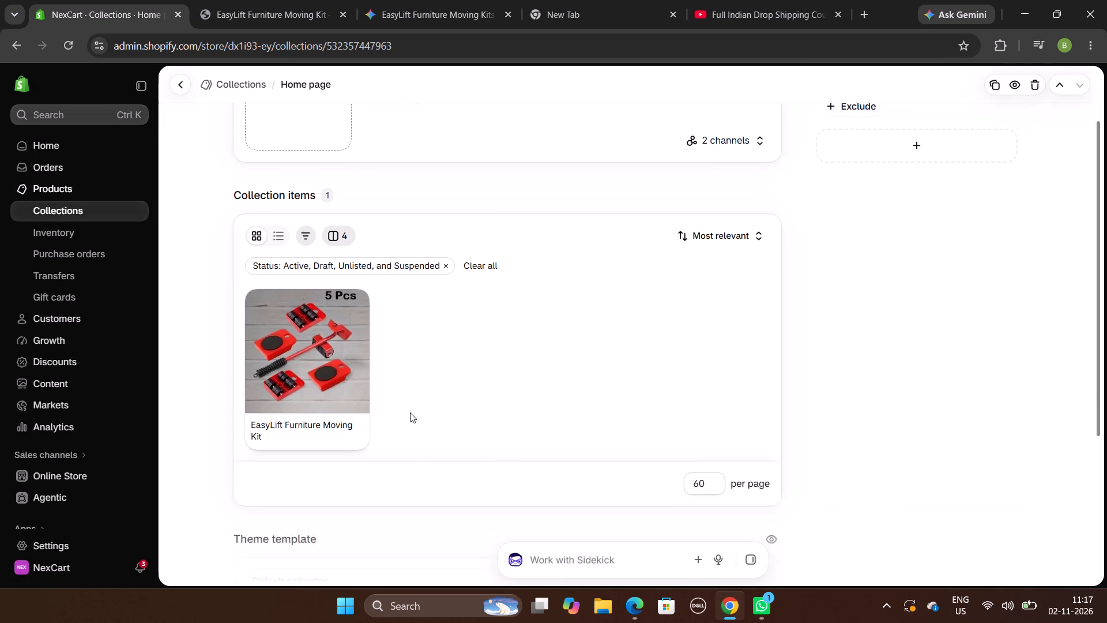
scroll(410, 412, "down", 2)
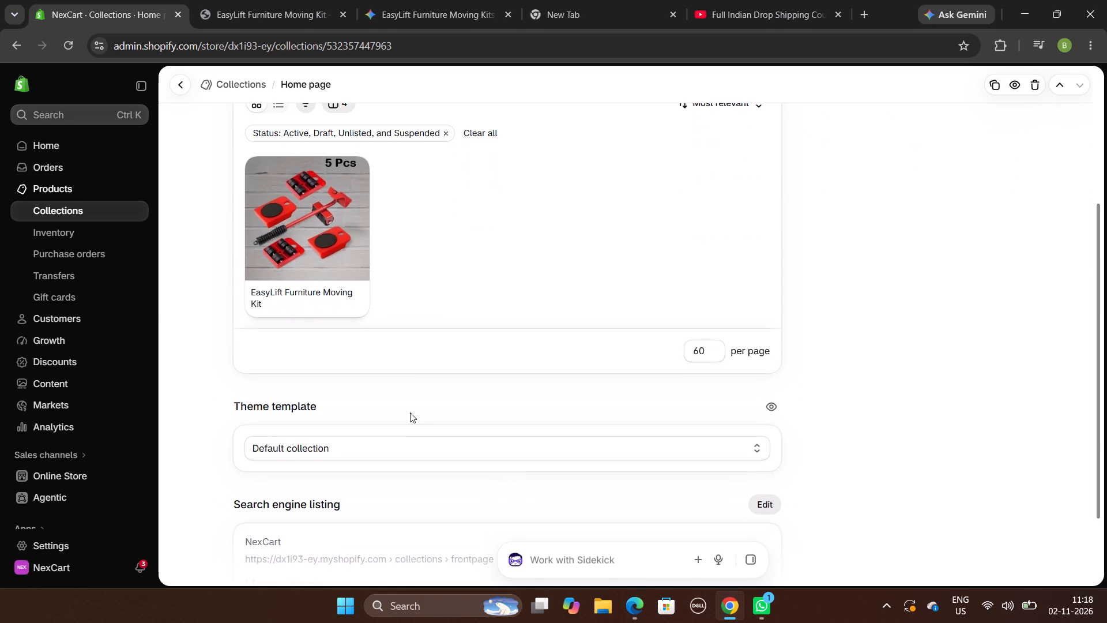
scroll(410, 412, "down", 5)
scroll(410, 412, "up", 2)
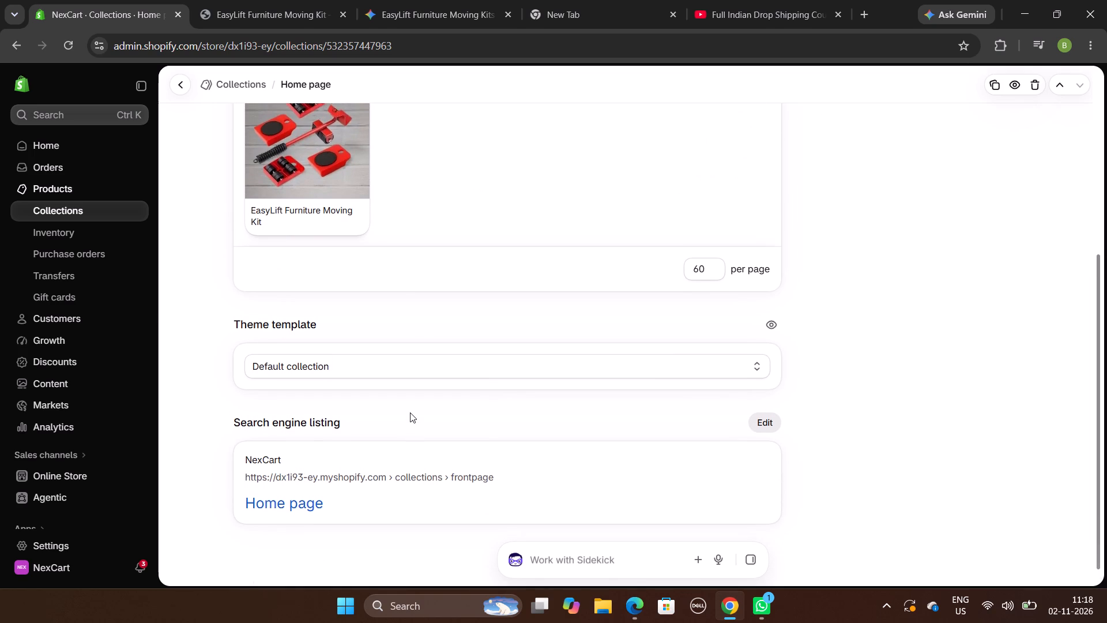
scroll(410, 412, "up", 1)
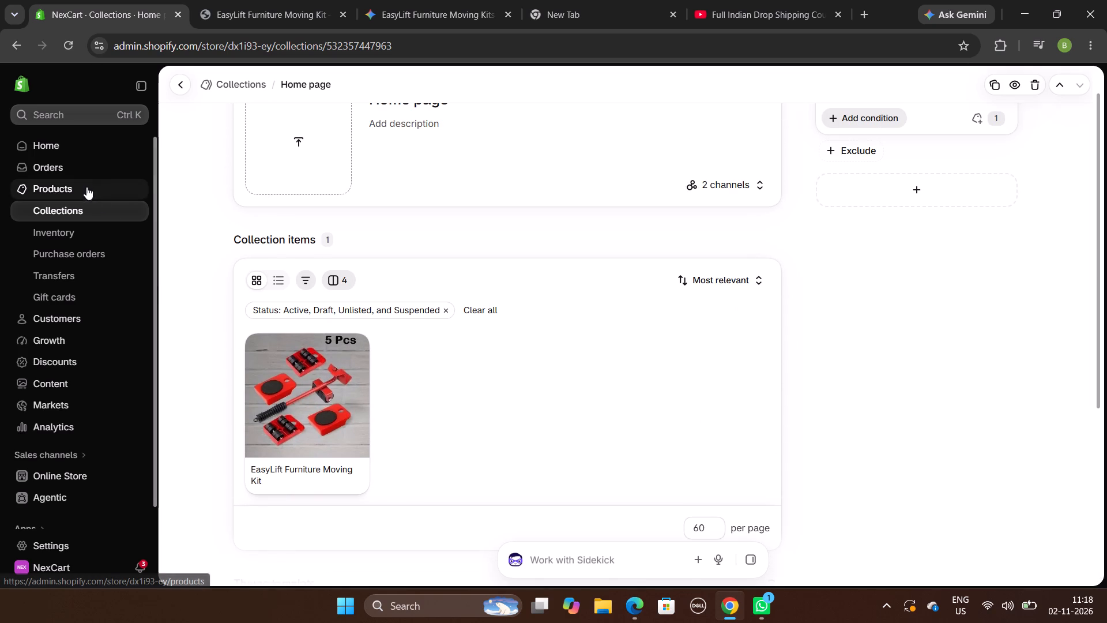
Look at the Home & Living collection again and return to the list of collections.
left_click(95, 204)
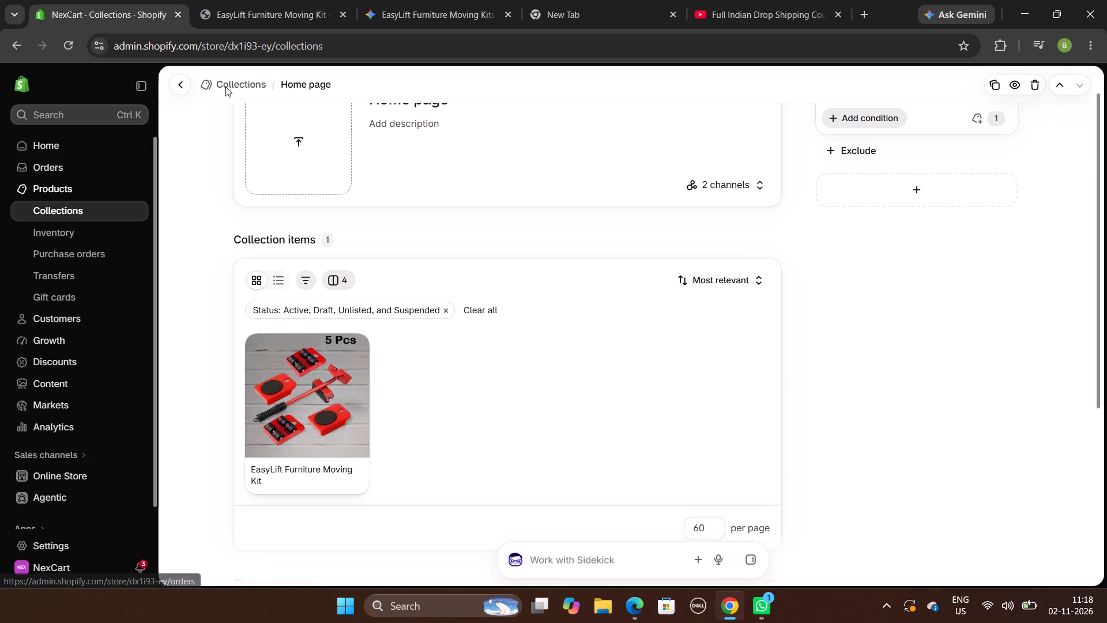
left_click(225, 87)
left_click(244, 181)
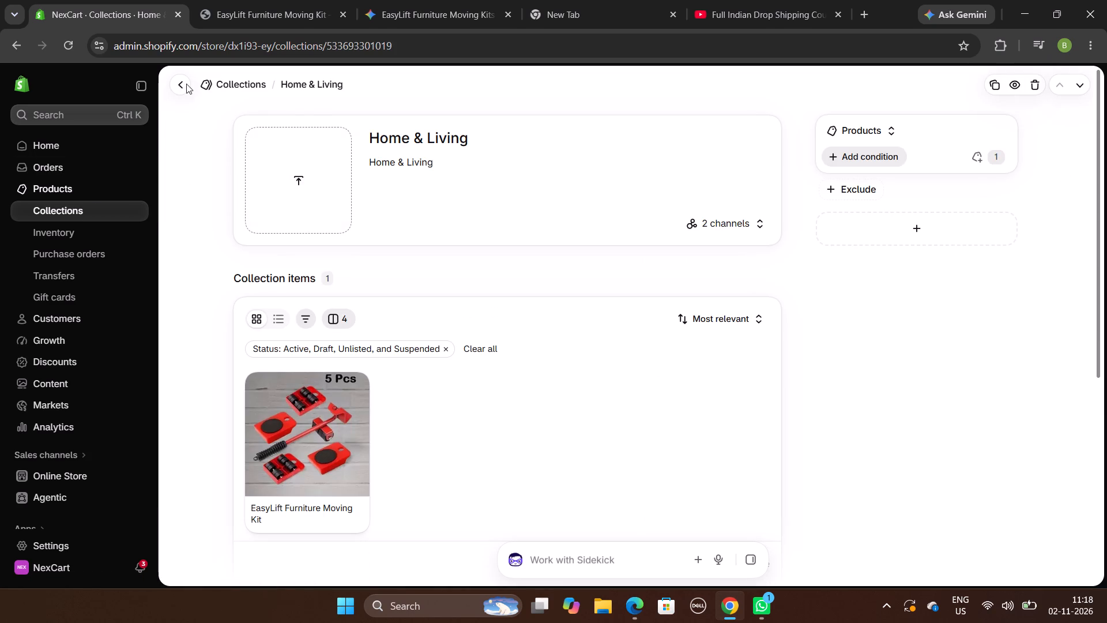
left_click(167, 84)
left_click(172, 85)
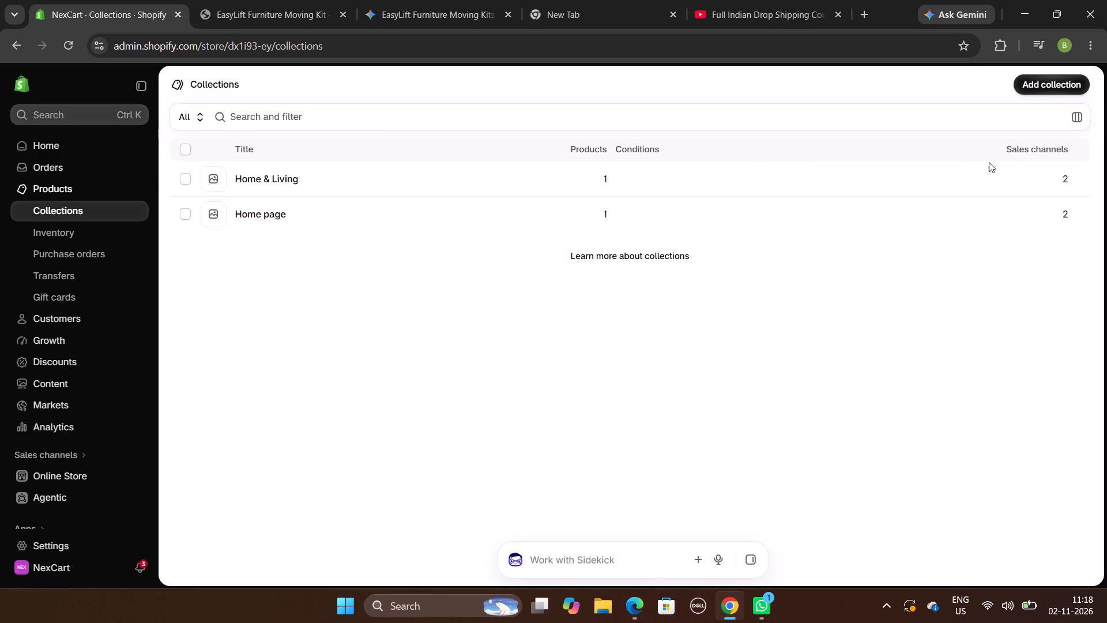
Open the Online Store channel from the Home & Living collection's sales channels.
left_click(1078, 177)
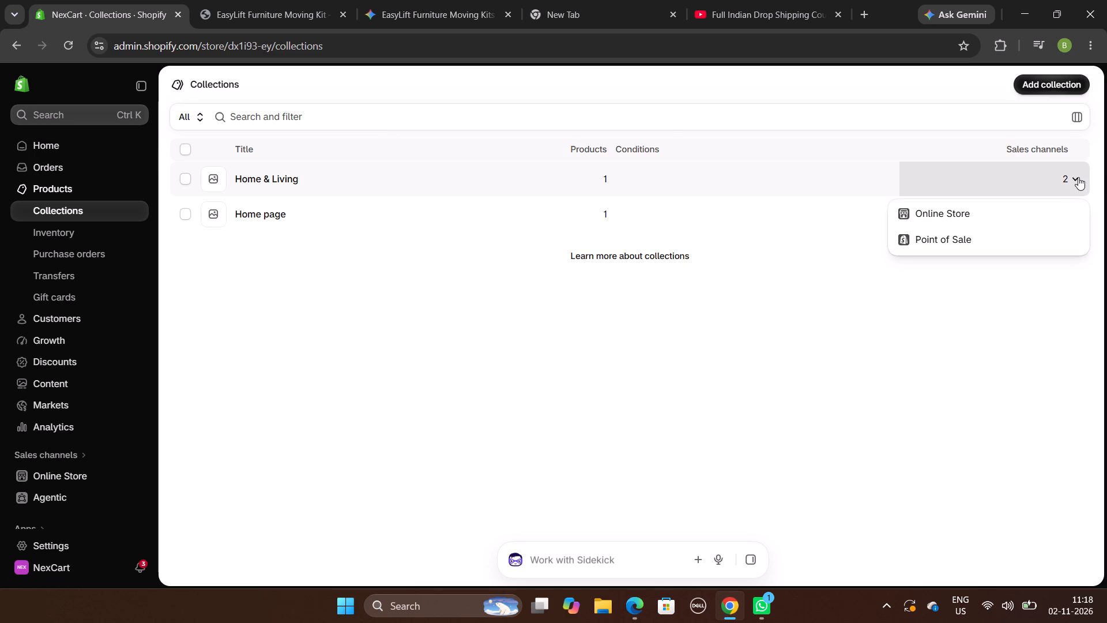
left_click(952, 216)
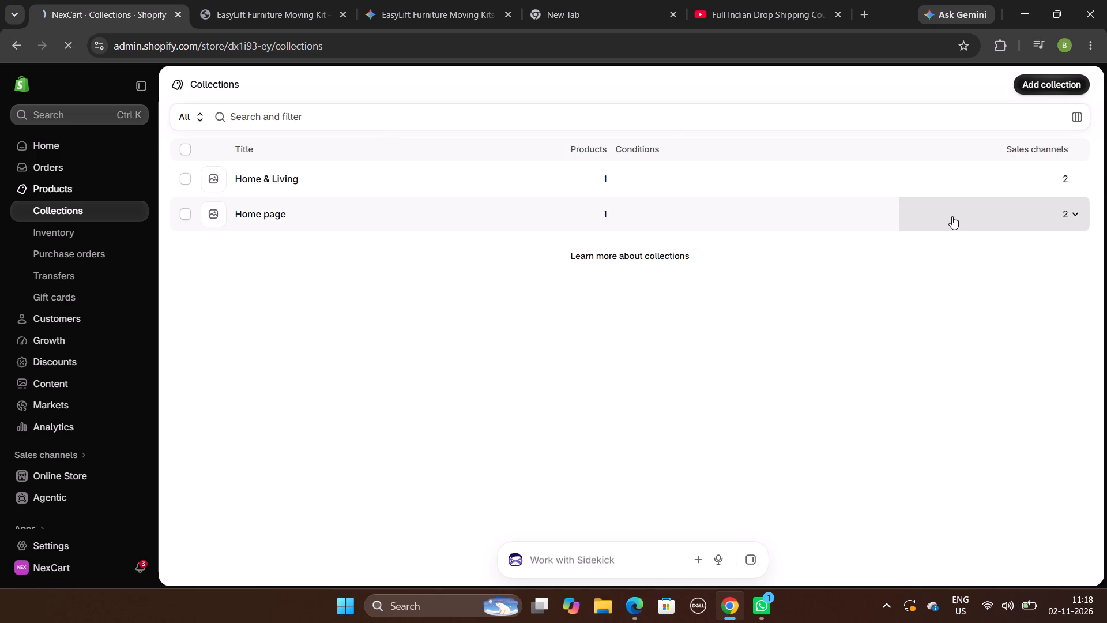
left_click(977, 219)
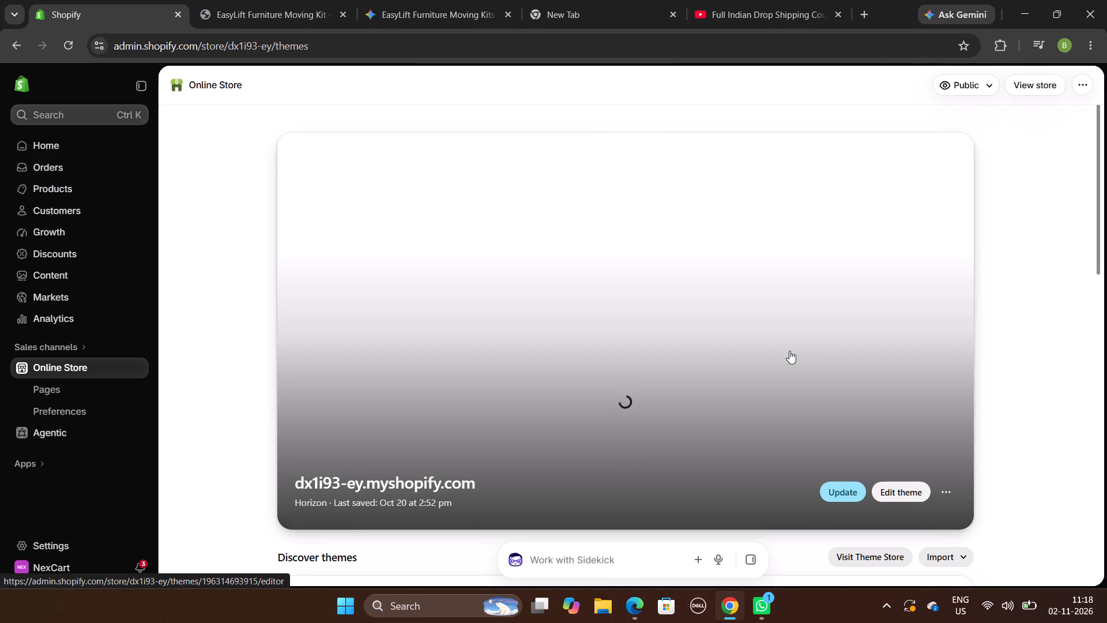
Browse the suggested themes for the online store and open the Tinker theme's page in the Shopify Theme Store.
scroll(789, 351, "down", 3)
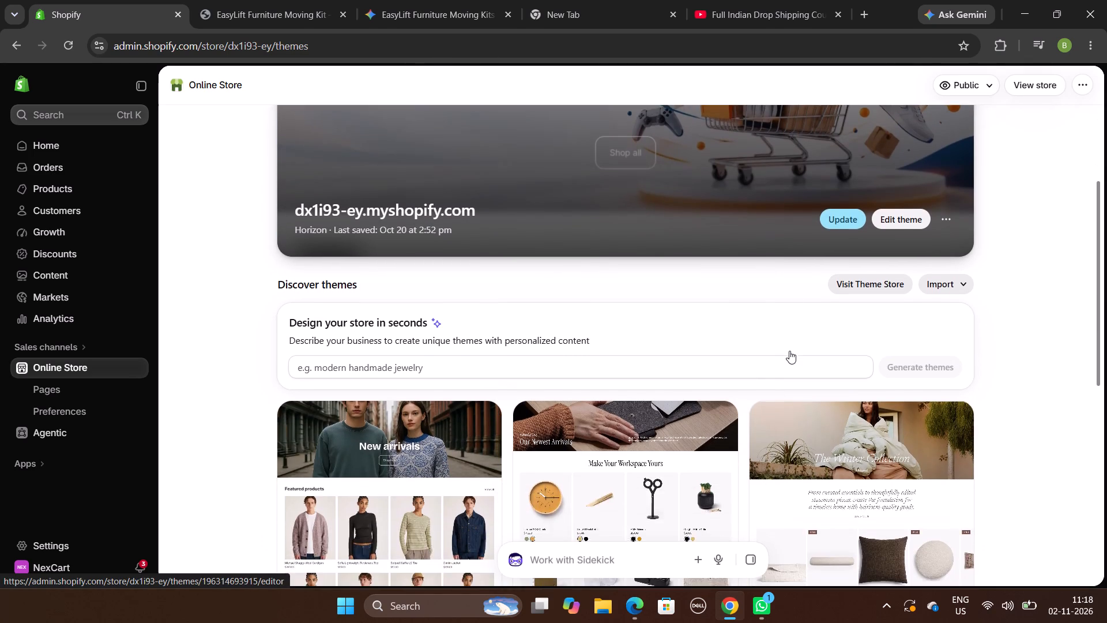
scroll(789, 351, "down", 2)
right_click(789, 351)
left_click(567, 428)
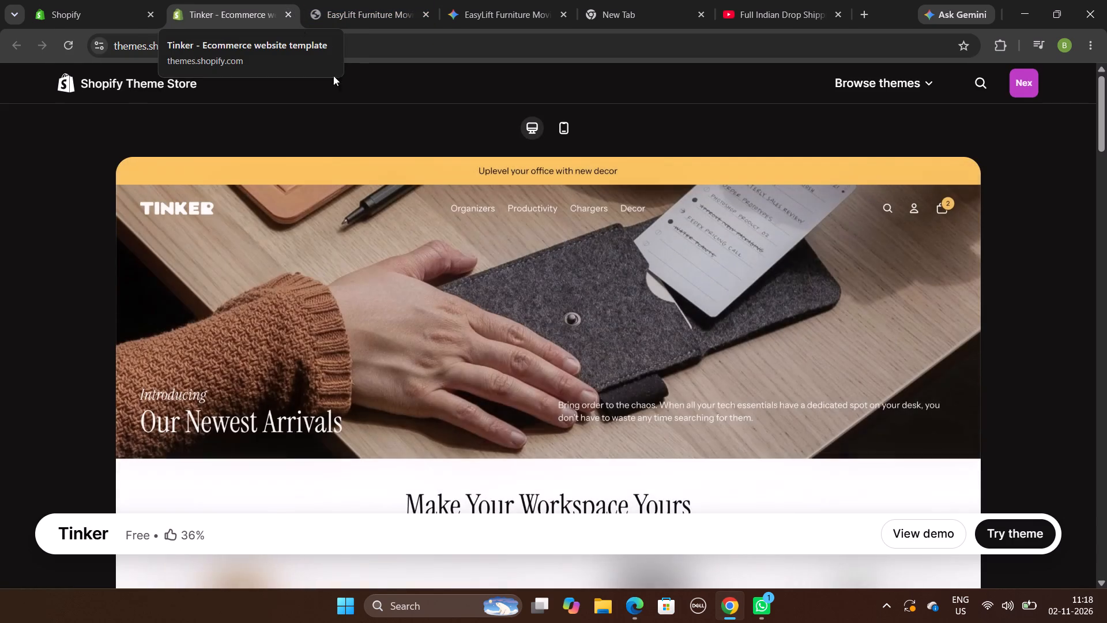
scroll(541, 309, "down", 5)
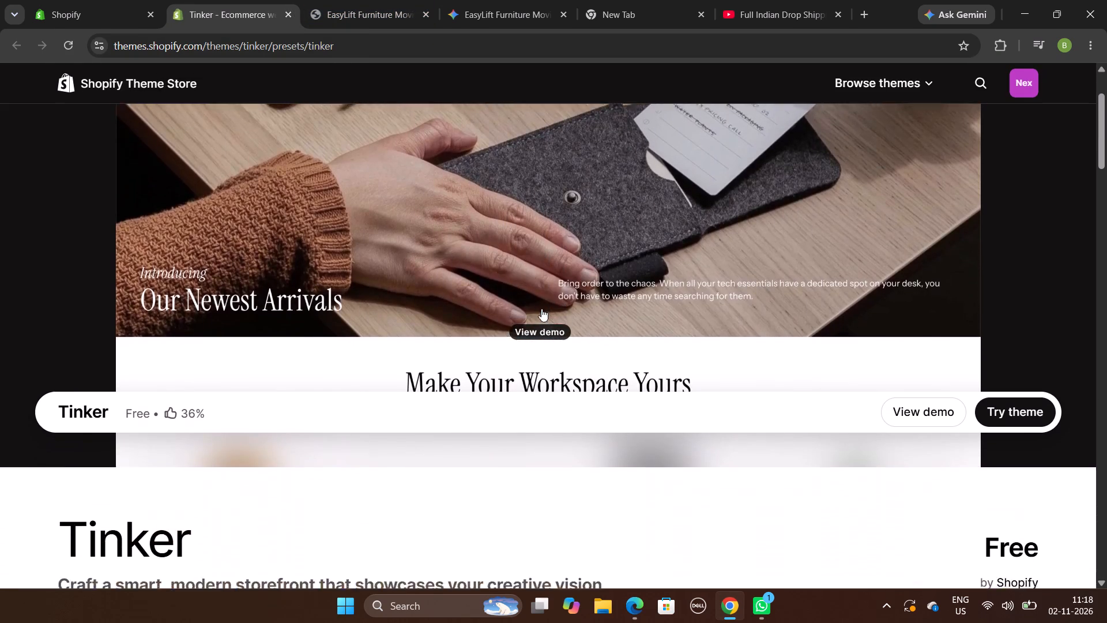
Examine the Tinker theme's feature overview, close its page and return to the online store's themes.
scroll(541, 309, "down", 7)
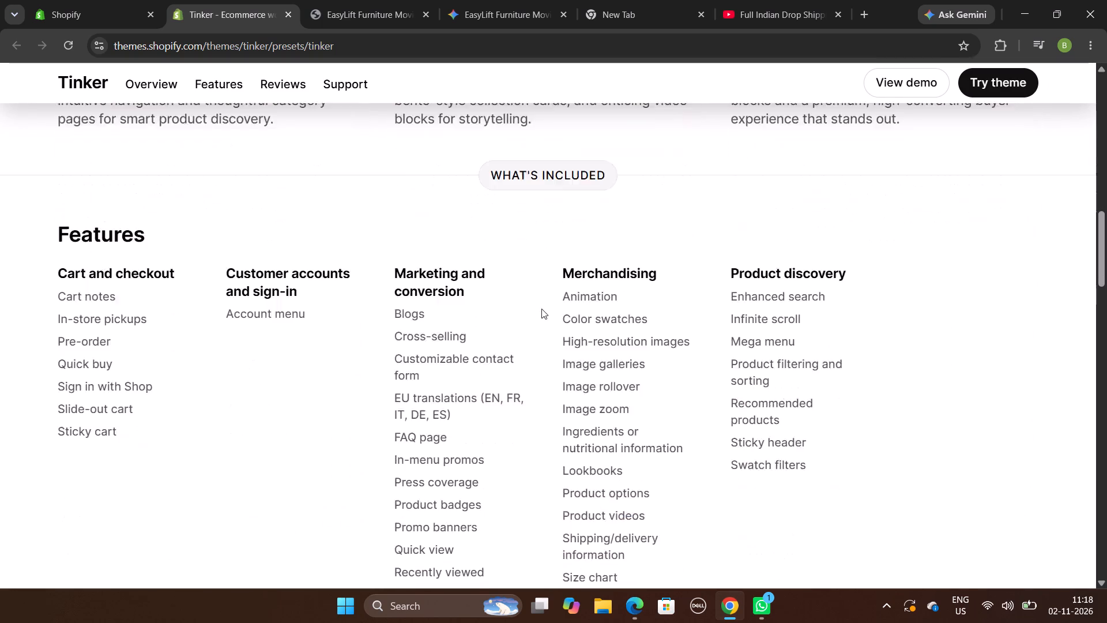
scroll(541, 309, "up", 4)
left_click(291, 9)
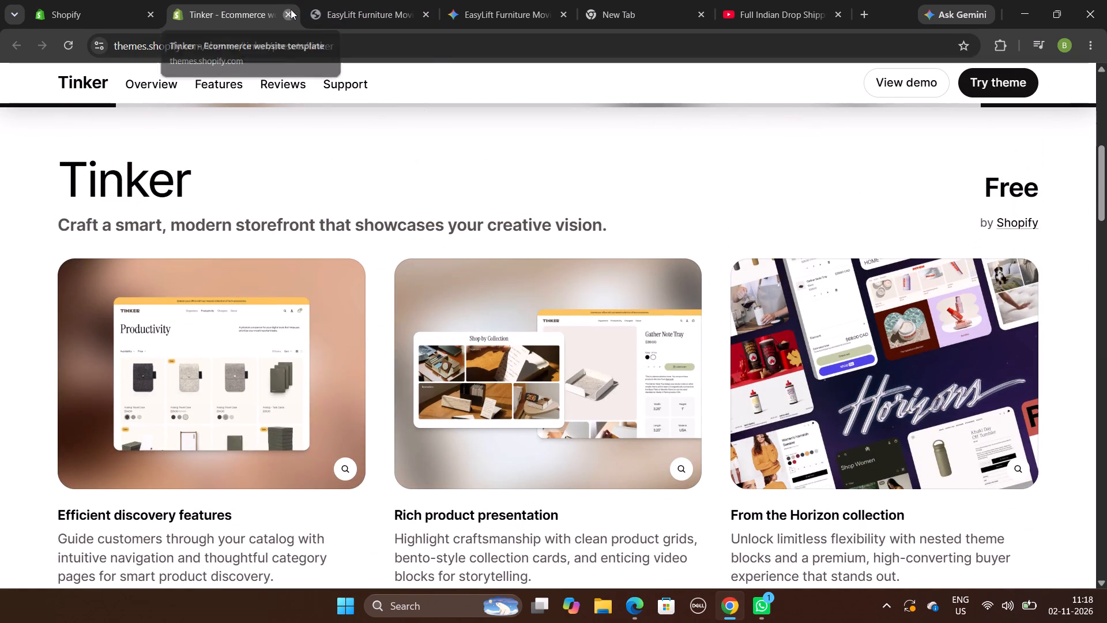
scroll(254, 119, "up", 3)
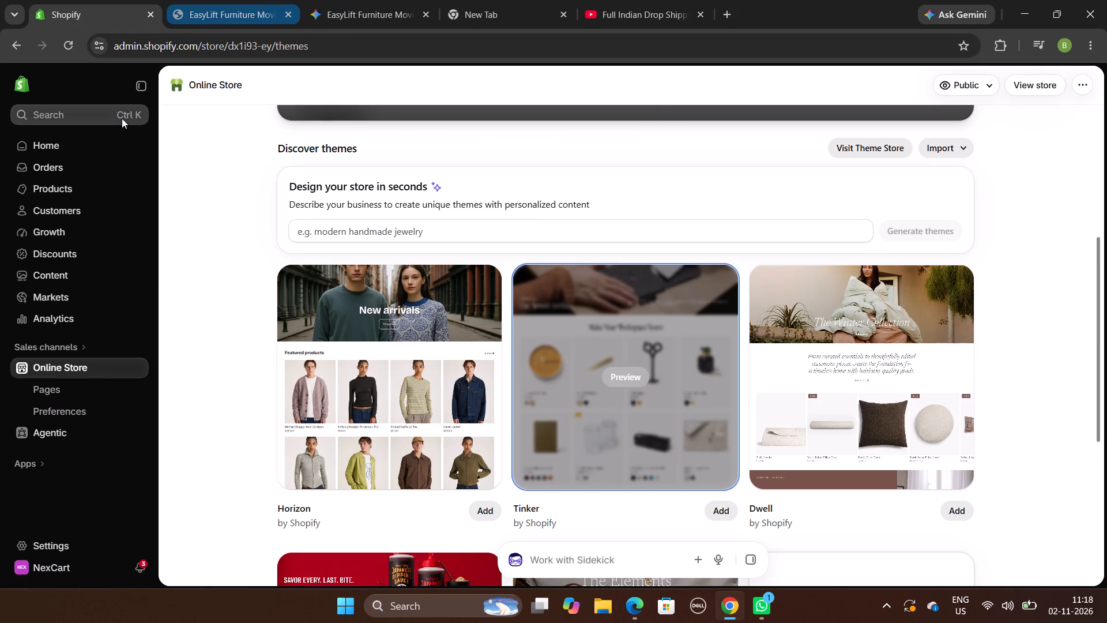
Delete the "Furniture Lifter -Furniture Lifter Mover Tool Set" product from the store's product list.
left_click(46, 187)
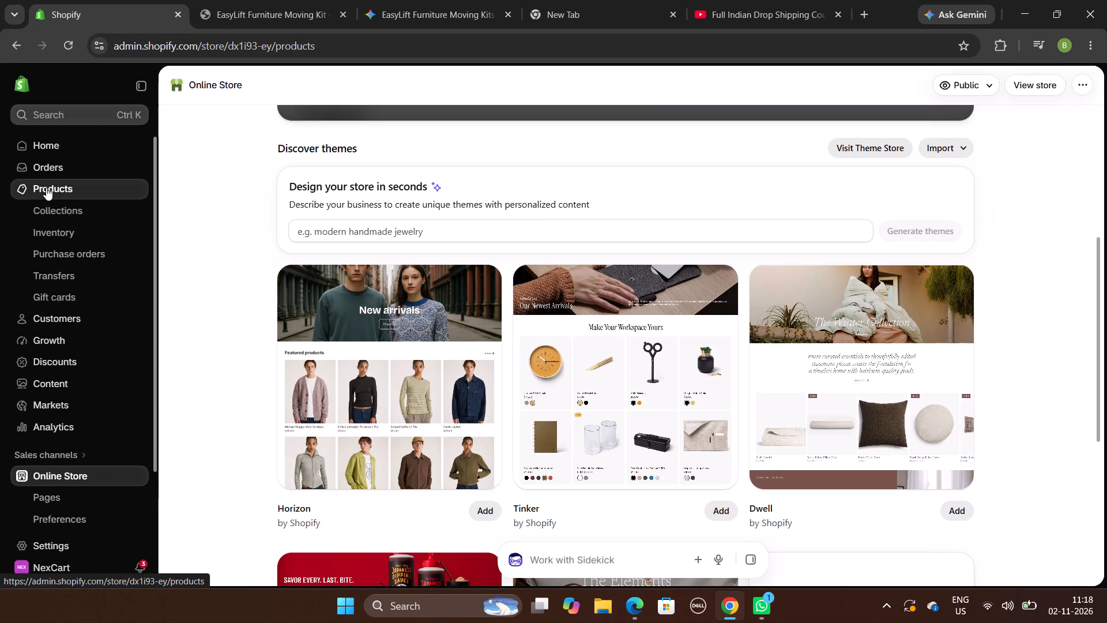
left_click(47, 189)
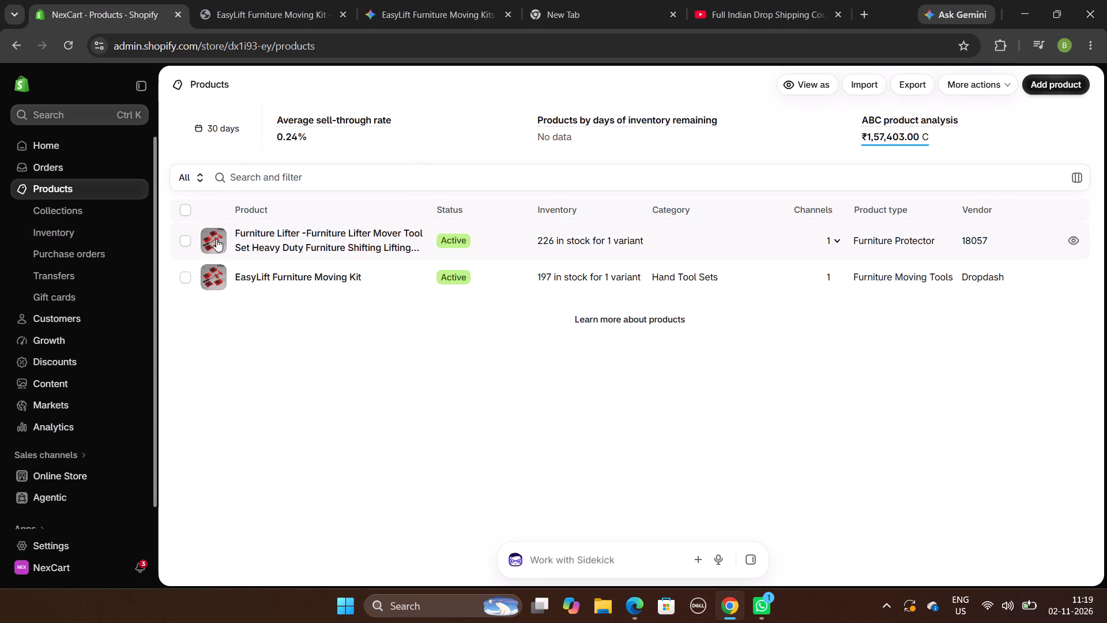
left_click(184, 239)
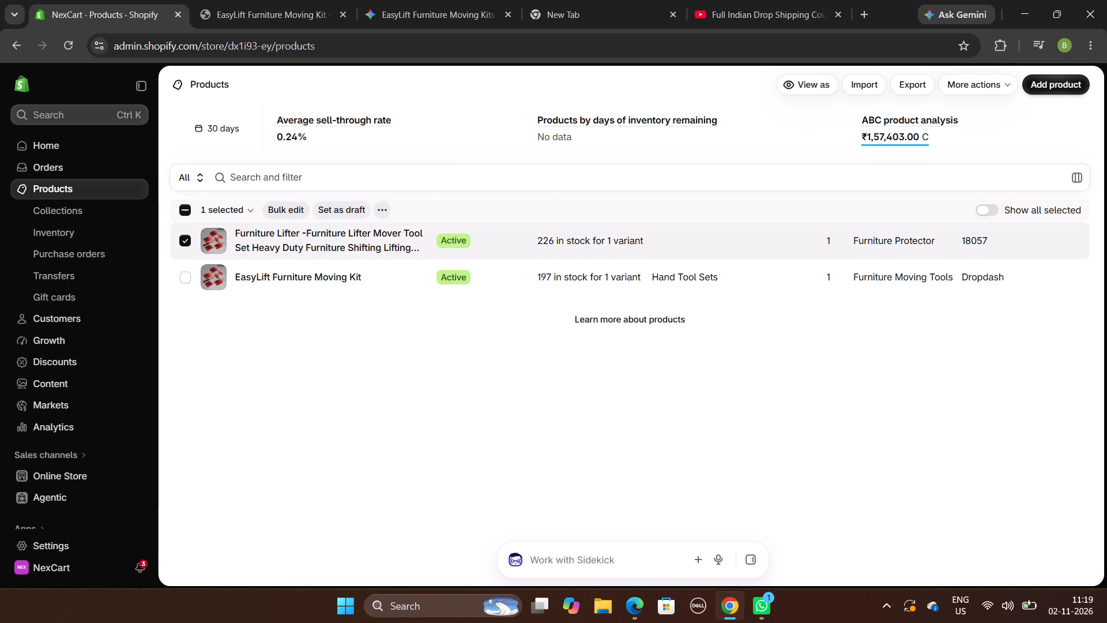
left_click(379, 206)
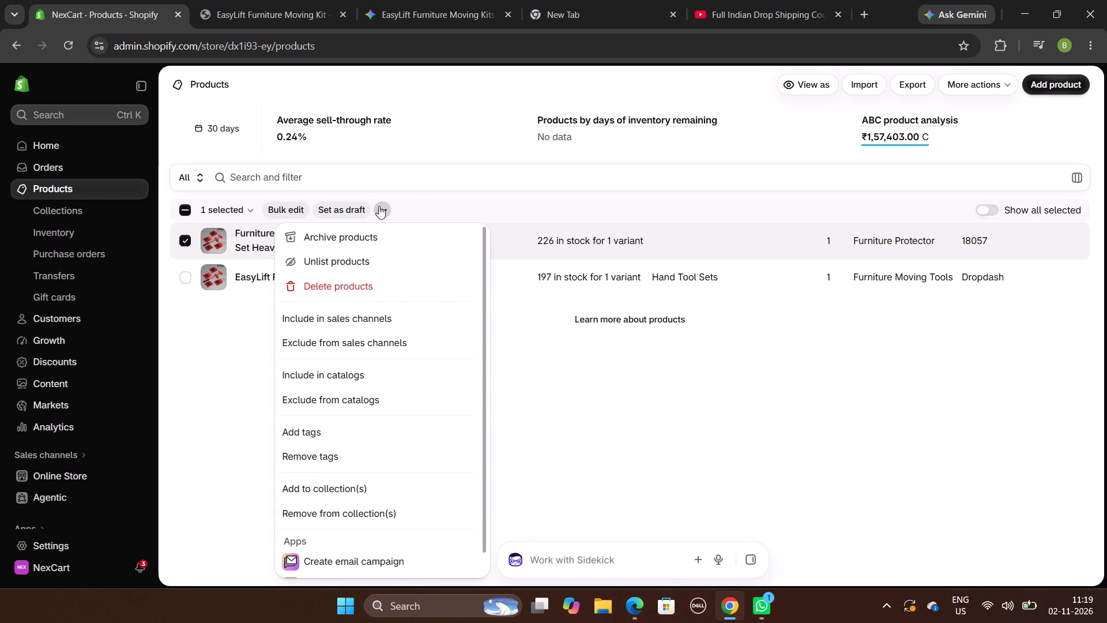
left_click(360, 289)
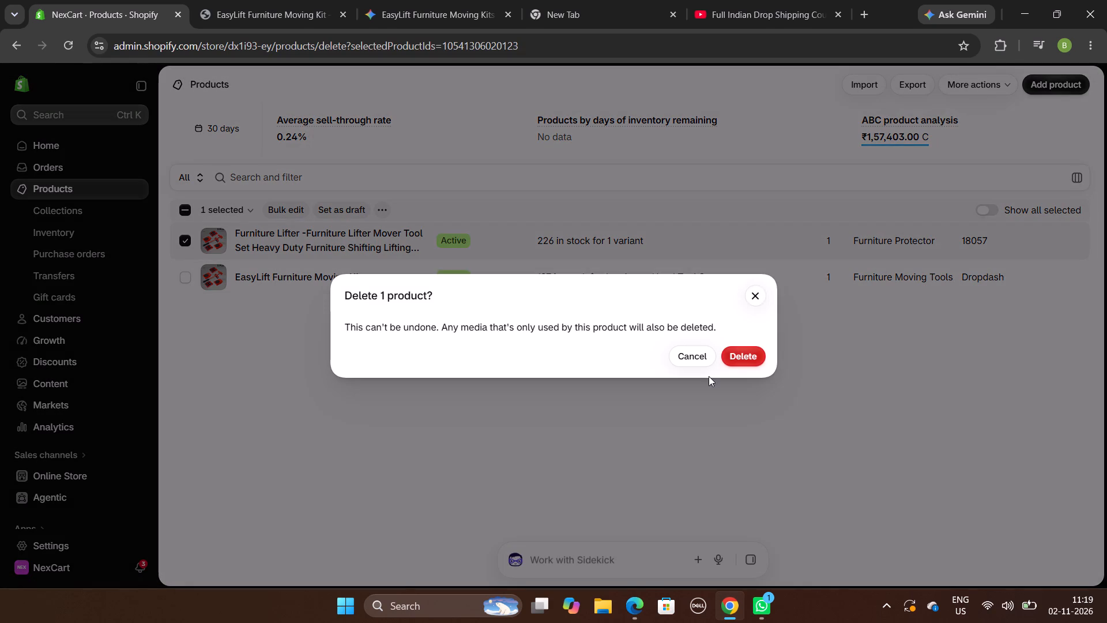
left_click(739, 354)
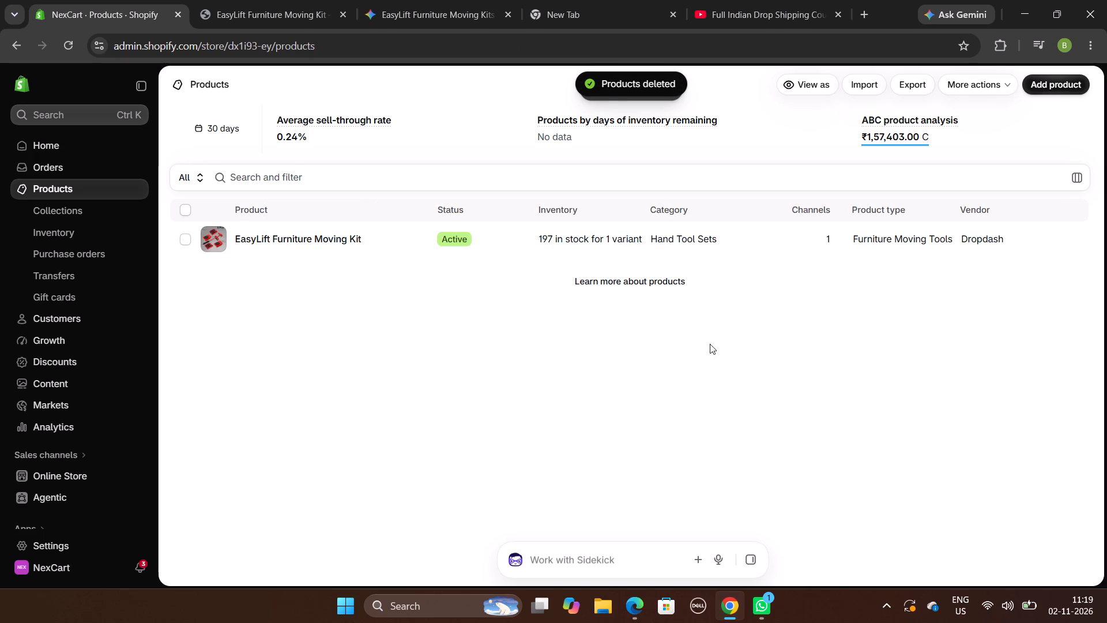
Open the EasyLift Furniture Moving Kit product and review its description, media and category.
left_click(390, 235)
left_click(189, 237)
double_click(295, 237)
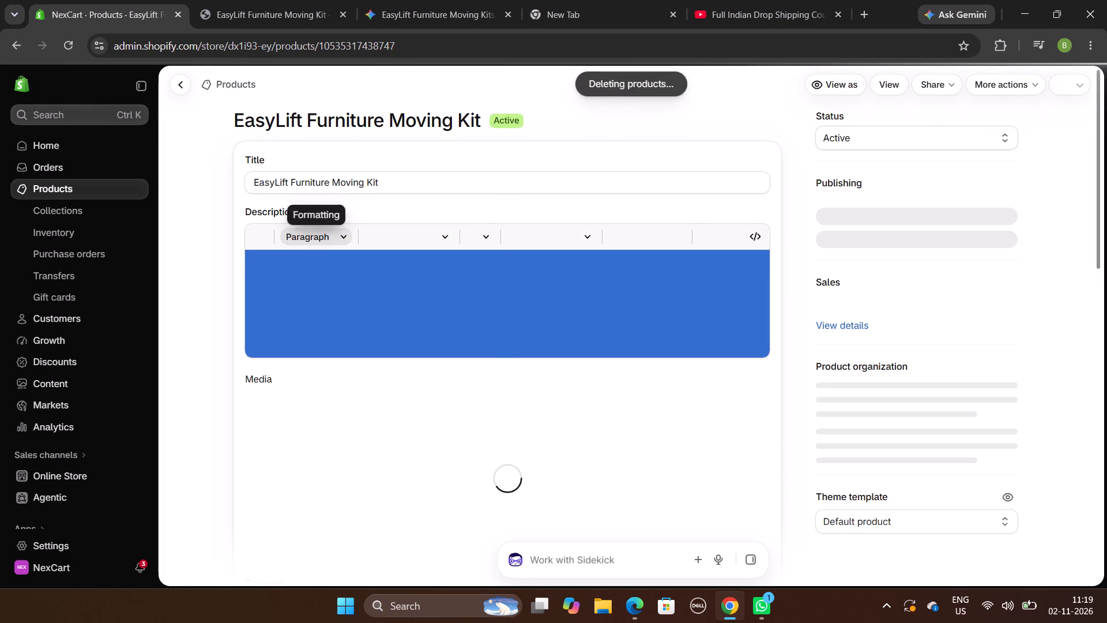
left_click(477, 320)
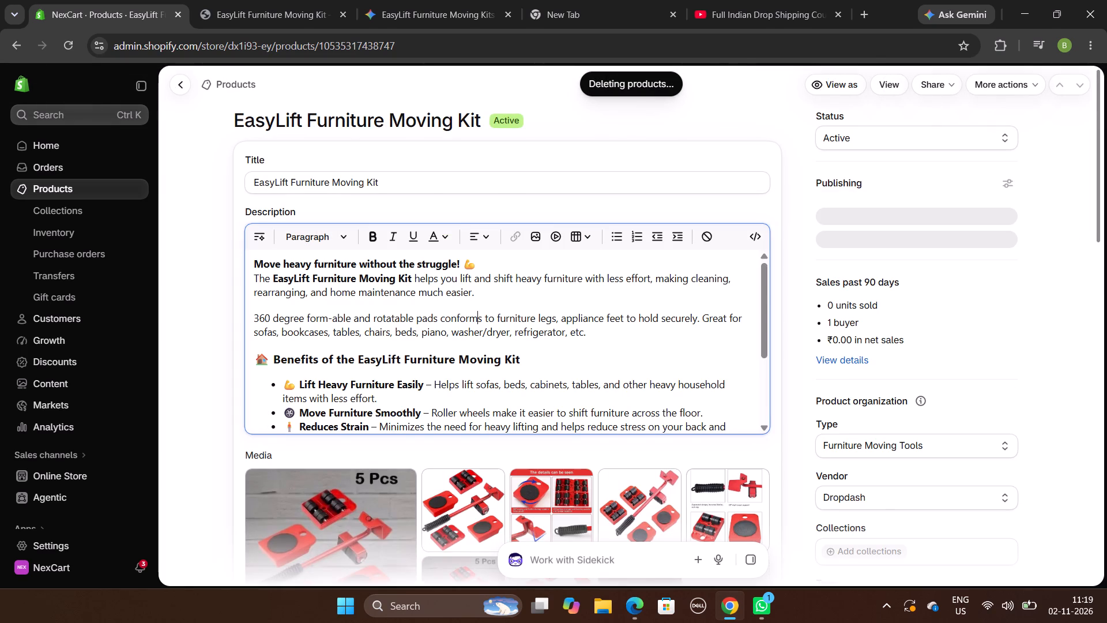
scroll(583, 311, "down", 4)
scroll(568, 448, "down", 1)
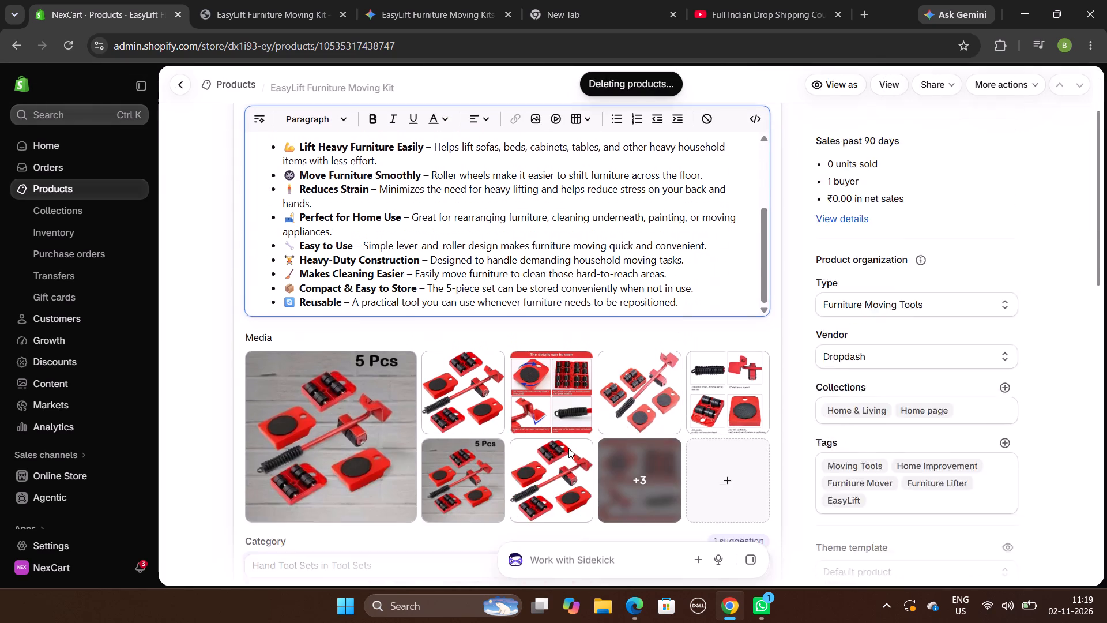
scroll(568, 448, "down", 1)
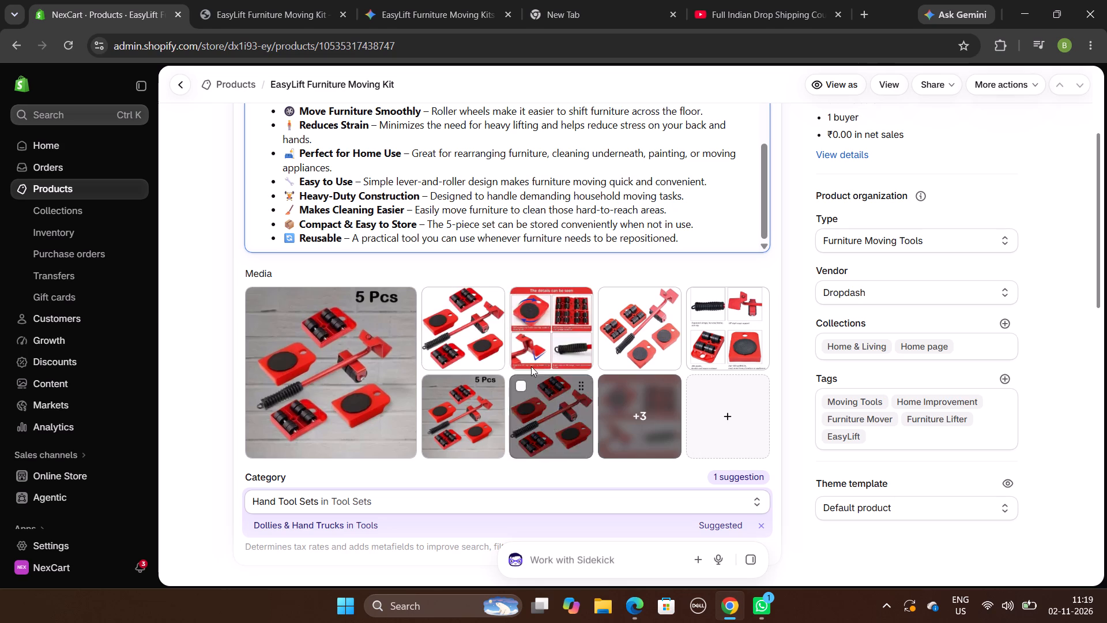
Open the second product image of the EasyLift Furniture Moving Kit and look through its editing options.
left_click(484, 321)
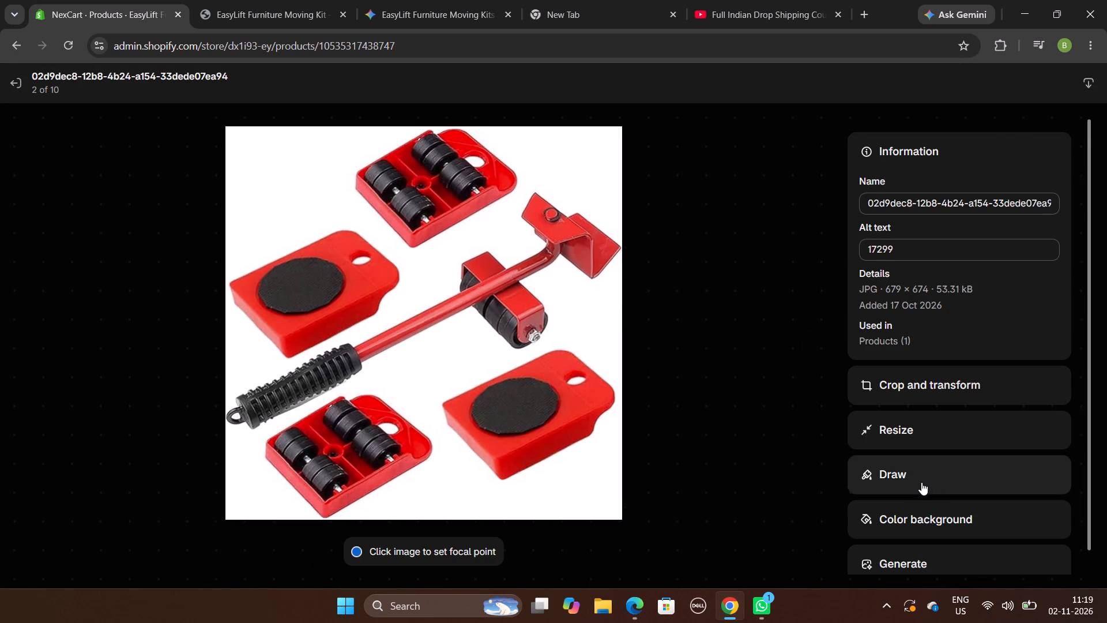
scroll(921, 482, "down", 3)
scroll(921, 482, "up", 1)
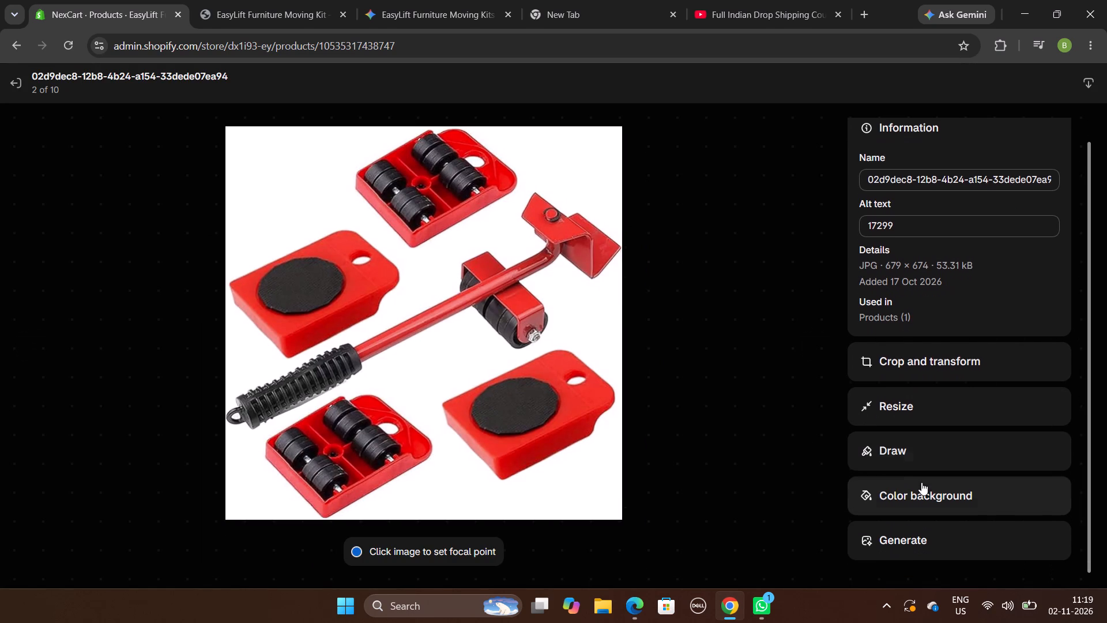
scroll(921, 482, "up", 1)
scroll(553, 362, "down", 1)
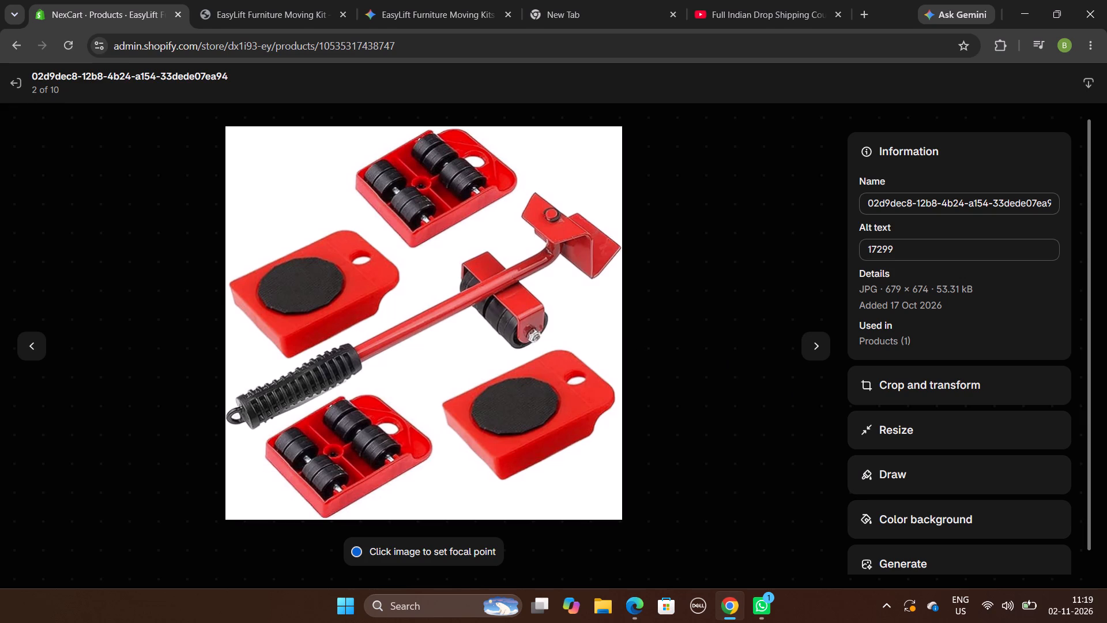
scroll(553, 362, "up", 1)
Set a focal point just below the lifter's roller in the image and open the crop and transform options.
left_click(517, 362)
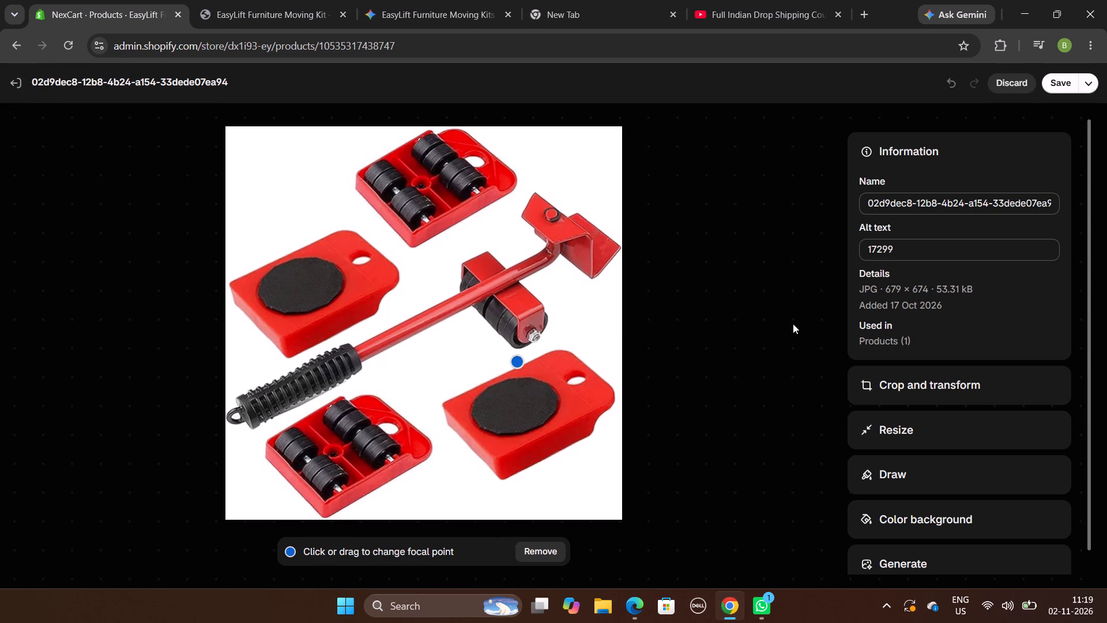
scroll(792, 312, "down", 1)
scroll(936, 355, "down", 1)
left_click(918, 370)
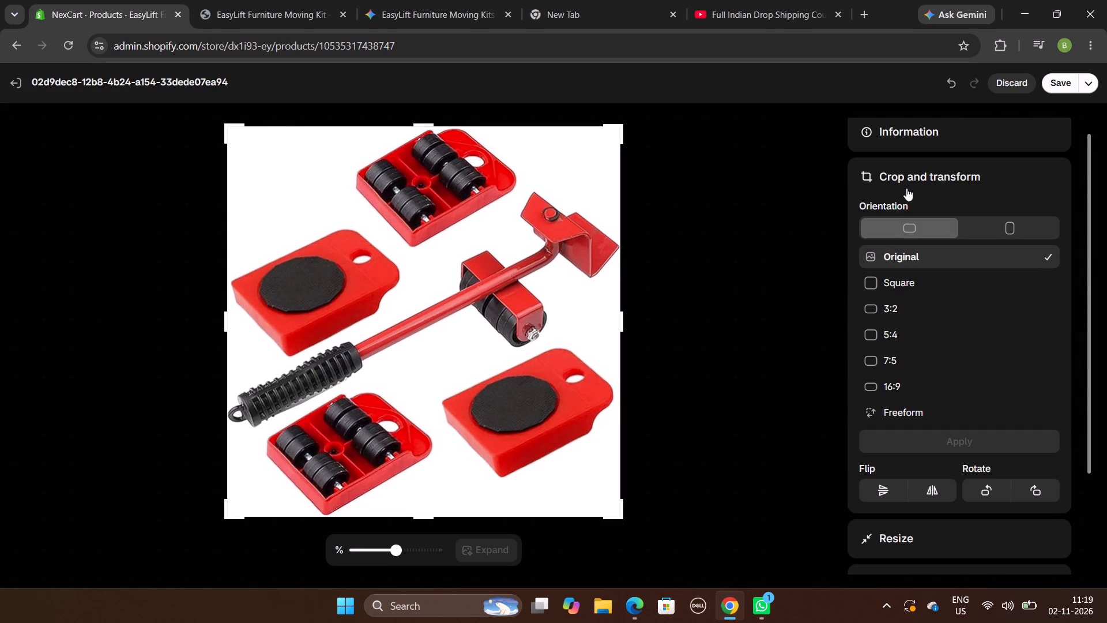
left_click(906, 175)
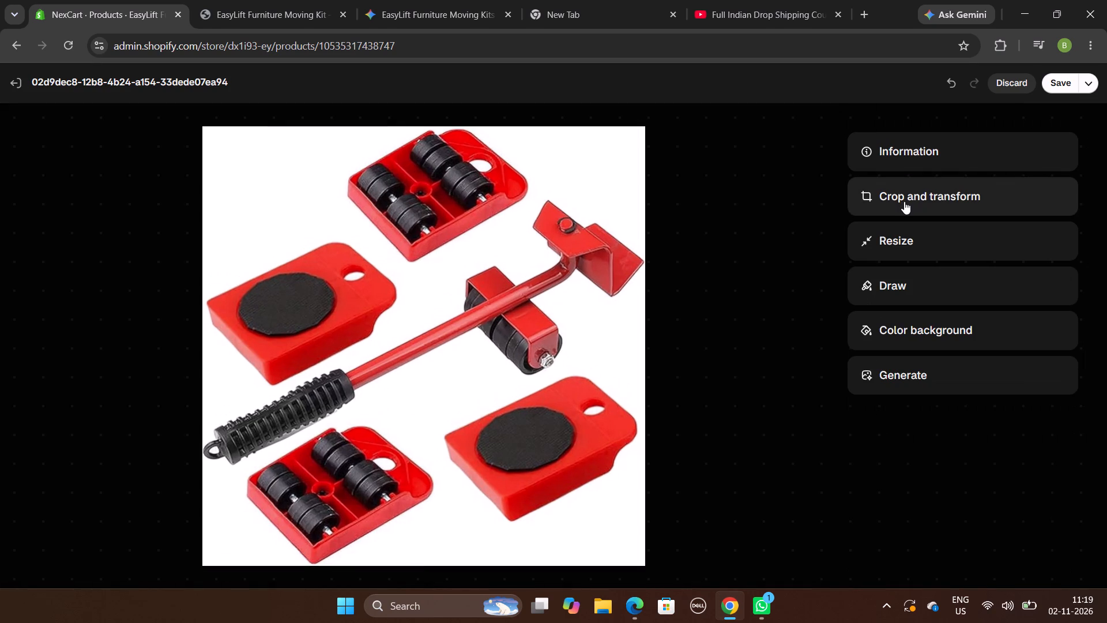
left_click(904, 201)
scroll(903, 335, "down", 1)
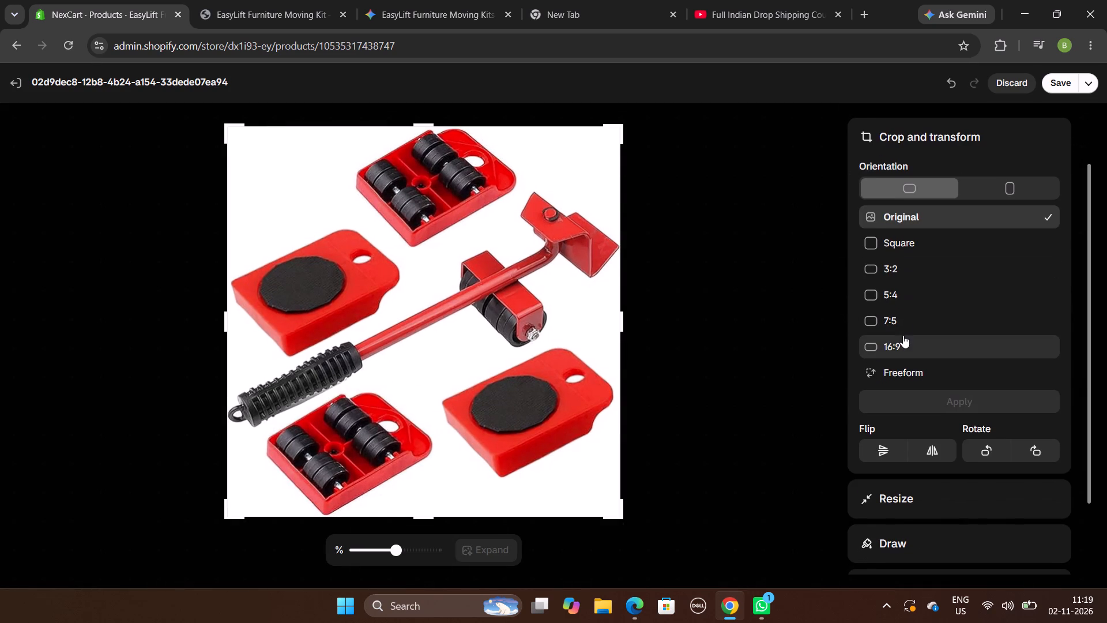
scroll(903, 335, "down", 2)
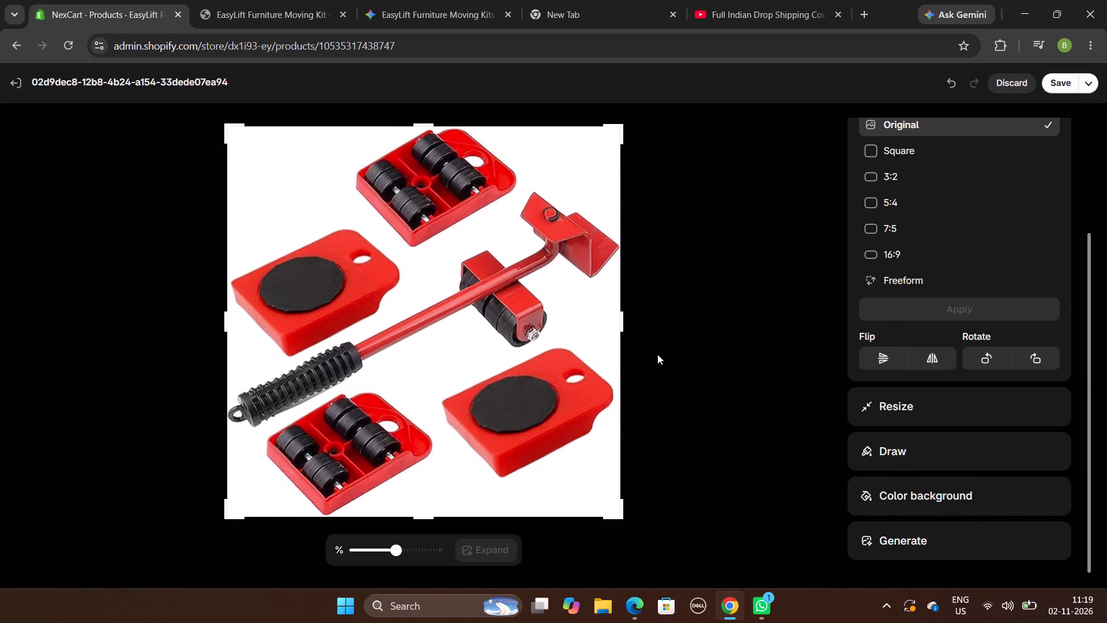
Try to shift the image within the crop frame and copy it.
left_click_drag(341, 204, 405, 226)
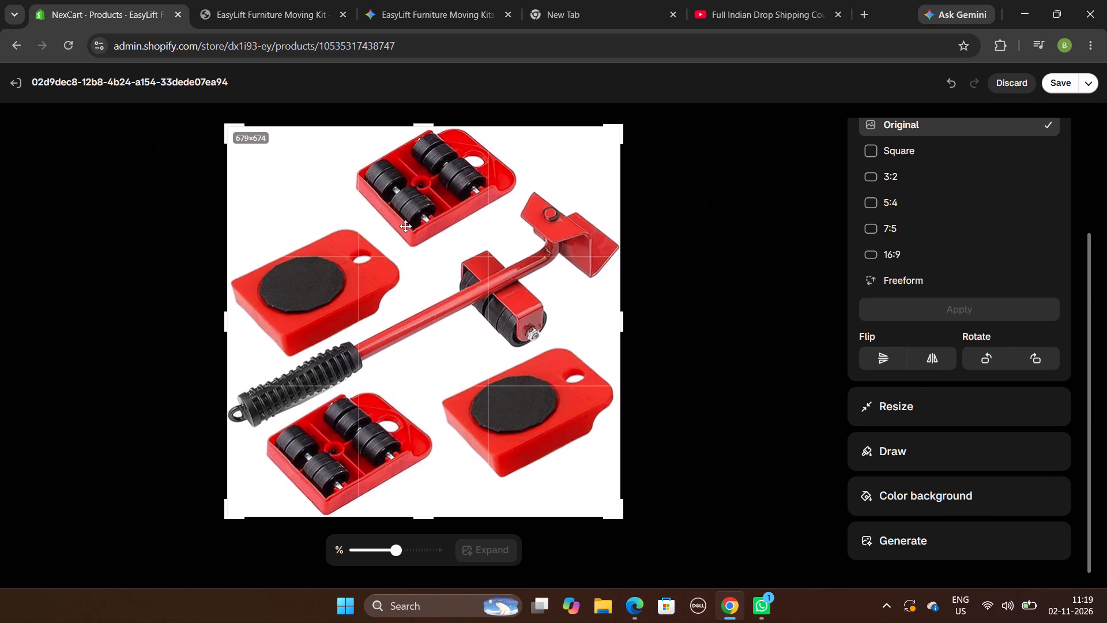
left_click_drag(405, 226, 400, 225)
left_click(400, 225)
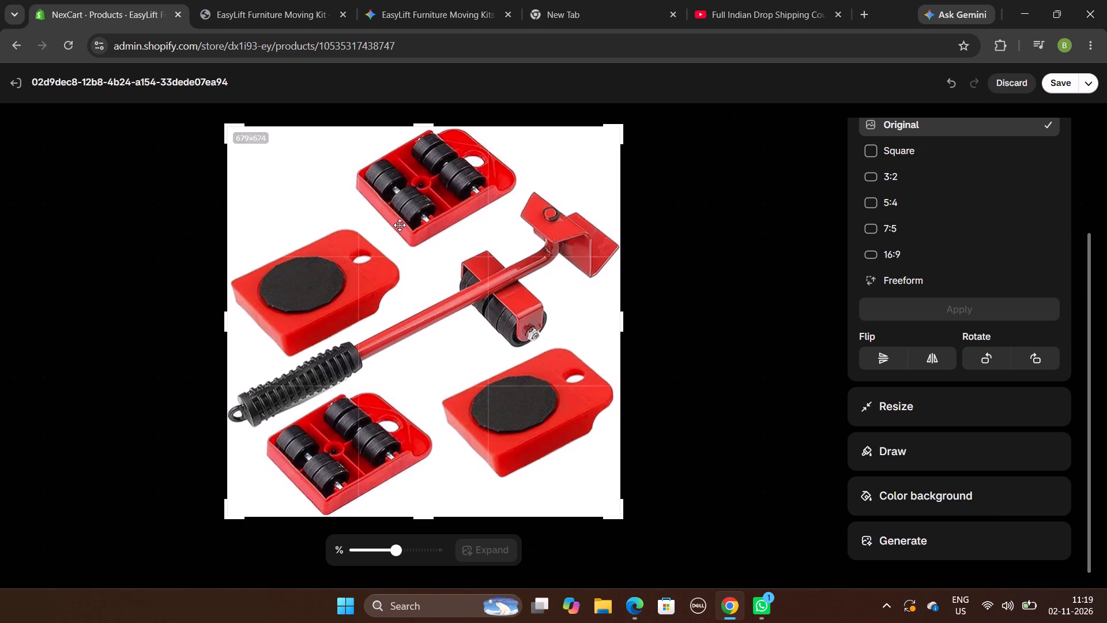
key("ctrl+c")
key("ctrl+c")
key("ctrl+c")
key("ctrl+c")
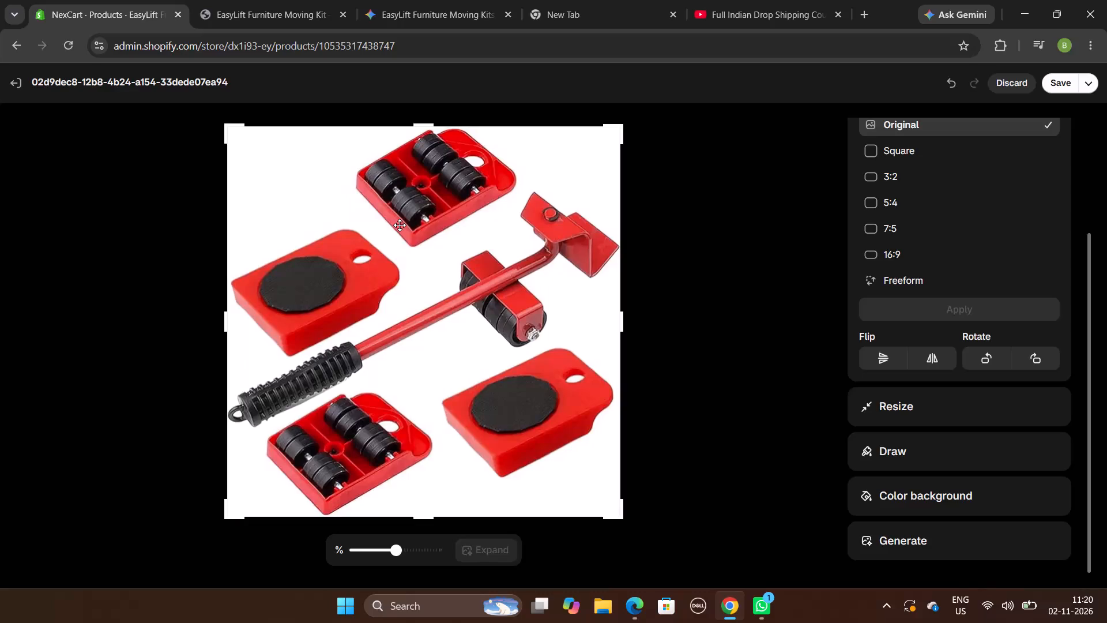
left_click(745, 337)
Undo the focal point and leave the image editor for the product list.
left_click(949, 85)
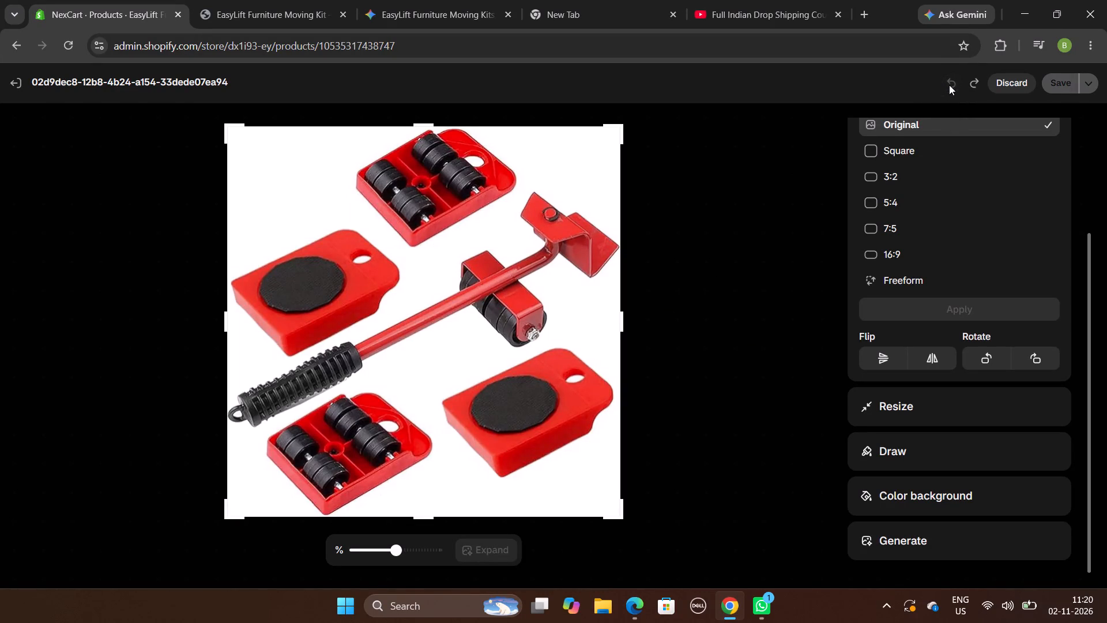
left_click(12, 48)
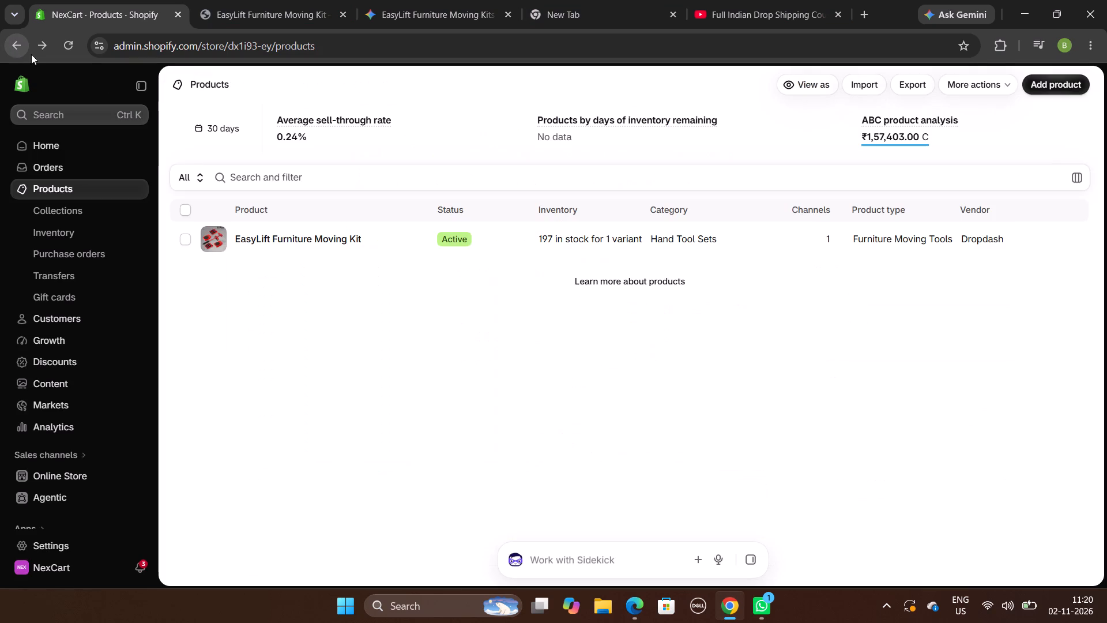
Reopen the EasyLift Furniture Moving Kit product and review its media, variants, metafields and search engine listing.
left_click(427, 235)
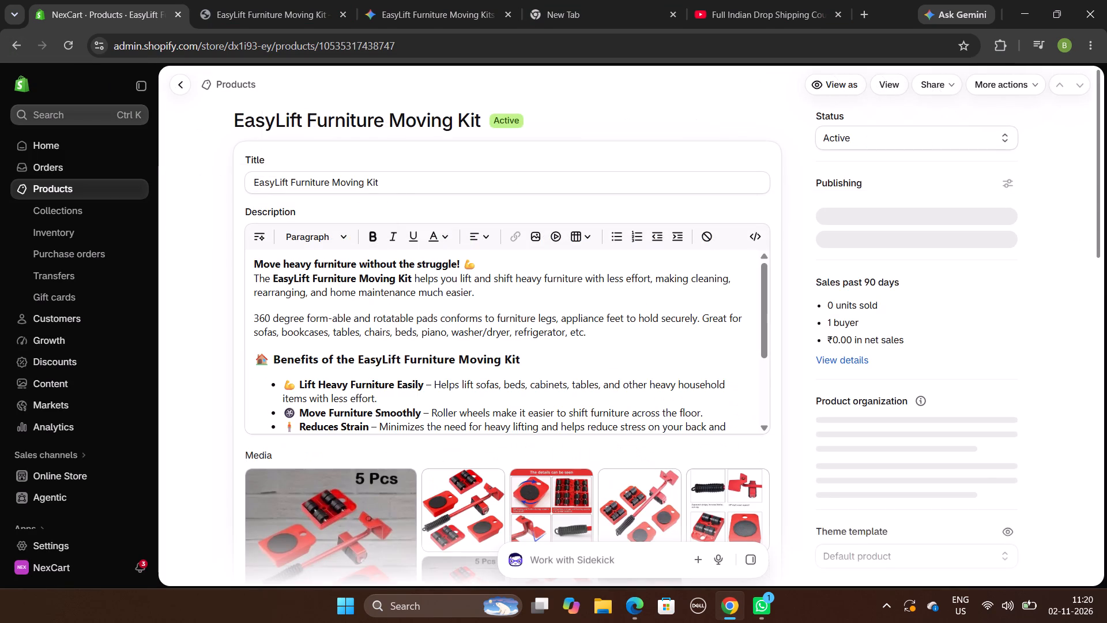
scroll(534, 354, "down", 3)
scroll(534, 354, "right", 1)
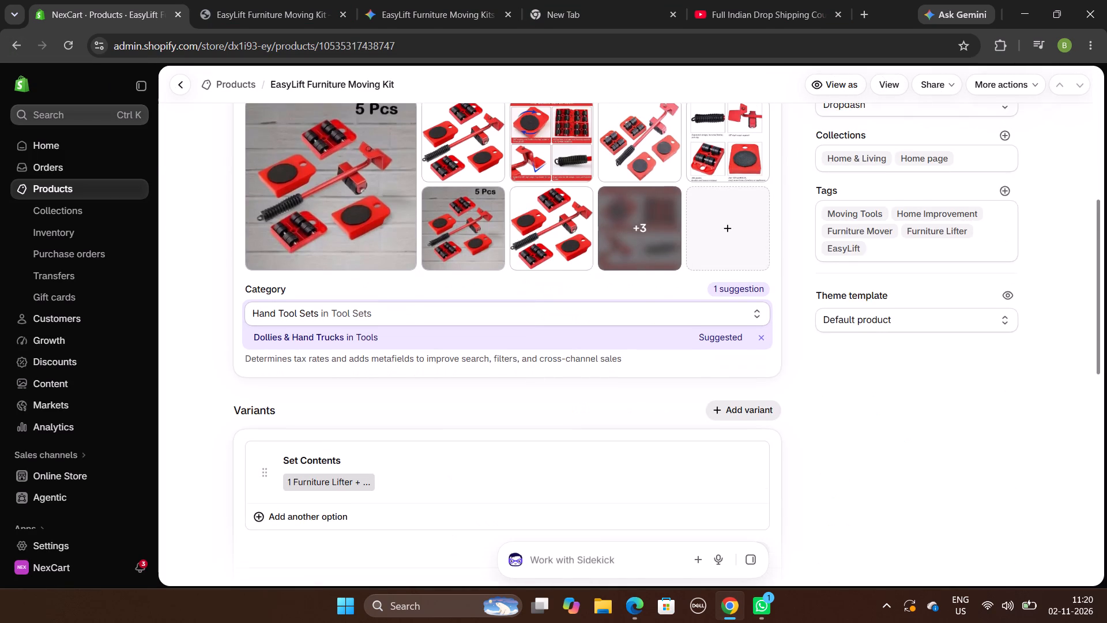
scroll(534, 354, "right", 1)
scroll(514, 447, "down", 2)
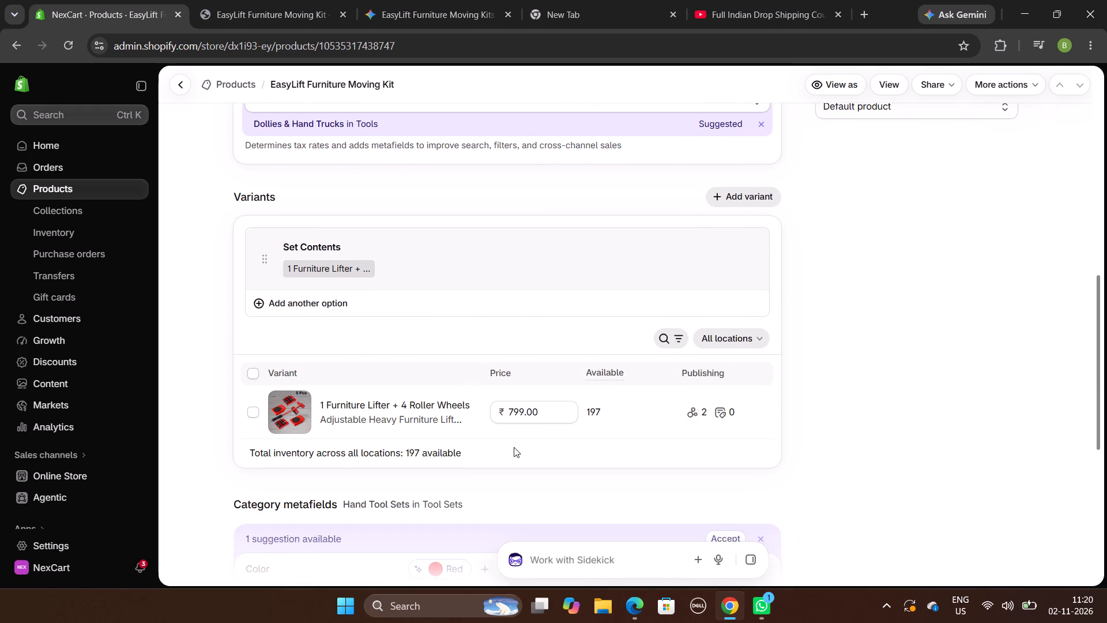
scroll(514, 447, "down", 2)
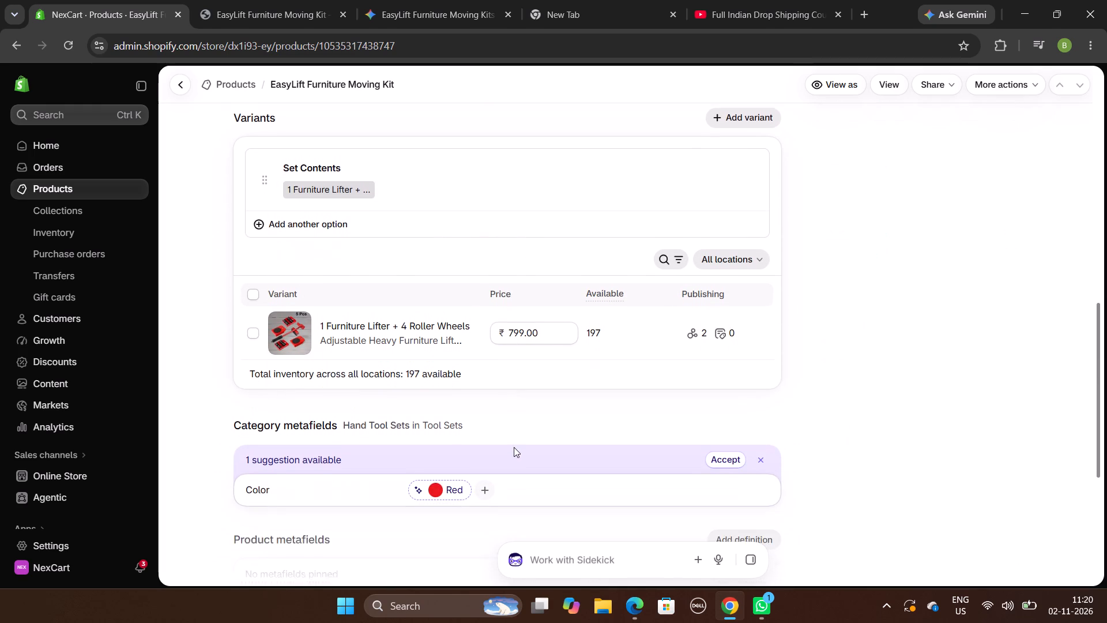
scroll(514, 447, "down", 2)
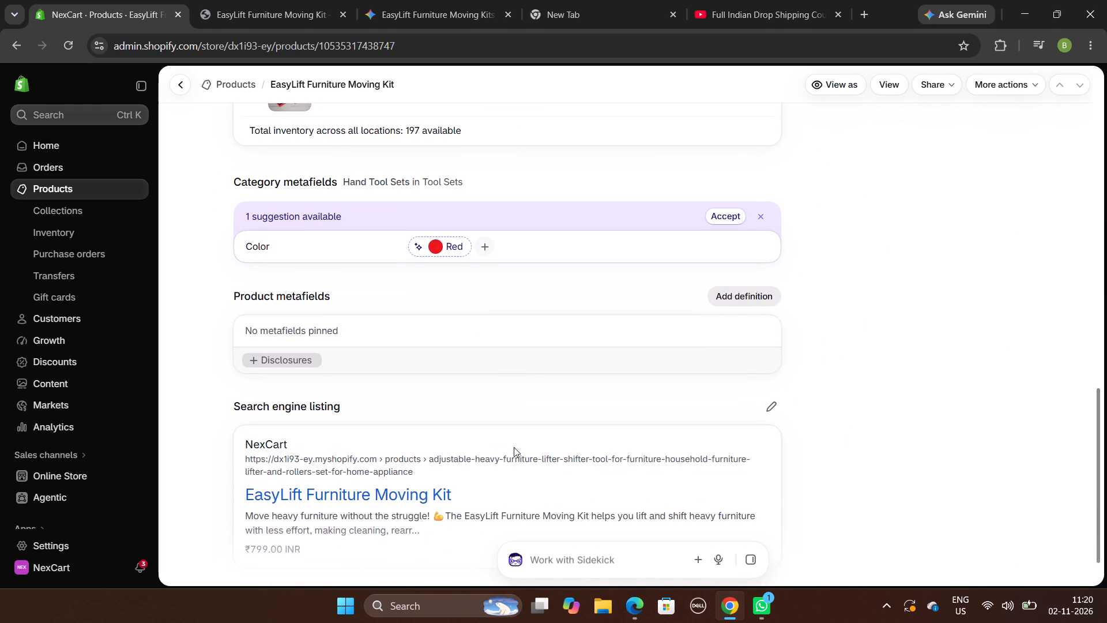
scroll(514, 447, "down", 3)
scroll(514, 447, "up", 4)
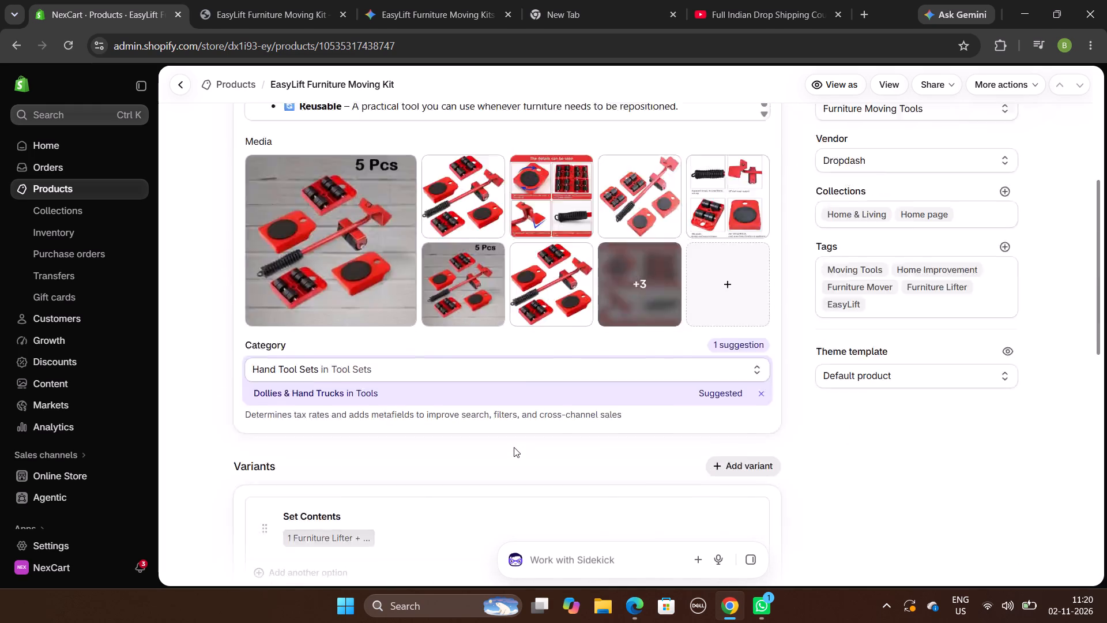
scroll(526, 377, "up", 3)
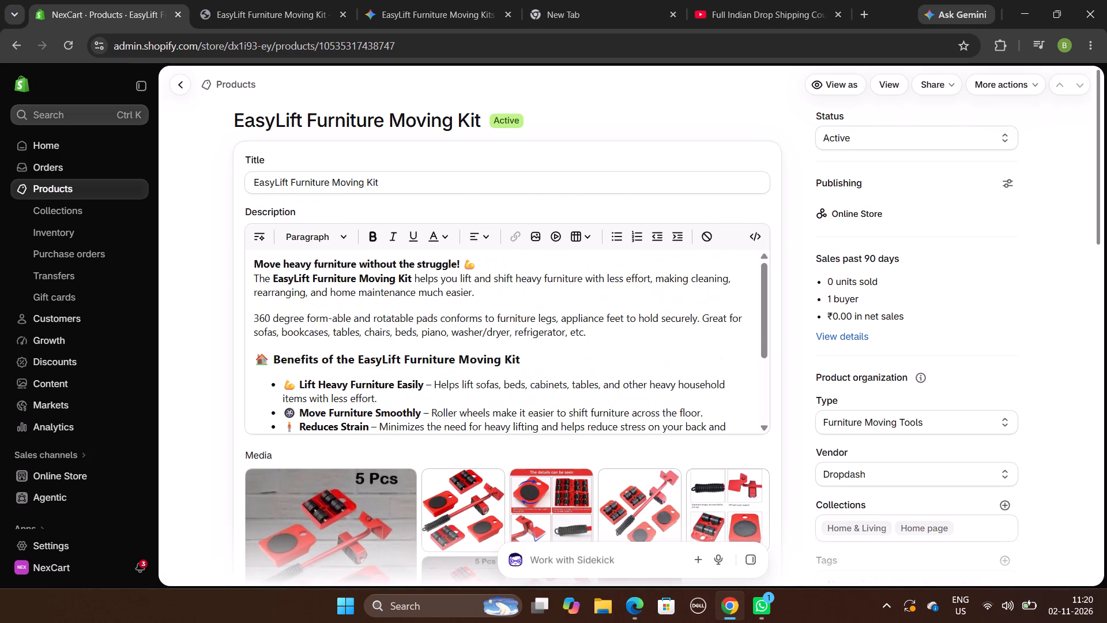
scroll(570, 324, "down", 1)
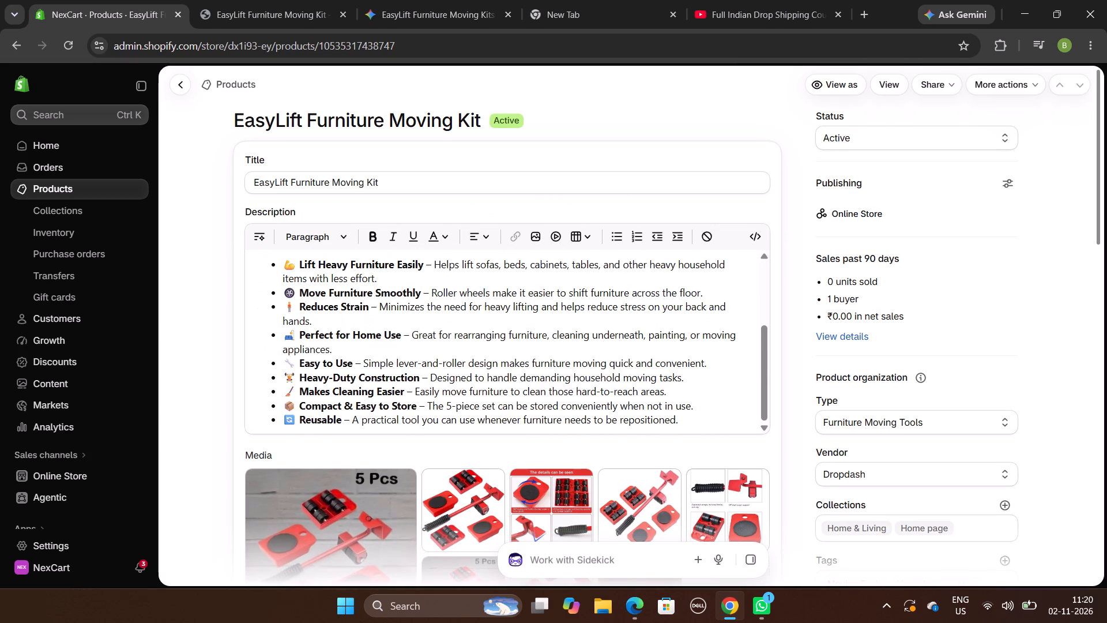
scroll(570, 330, "down", 1)
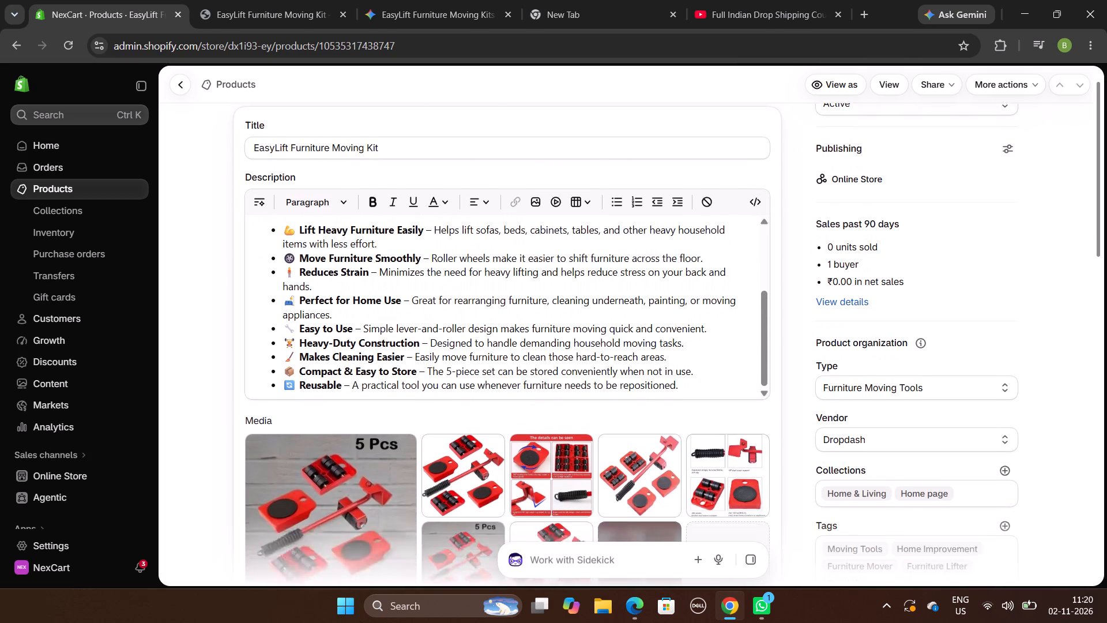
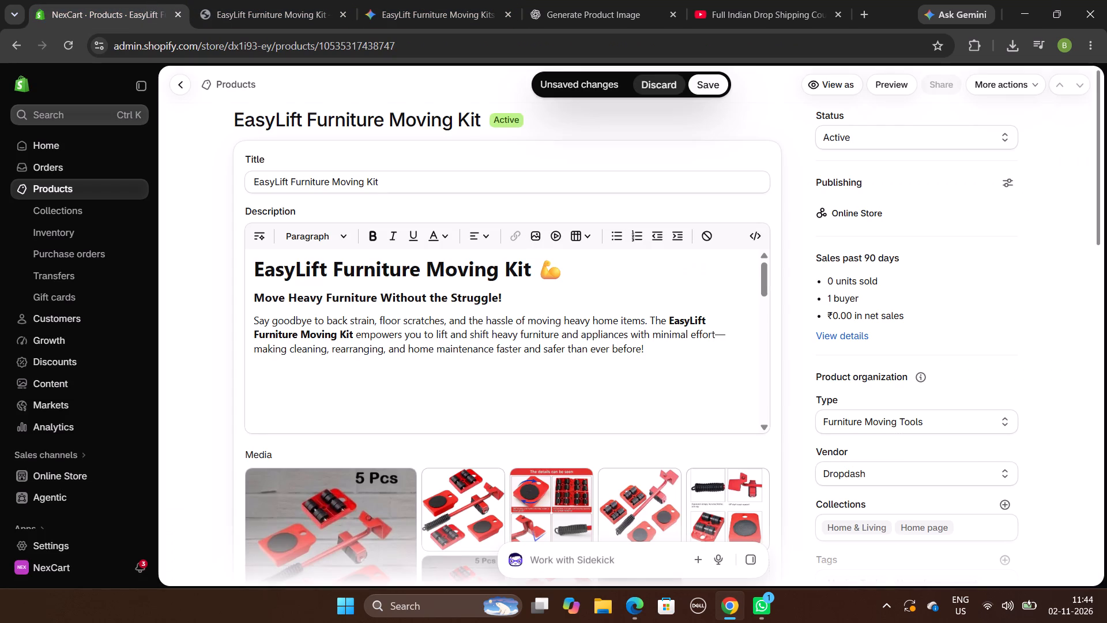
left_click(398, 388)
left_click(532, 236)
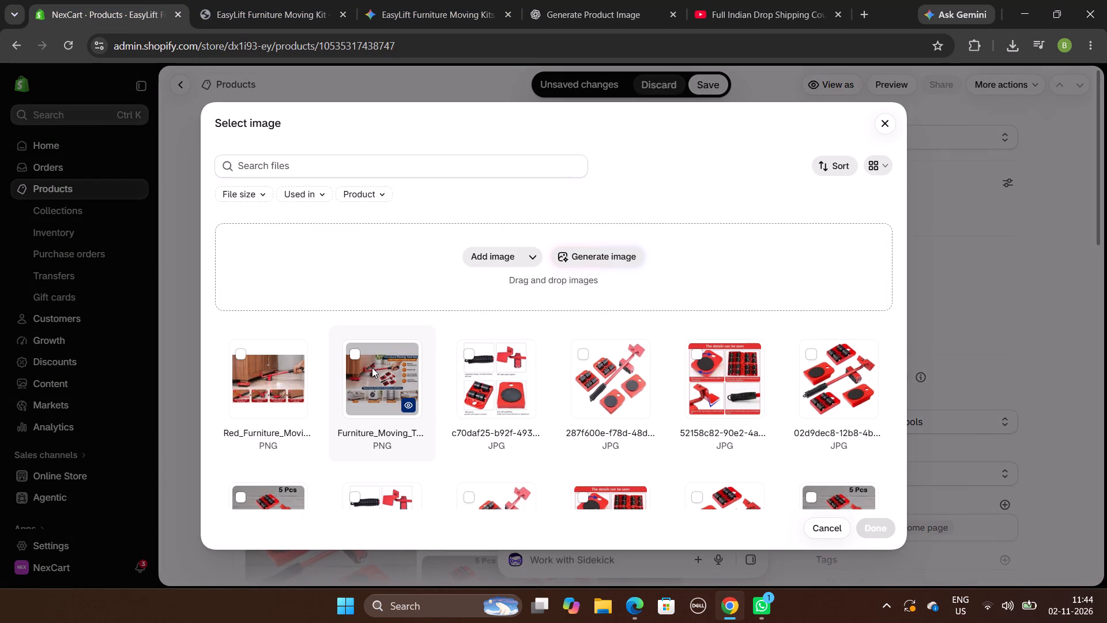
left_click(283, 373)
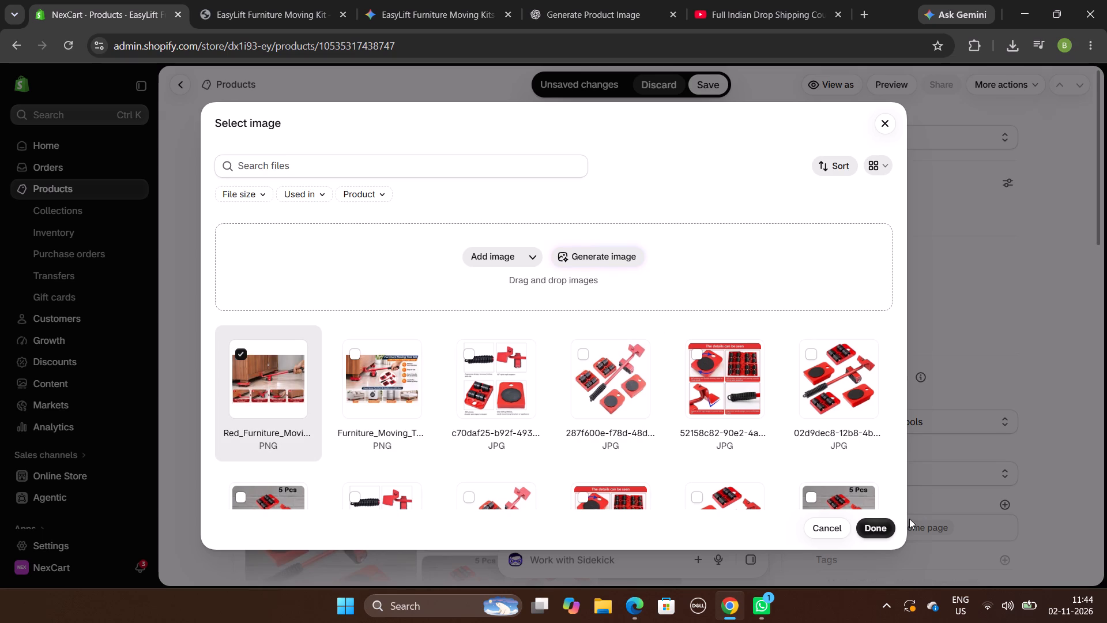
left_click(873, 521)
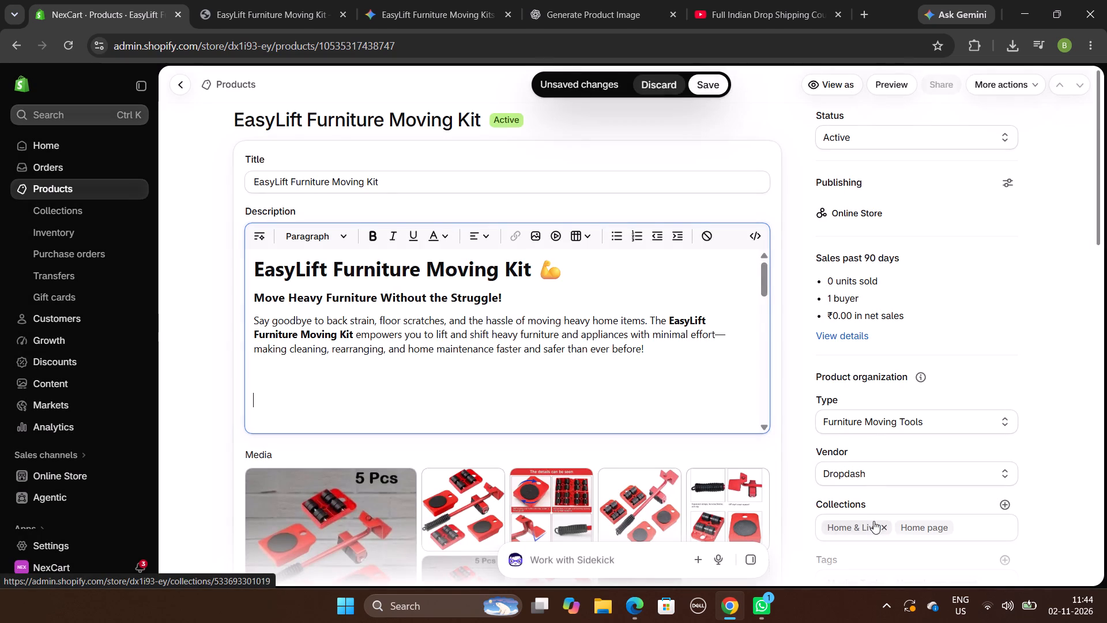
Review the description from the inserted image through the features, benefits and "What's Included in the Box?" sections.
scroll(688, 383, "down", 2)
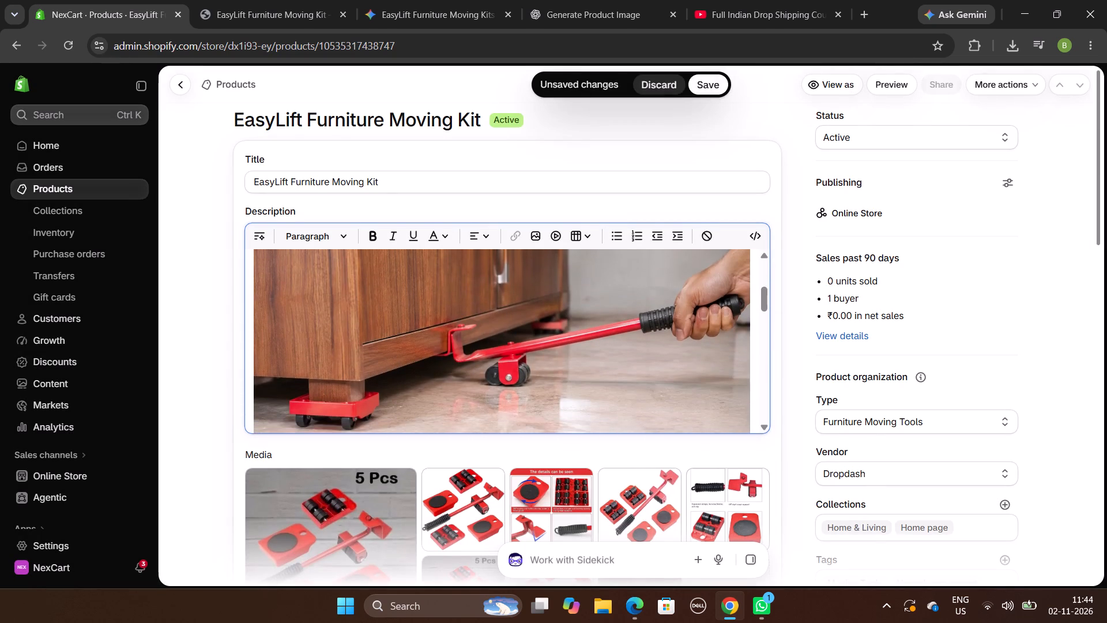
scroll(688, 383, "down", 2)
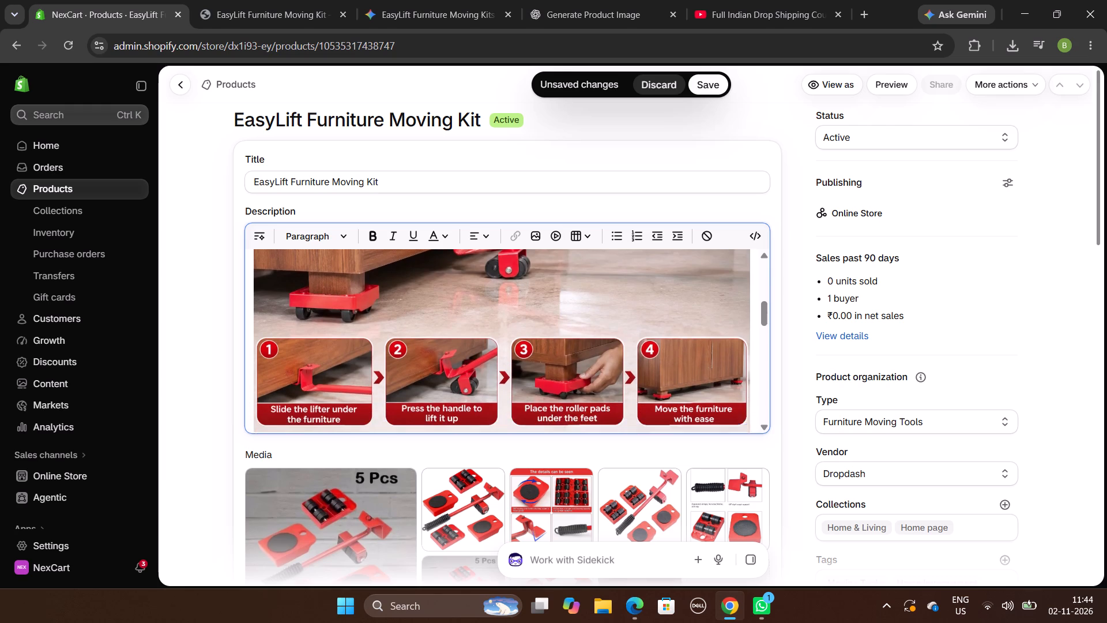
scroll(688, 383, "down", 3)
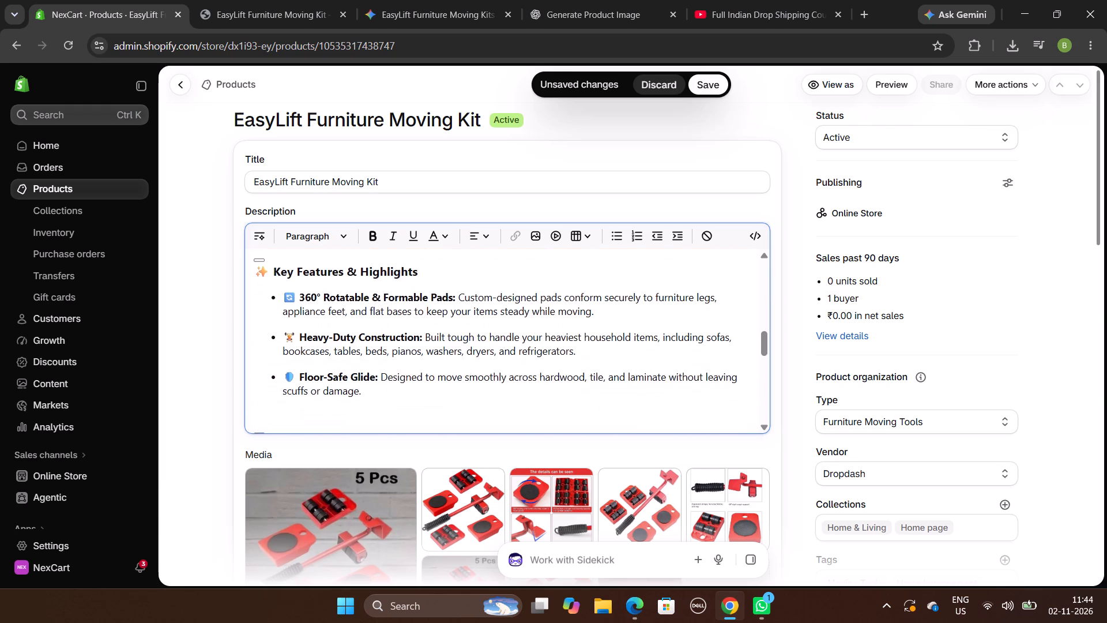
scroll(688, 383, "down", 2)
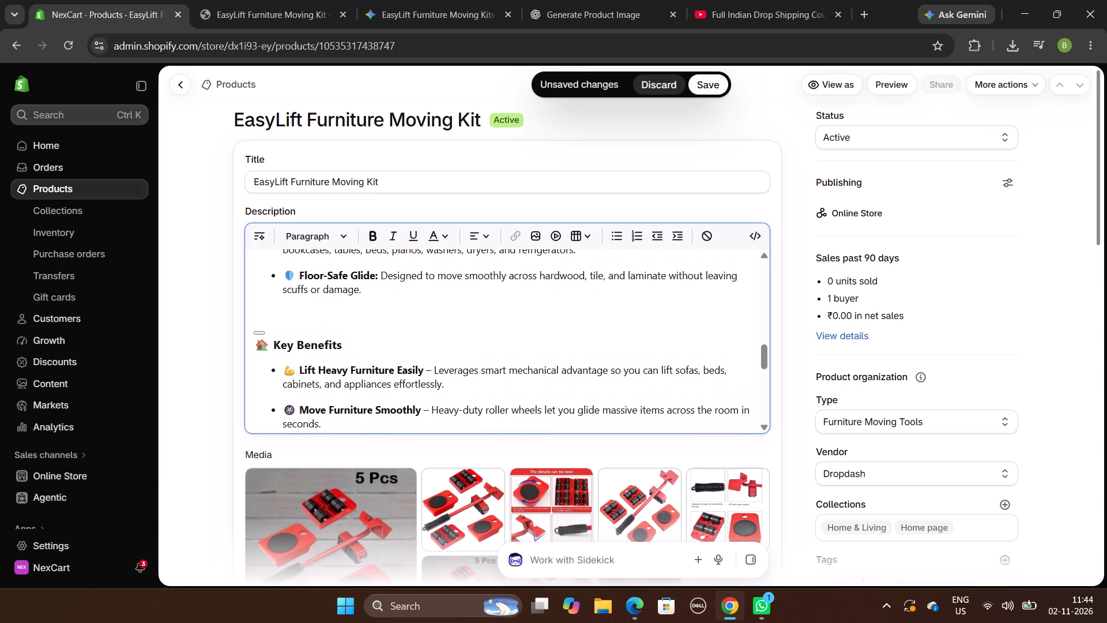
scroll(634, 367, "down", 3)
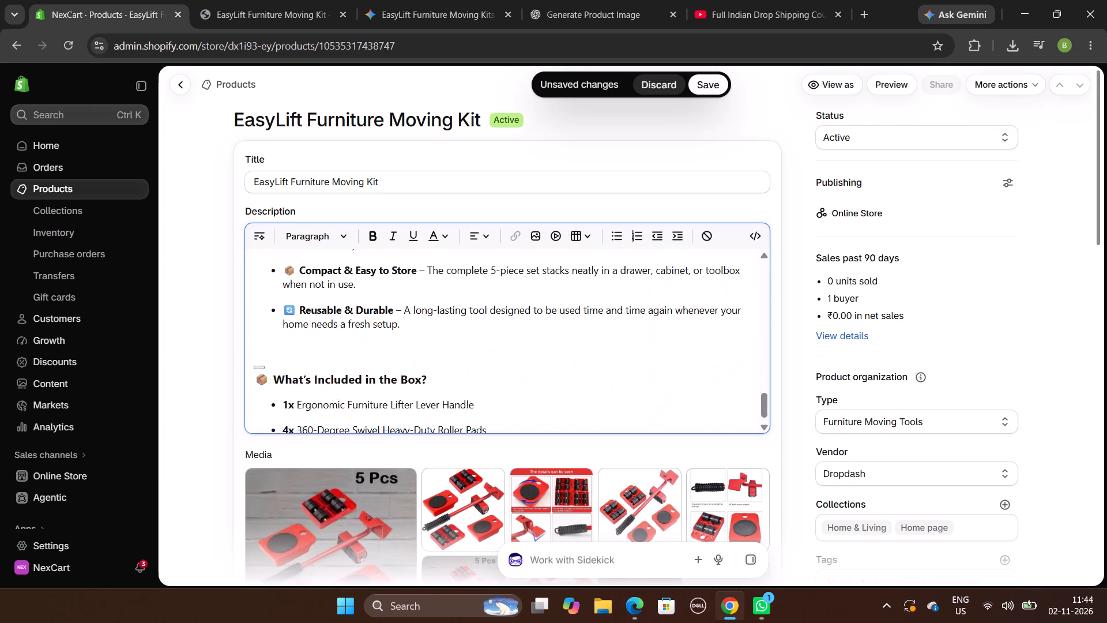
scroll(634, 367, "up", 2)
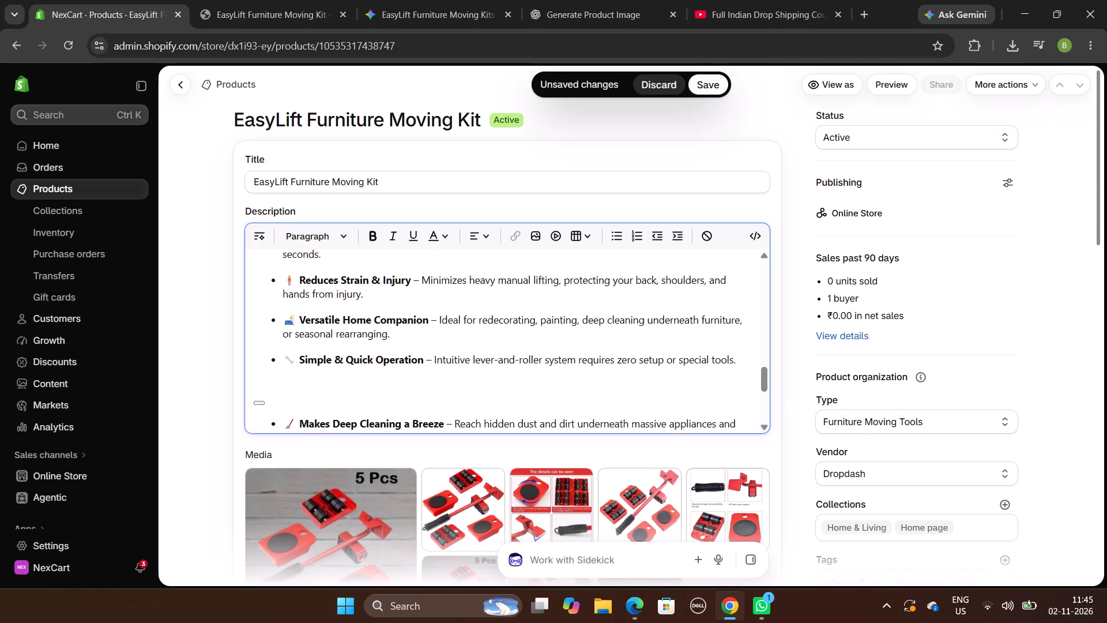
scroll(634, 367, "up", 6)
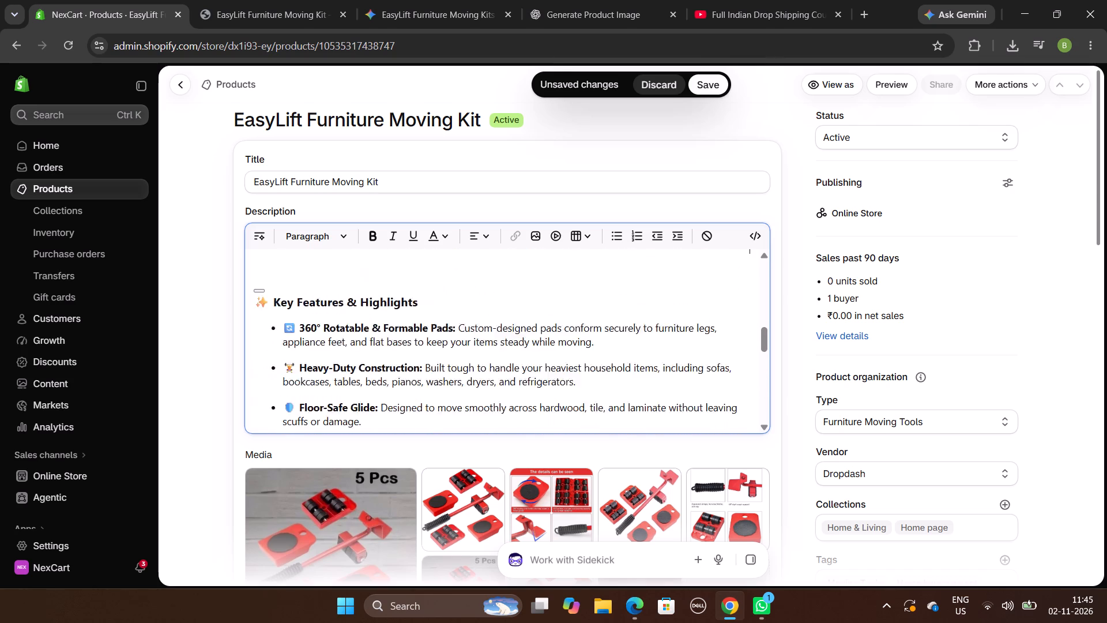
scroll(634, 367, "up", 1)
scroll(634, 367, "down", 3)
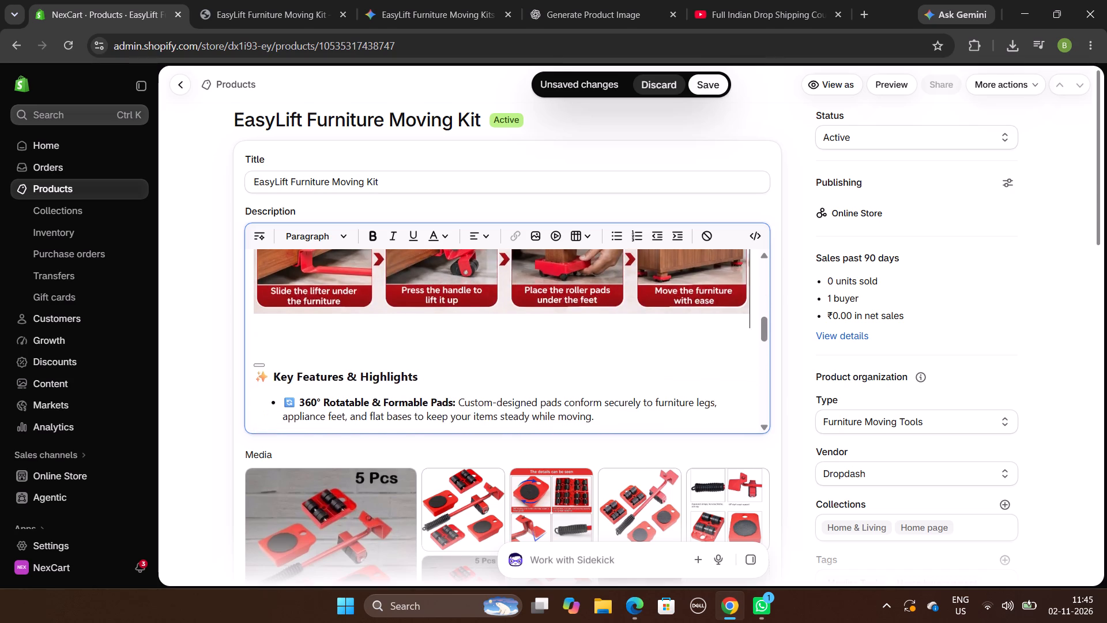
scroll(634, 367, "down", 1)
Remove the stray divider mark just above the "Key Features & Highlights" heading in the description.
scroll(634, 367, "up", 1)
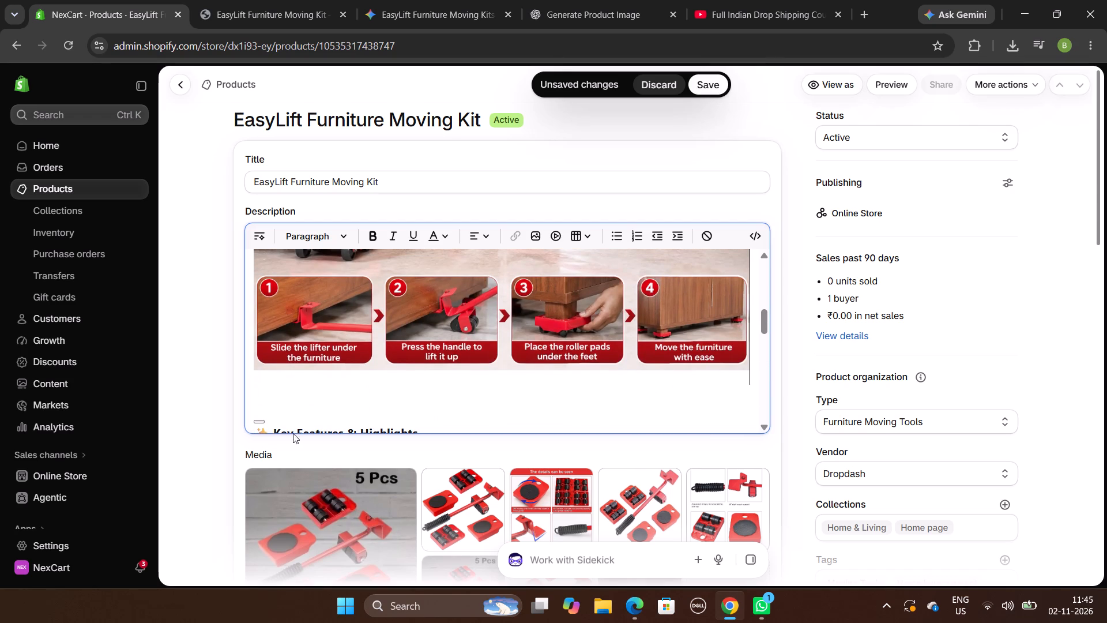
left_click(276, 423)
key("BackSpace")
scroll(273, 418, "down", 3)
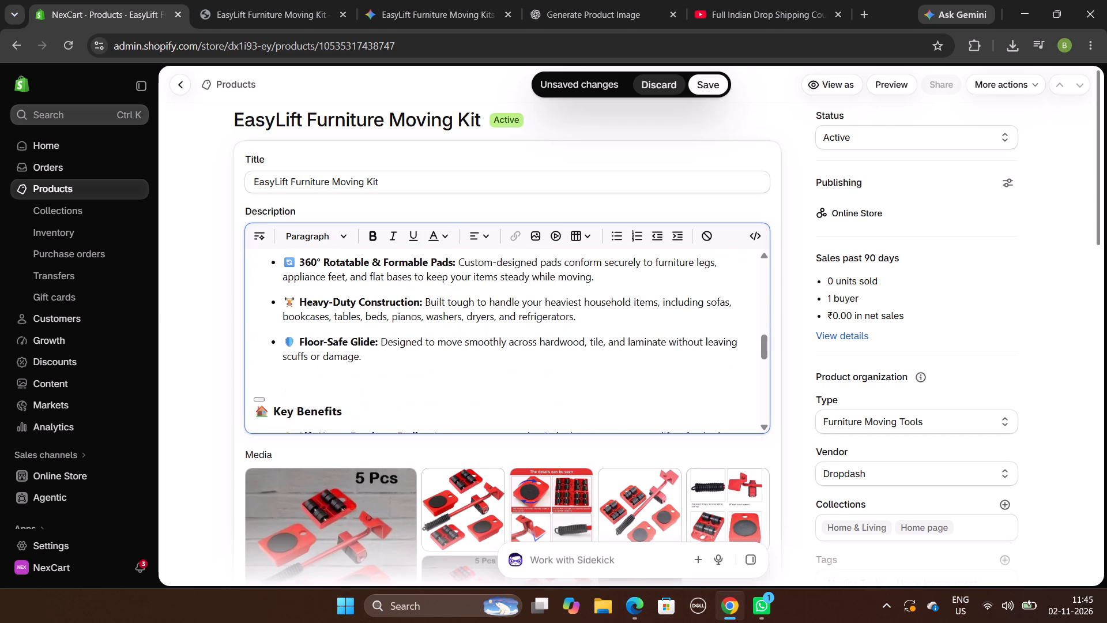
Close up the stray mark's line above the "Key Benefits" heading, leaving blank space after the "Floor-Safe Glide" bullet.
left_click(253, 411)
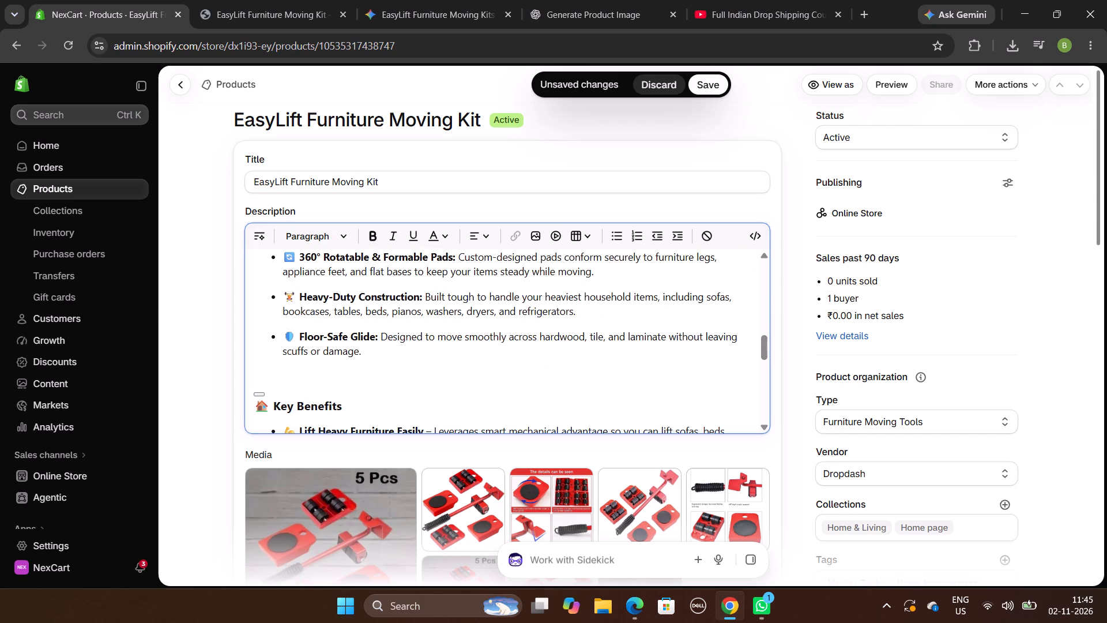
key("BackSpace")
scroll(253, 411, "down", 1)
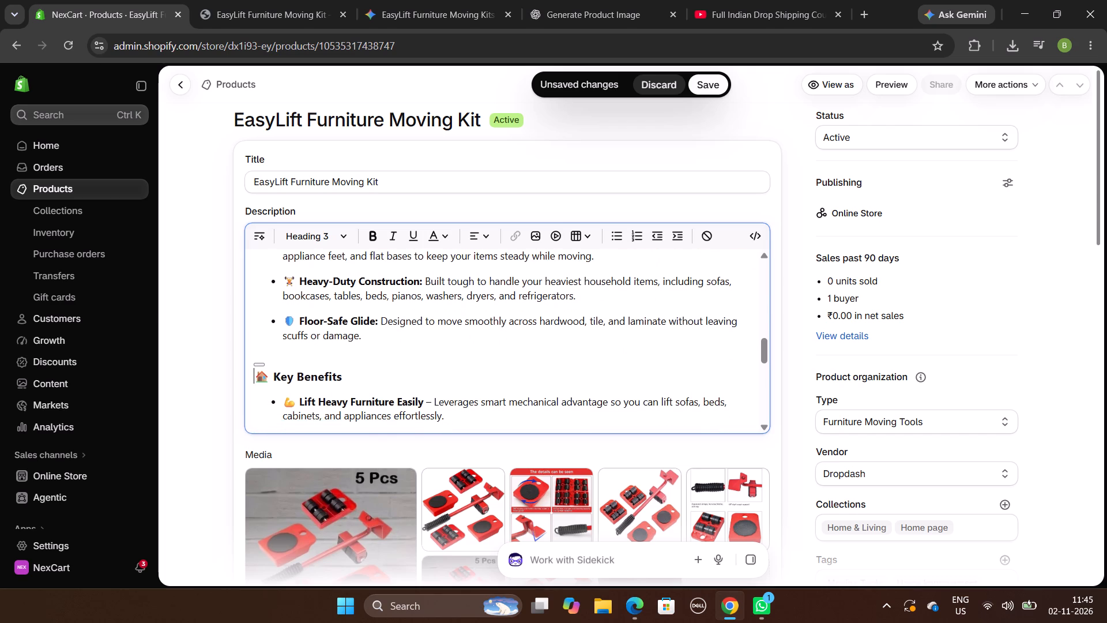
scroll(253, 411, "down", 1)
left_click(265, 363)
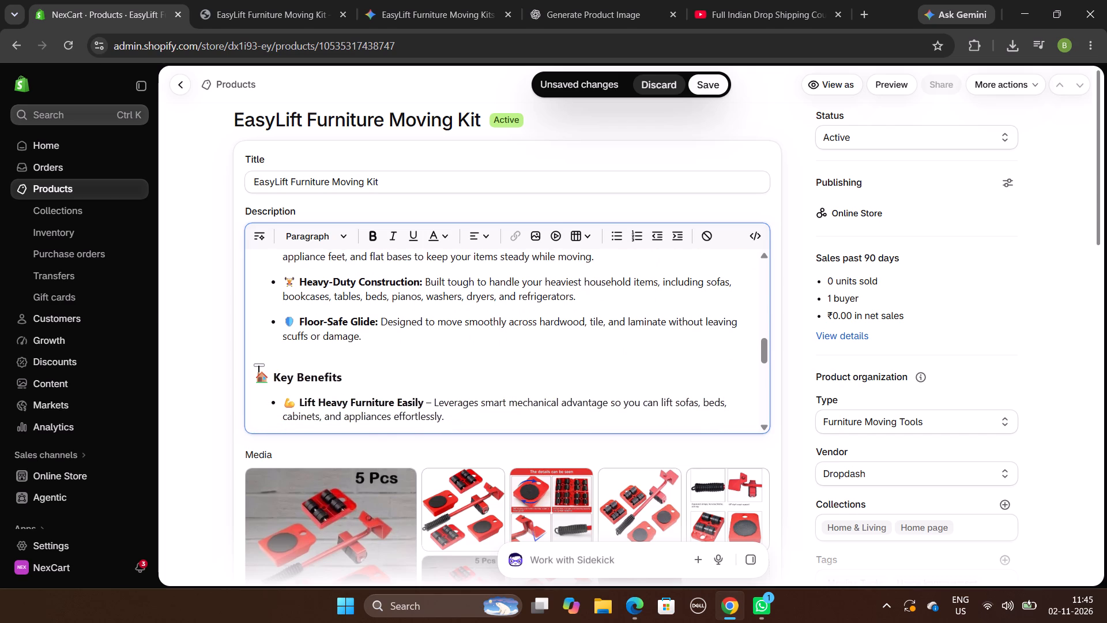
key("BackSpace")
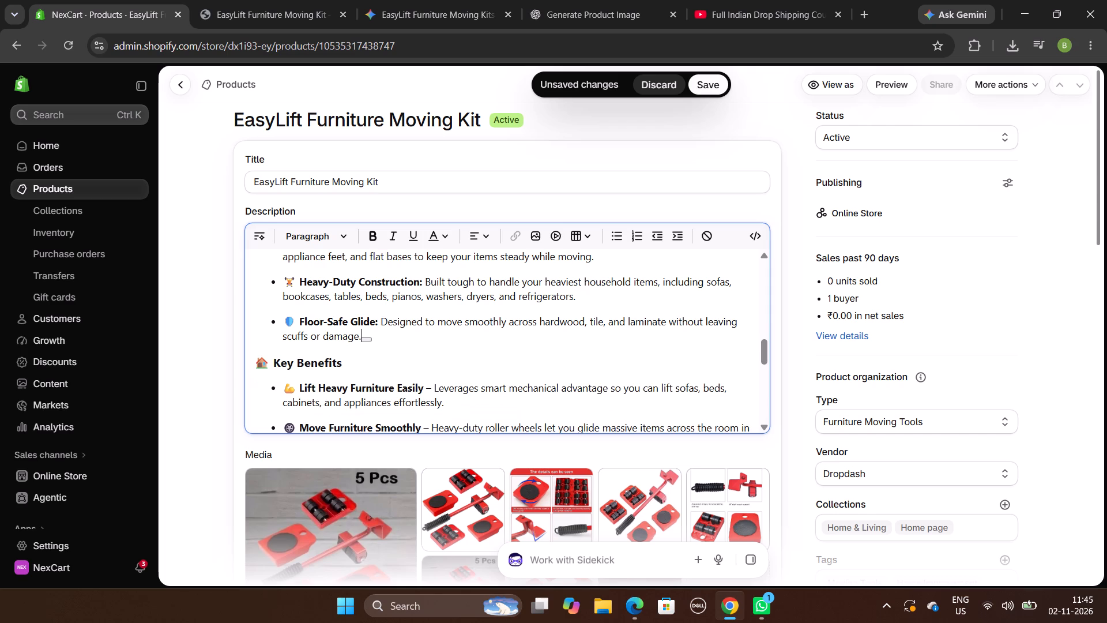
key("Return")
key("BackSpace")
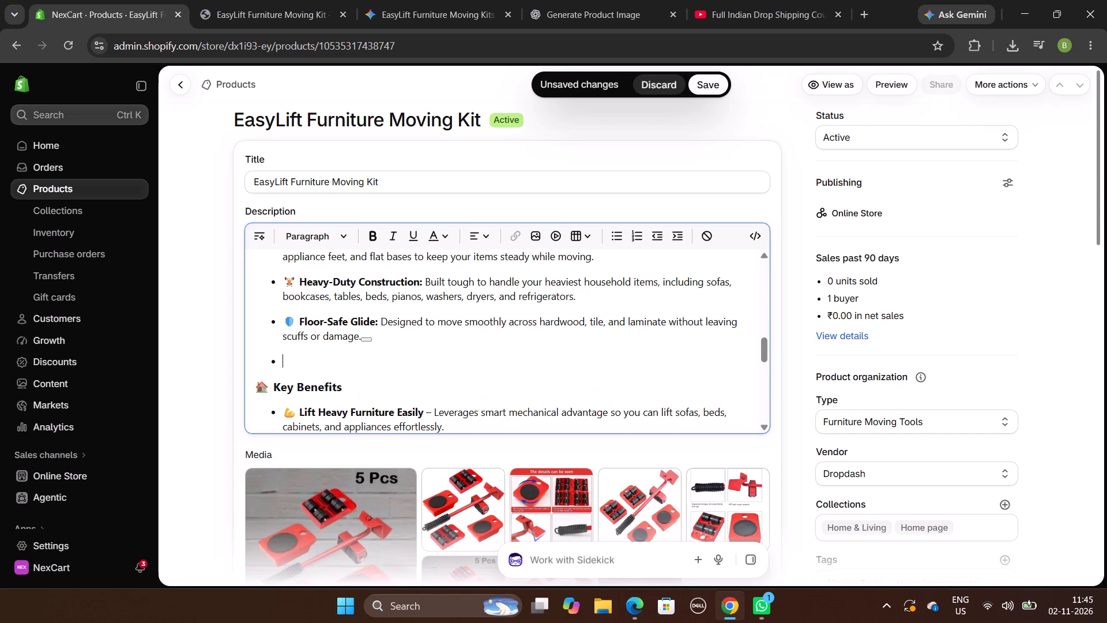
key("Return")
key("Return")
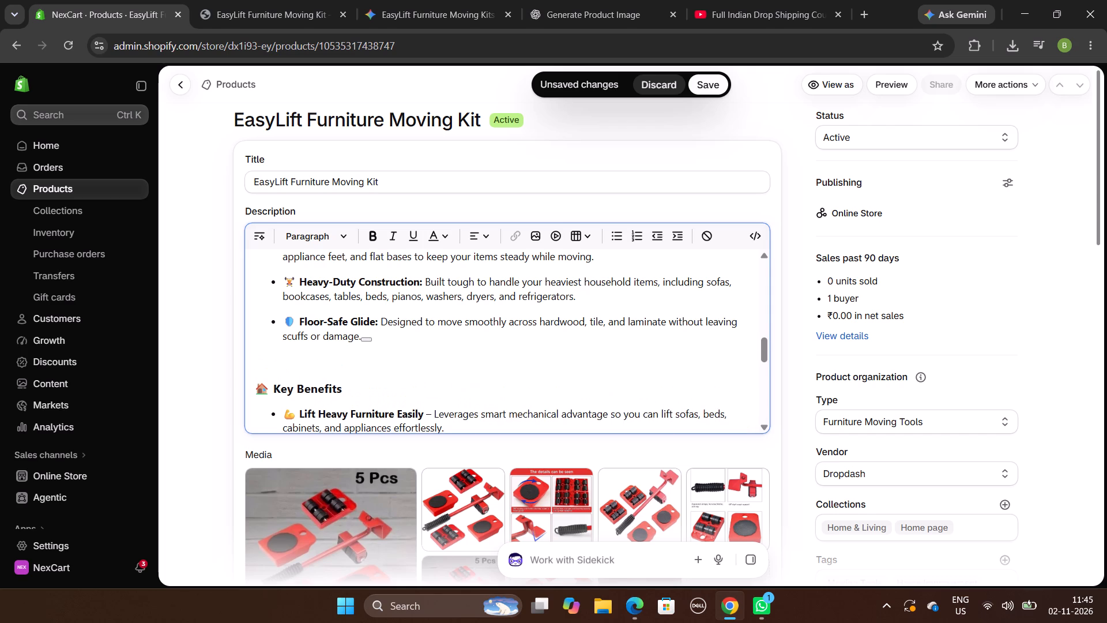
key("Return")
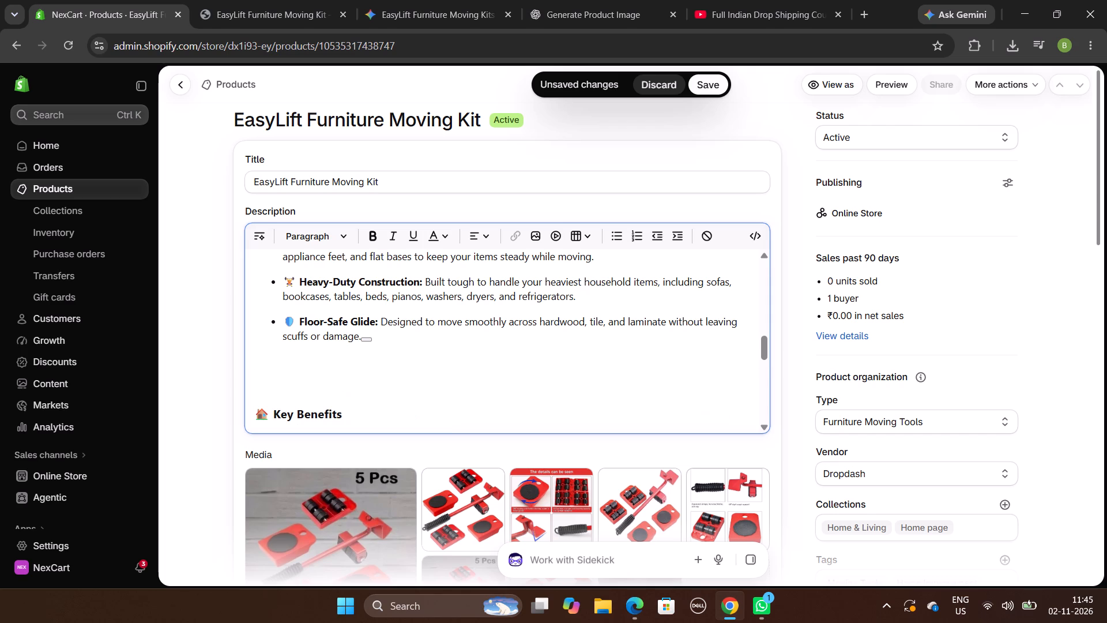
scroll(325, 363, "down", 1)
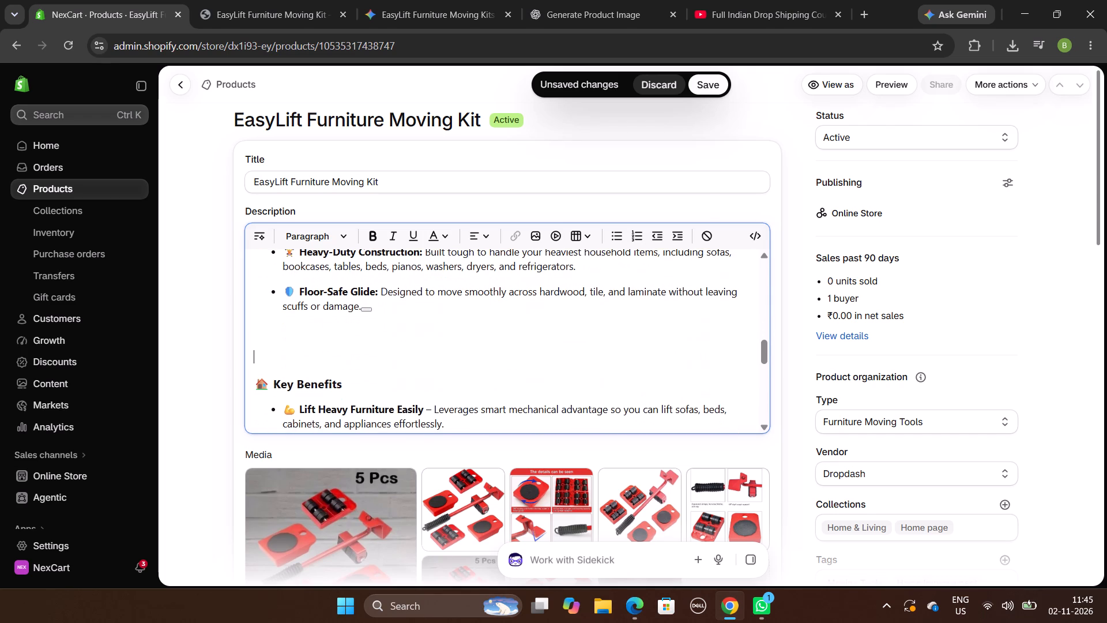
scroll(325, 363, "down", 1)
key("BackSpace")
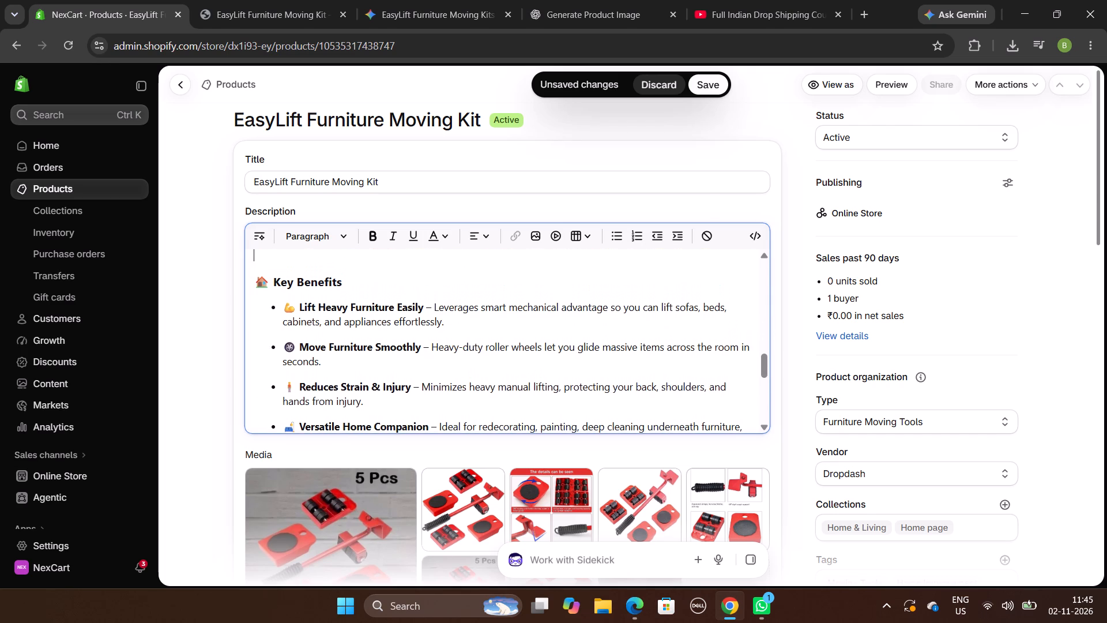
scroll(325, 363, "up", 1)
scroll(319, 336, "down", 1)
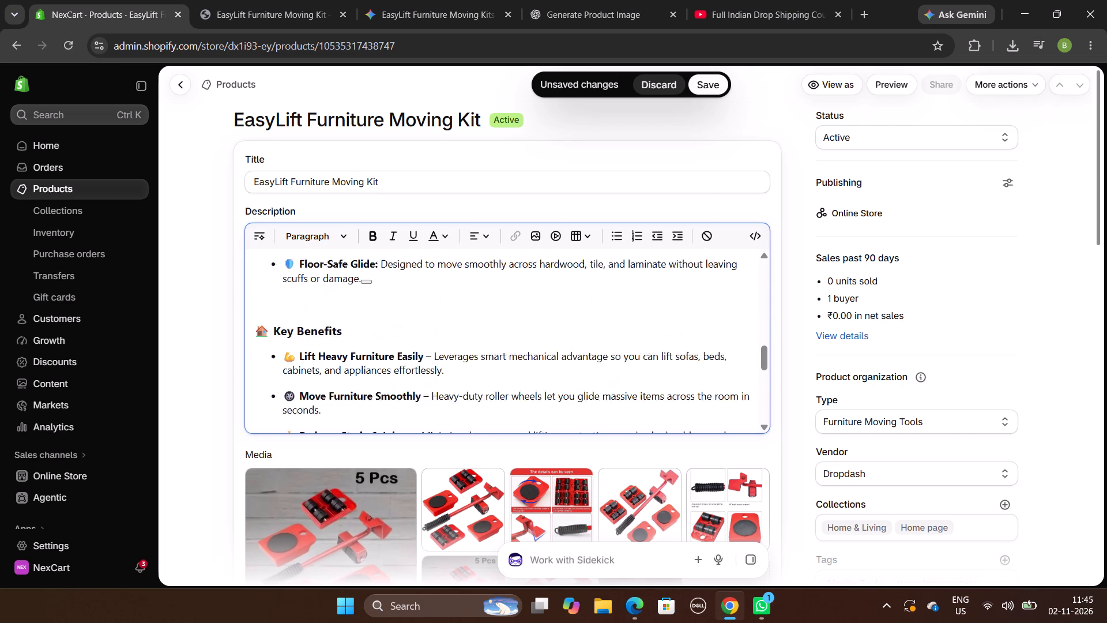
Remove the stray divider mark just above the "What's Included in the Box?" heading in the description.
scroll(319, 336, "down", 2)
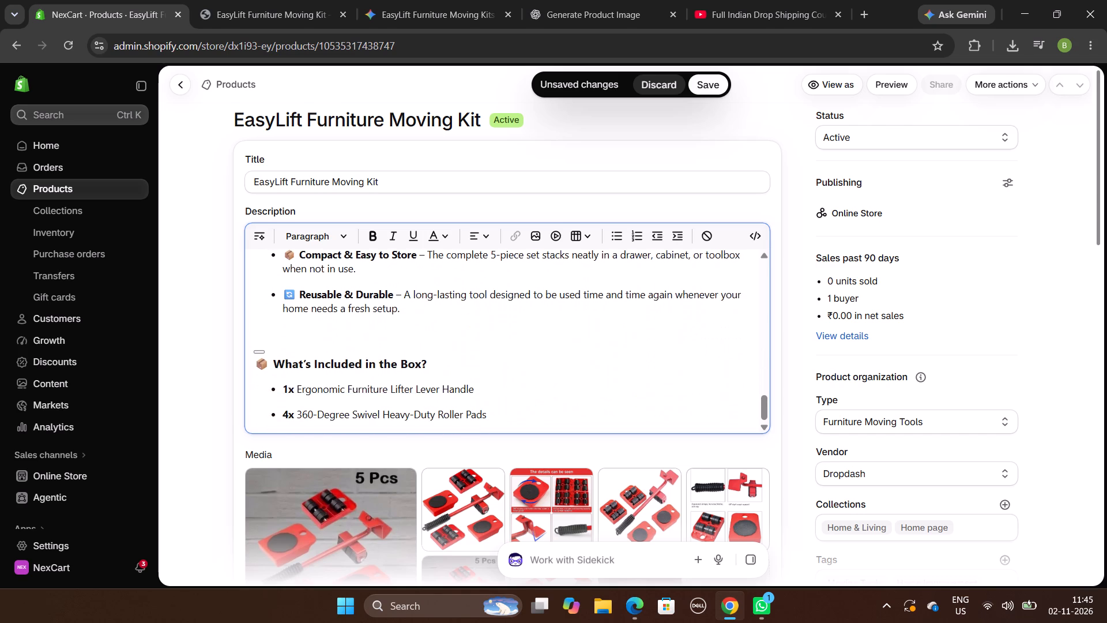
scroll(319, 336, "down", 1)
scroll(319, 336, "up", 1)
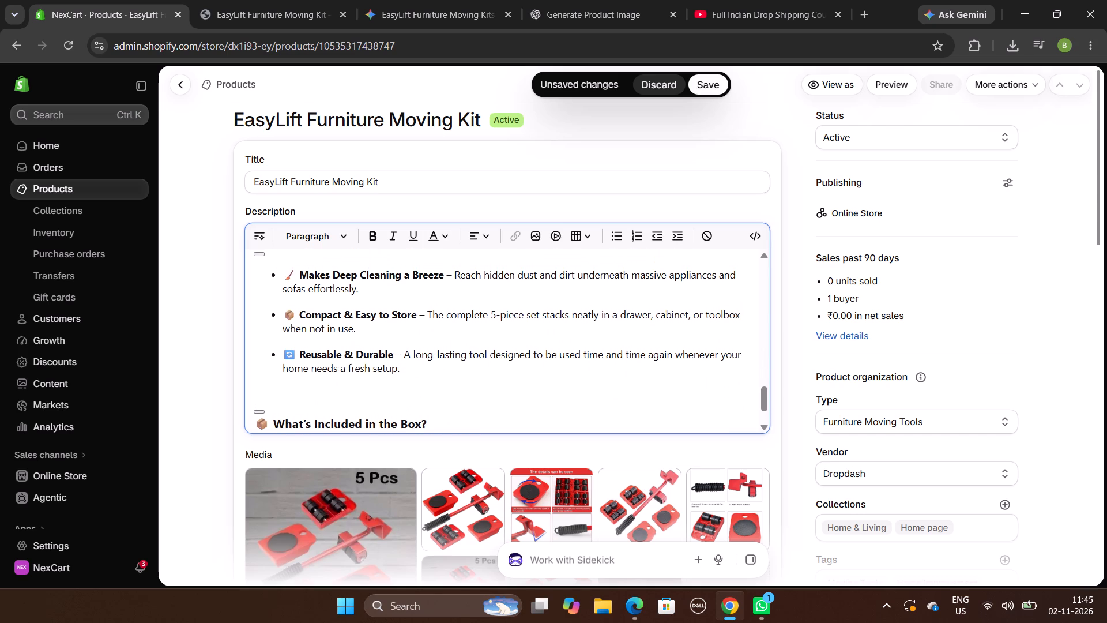
left_click(265, 412)
key("BackSpace")
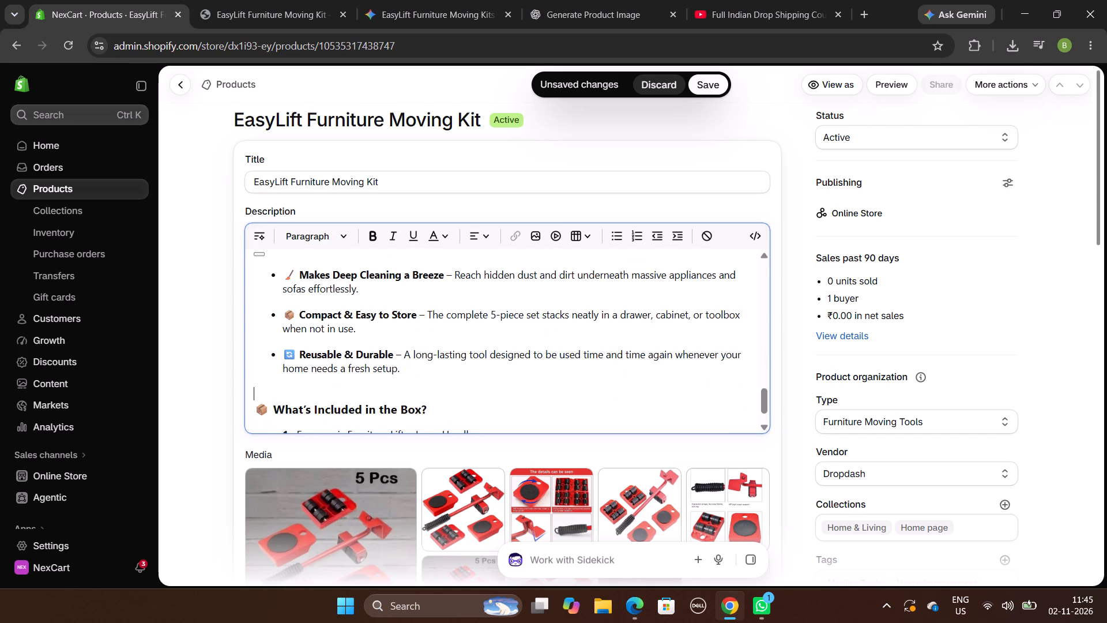
key("Return")
key("BackSpace")
Remove the stray mark and empty line between the "Simple & Quick Operation" and "Makes Deep Cleaning a Breeze" bullets, joining the list.
scroll(265, 412, "up", 1)
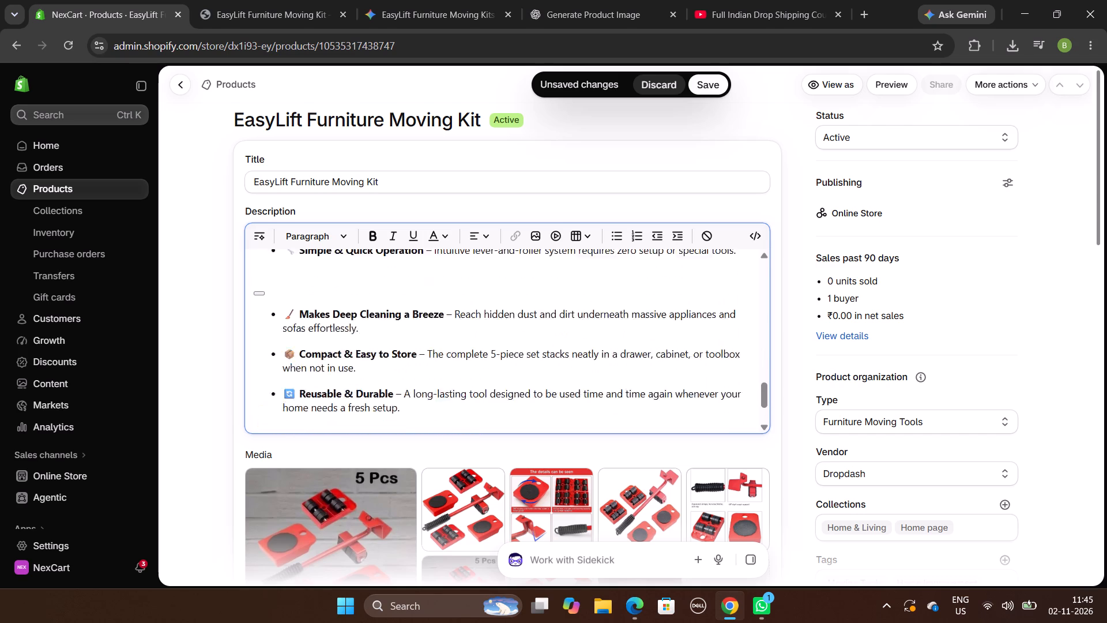
scroll(265, 412, "up", 1)
left_click(265, 356)
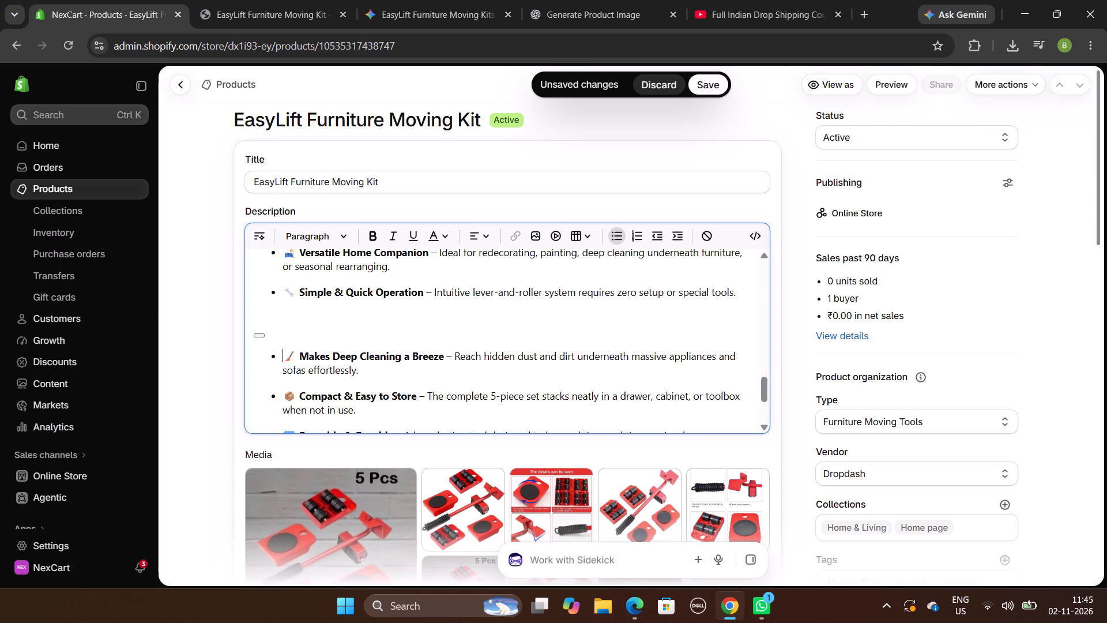
left_click(263, 353)
left_click(267, 341)
key("Left")
key("BackSpace")
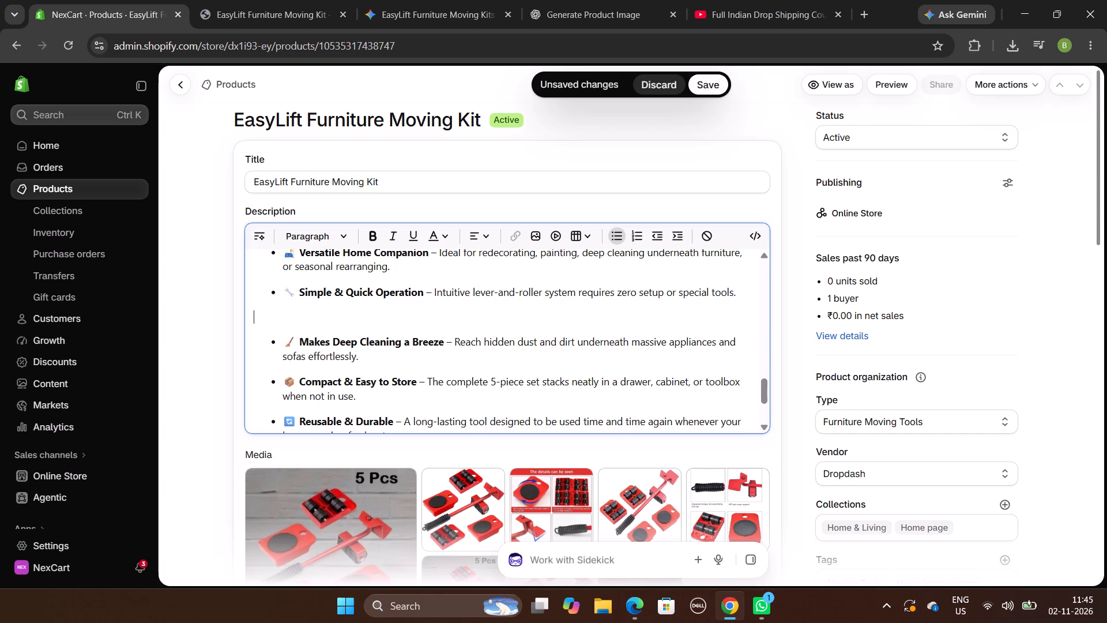
scroll(268, 348, "up", 1)
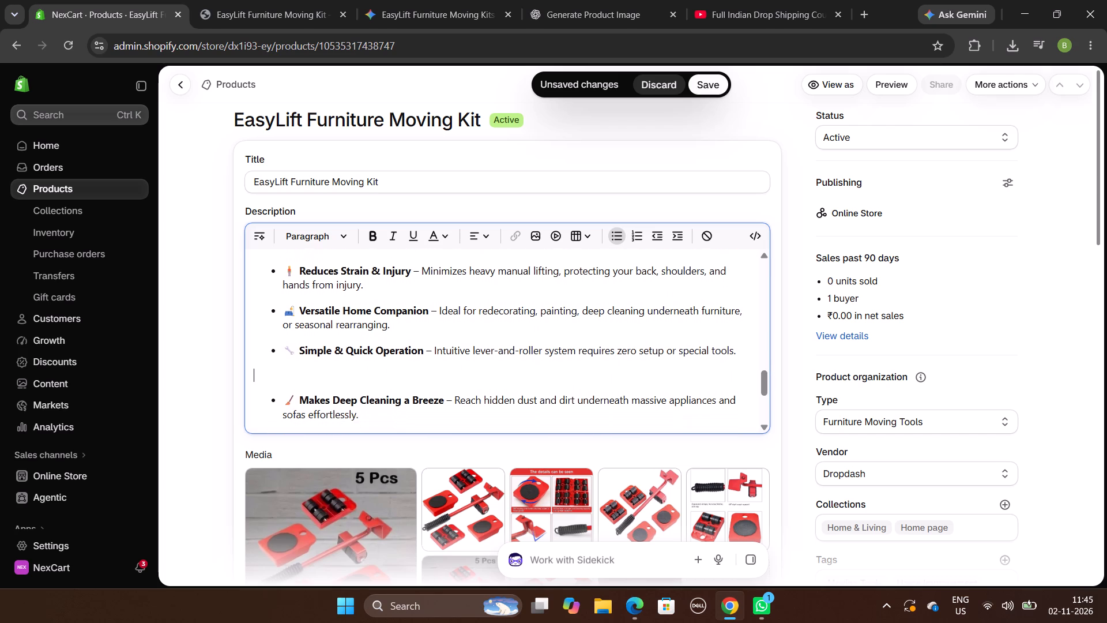
key("BackSpace")
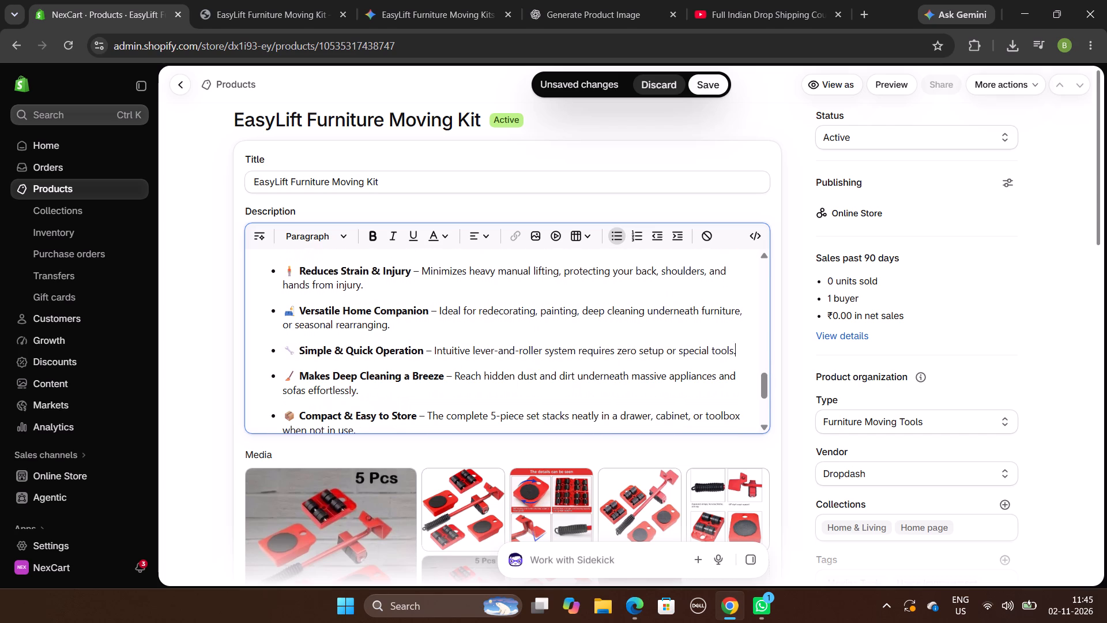
key("Return")
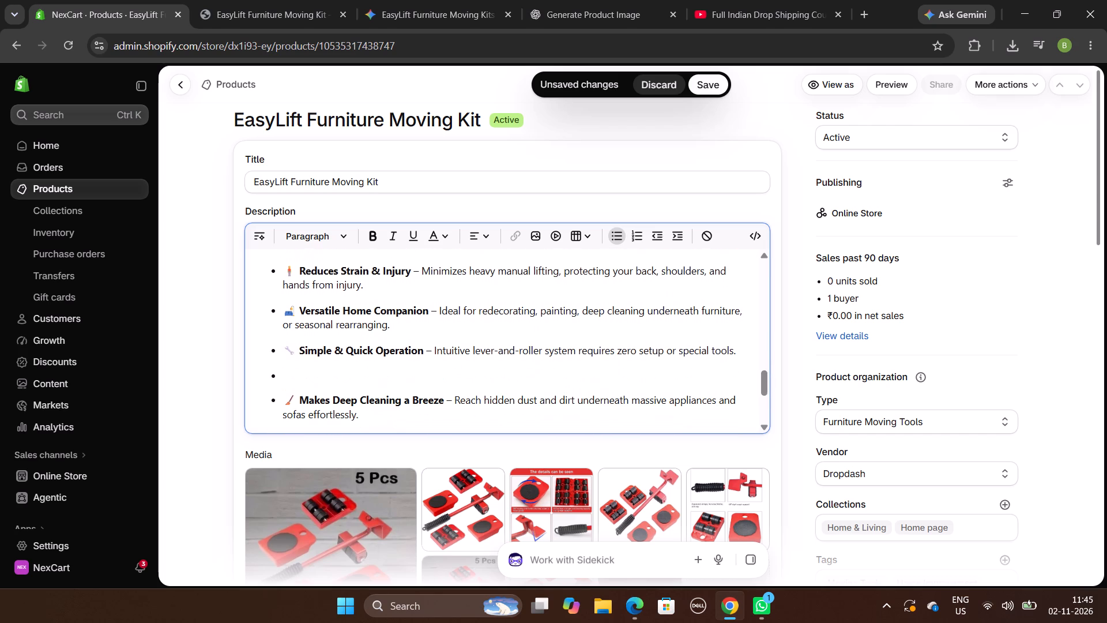
key("BackSpace")
Insert the uploaded Furniture Moving Tool Set image between the "Reusable & Durable" bullet and the "What's Included in the Box?" heading.
scroll(268, 348, "down", 1)
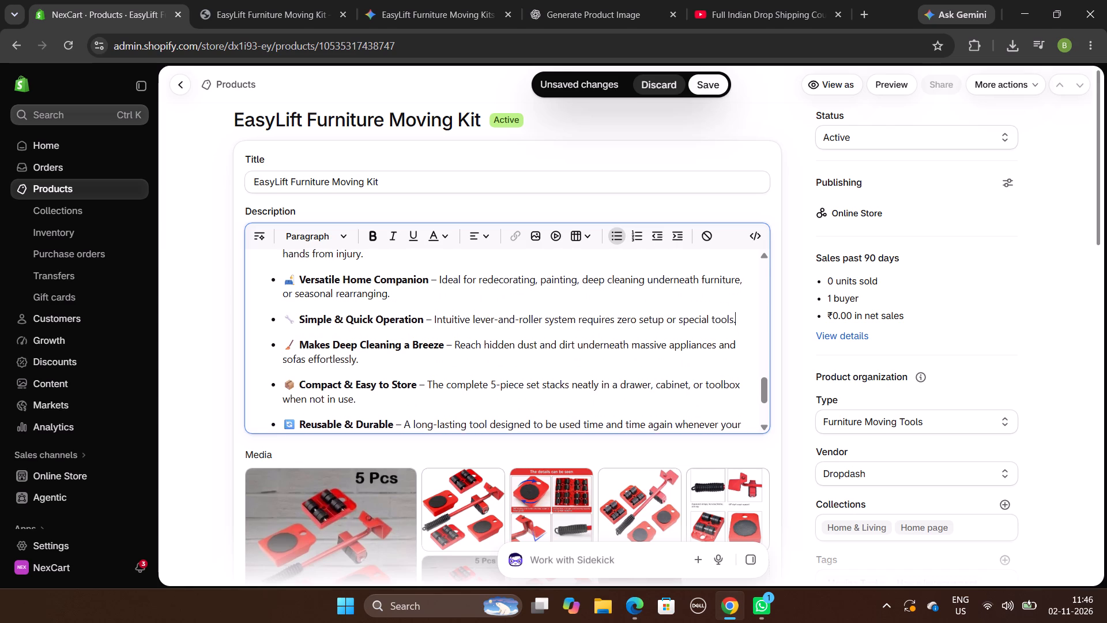
scroll(268, 348, "down", 1)
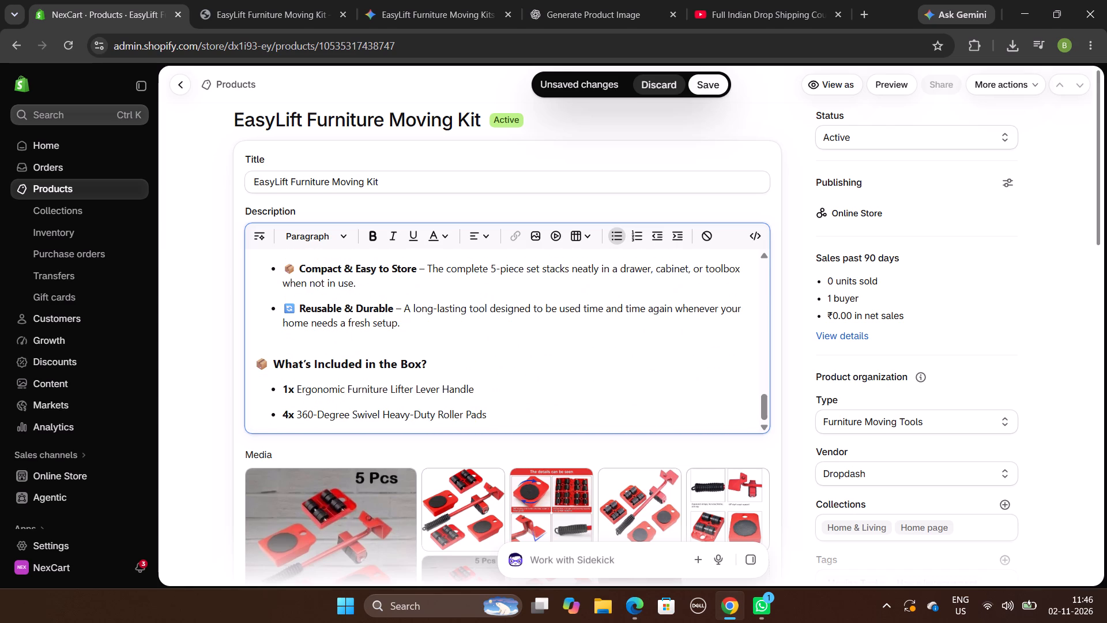
left_click(421, 324)
key("Return")
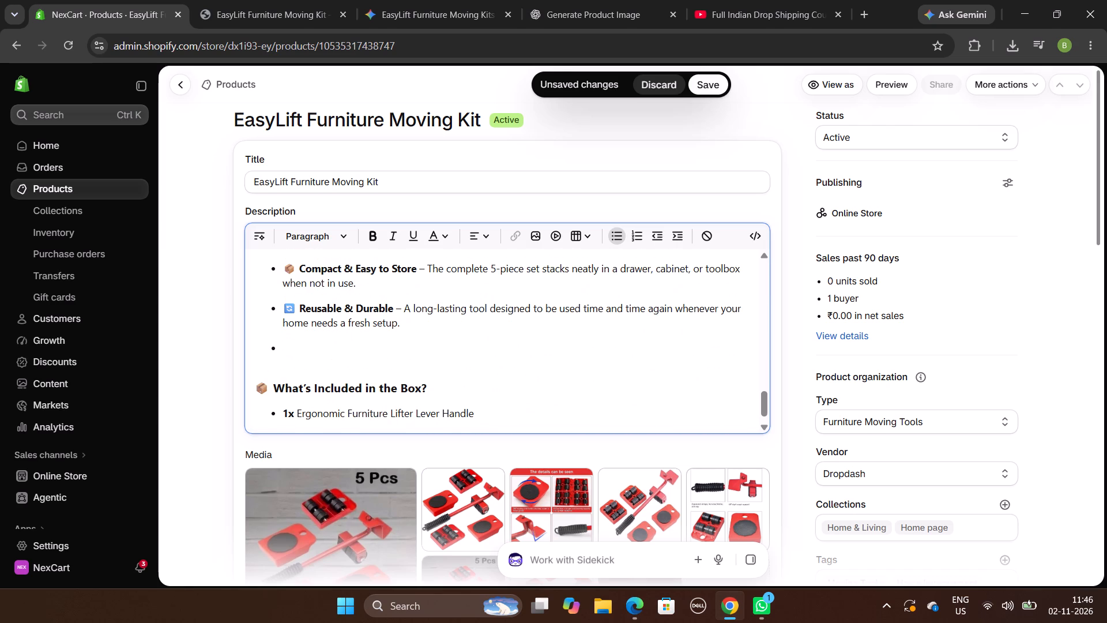
key("BackSpace")
key("Return")
key("Return")
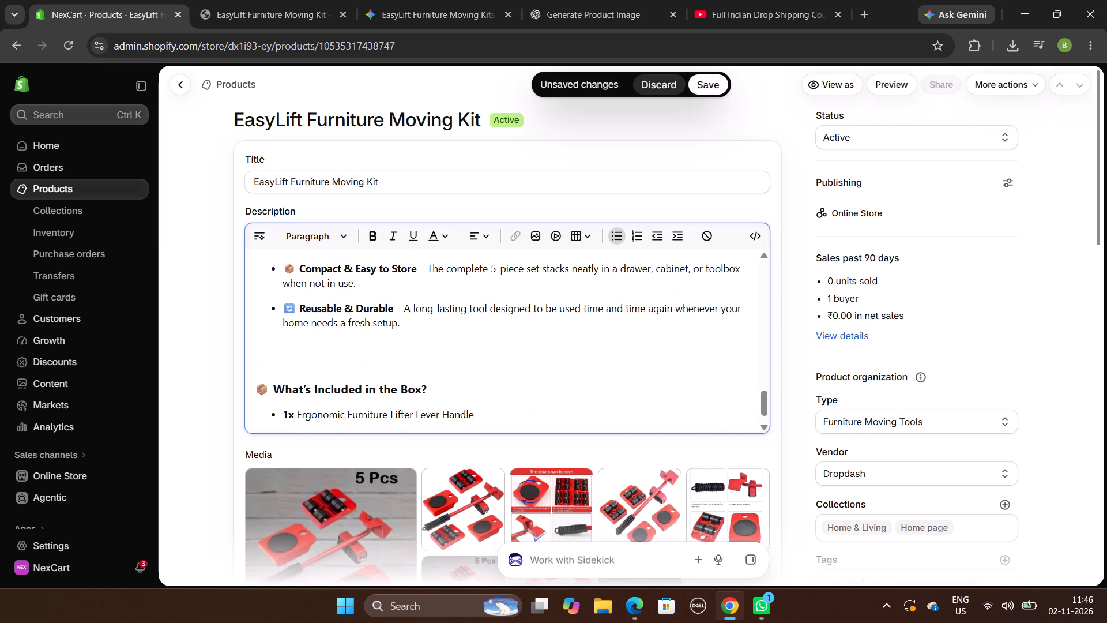
key("Return")
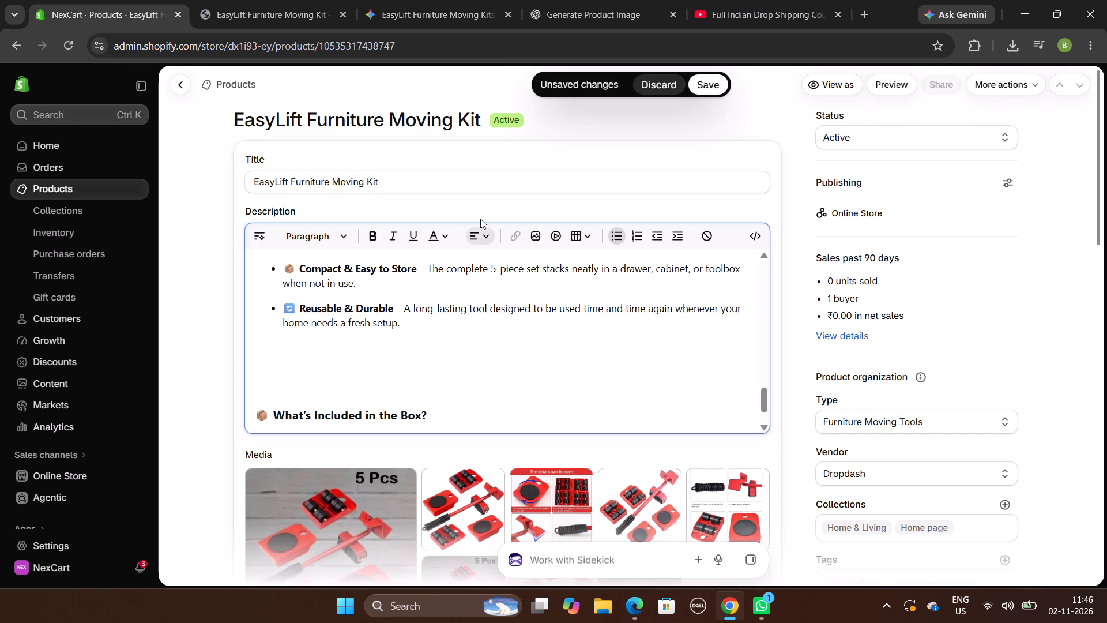
left_click(530, 232)
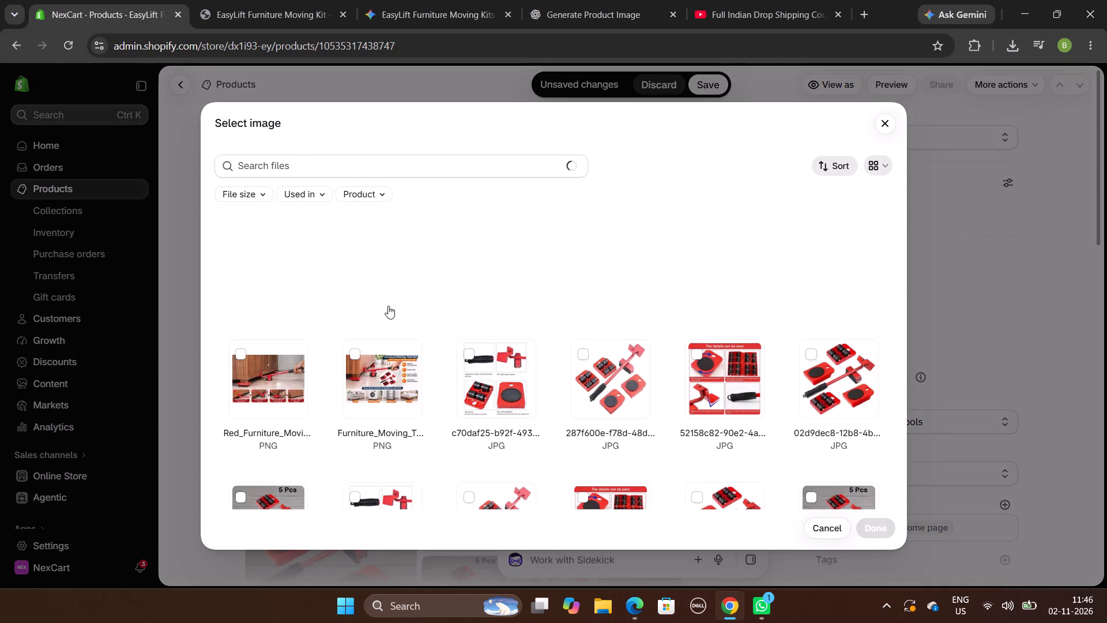
left_click(371, 365)
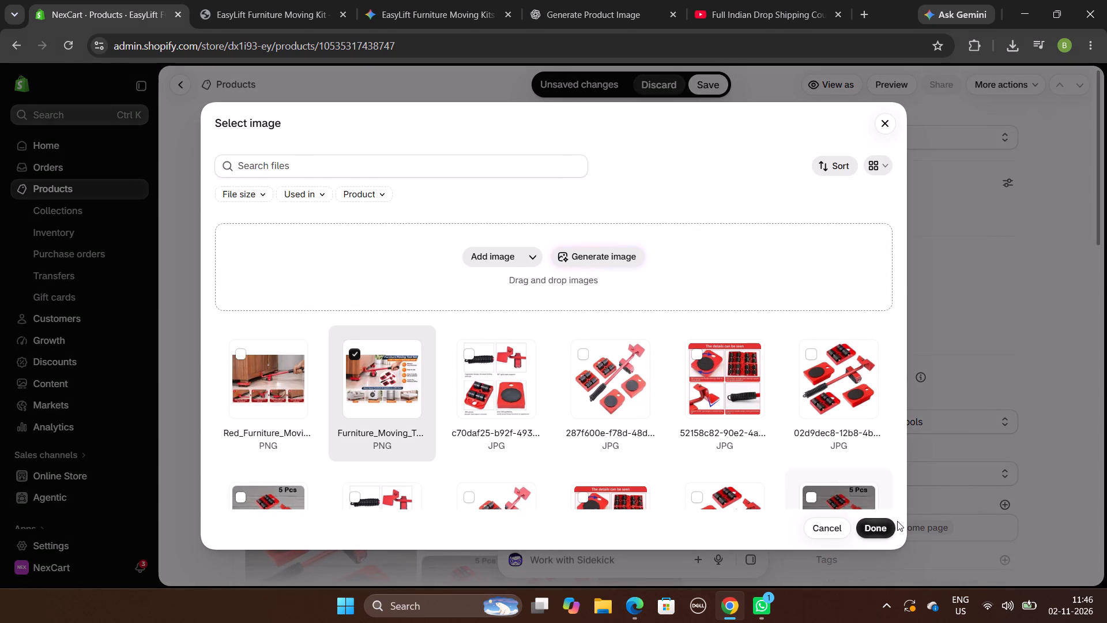
left_click(878, 527)
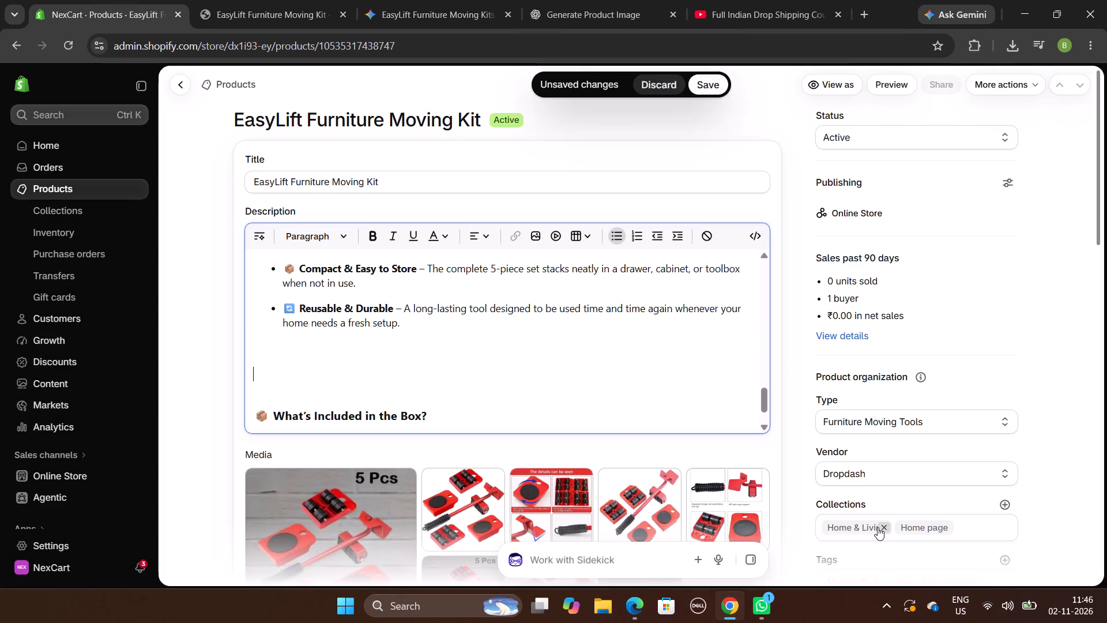
Save the changes to the EasyLift Furniture Moving Kit product.
scroll(806, 519, "down", 2)
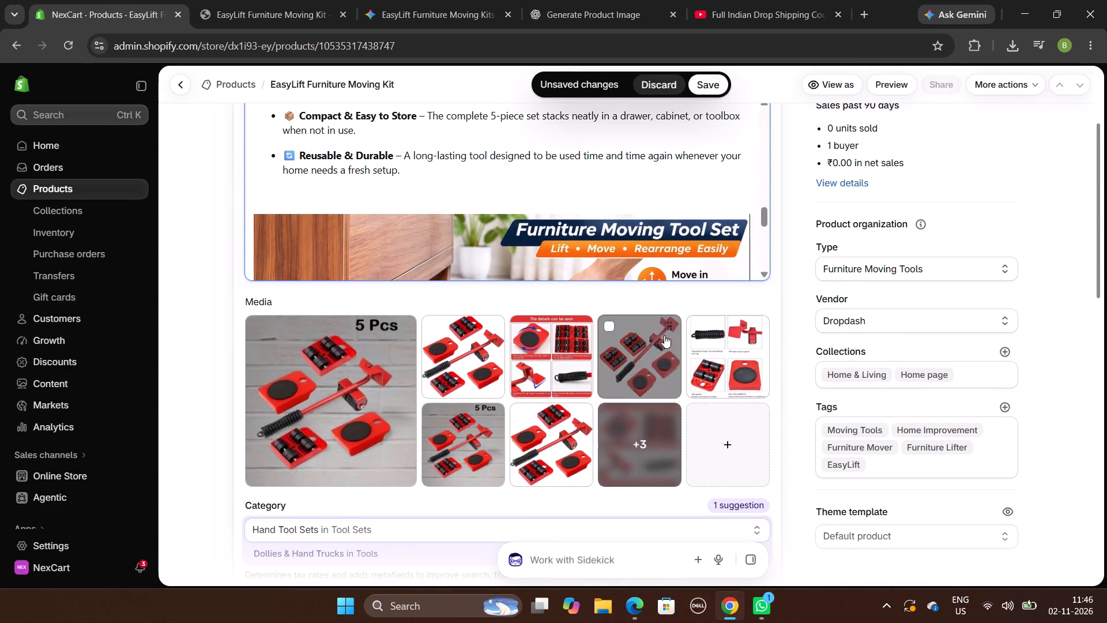
scroll(632, 220, "down", 3)
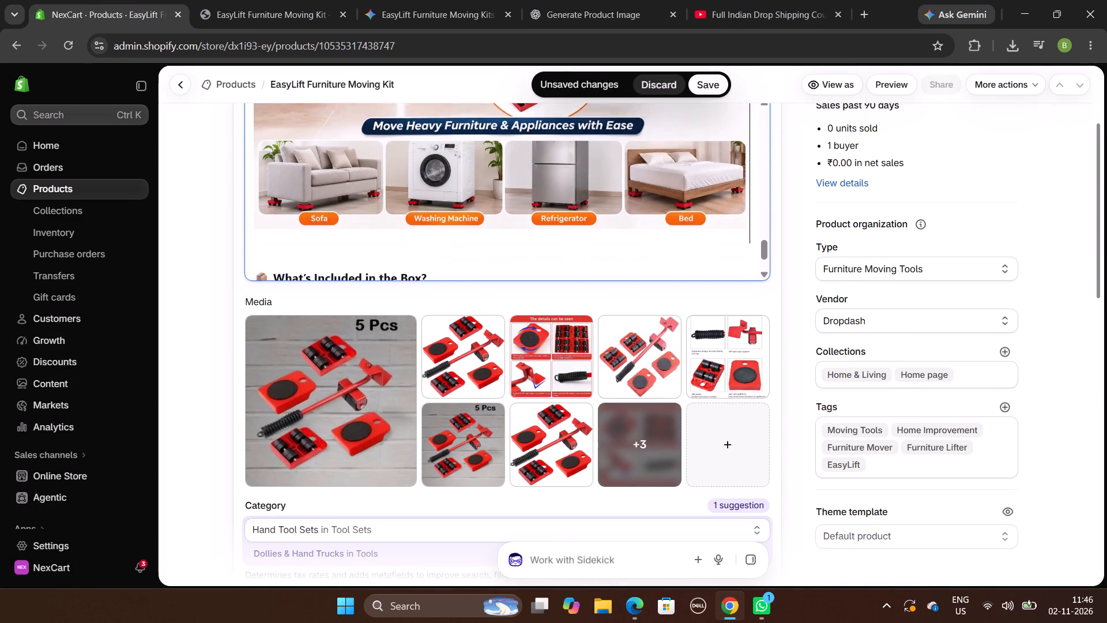
scroll(632, 220, "down", 1)
scroll(626, 162, "down", 1)
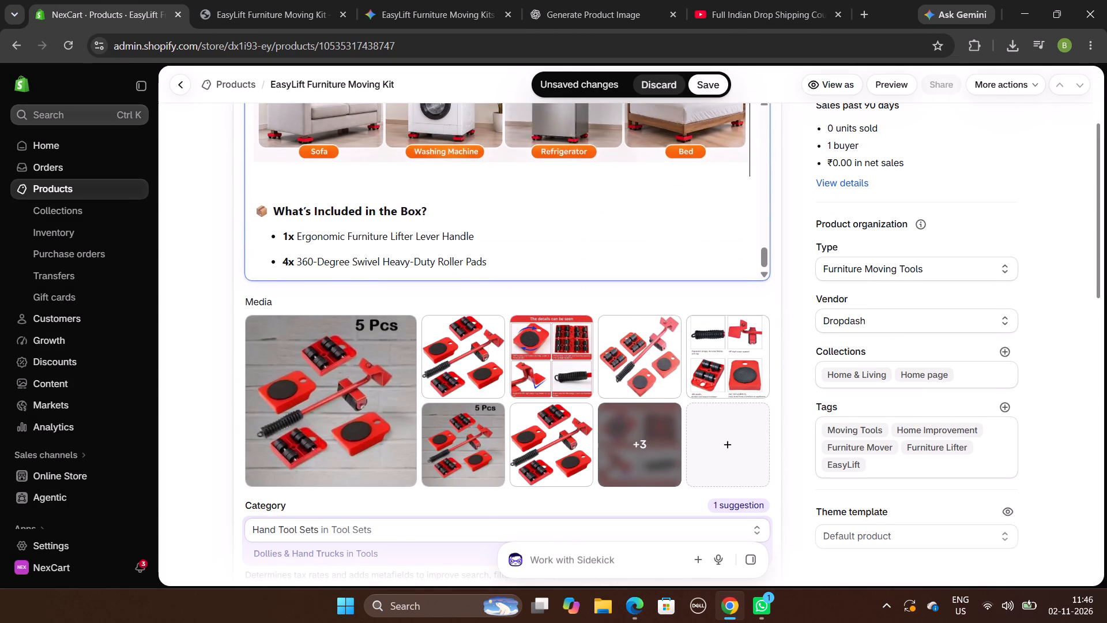
scroll(626, 162, "down", 1)
left_click(711, 87)
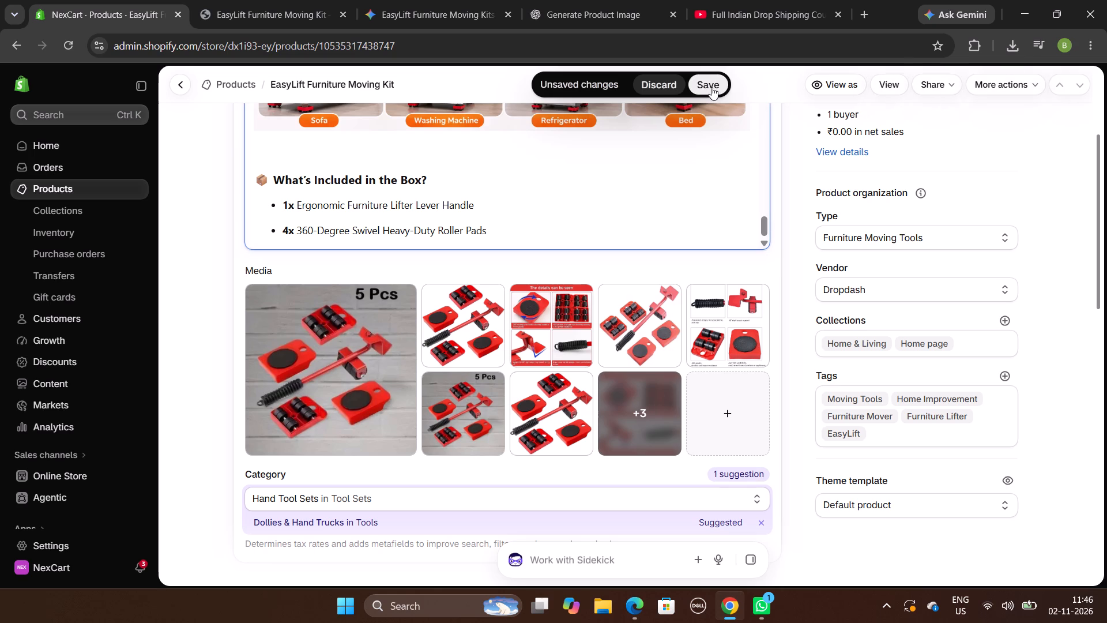
Open the NexCart online storefront in a new tab.
scroll(713, 141, "up", 1)
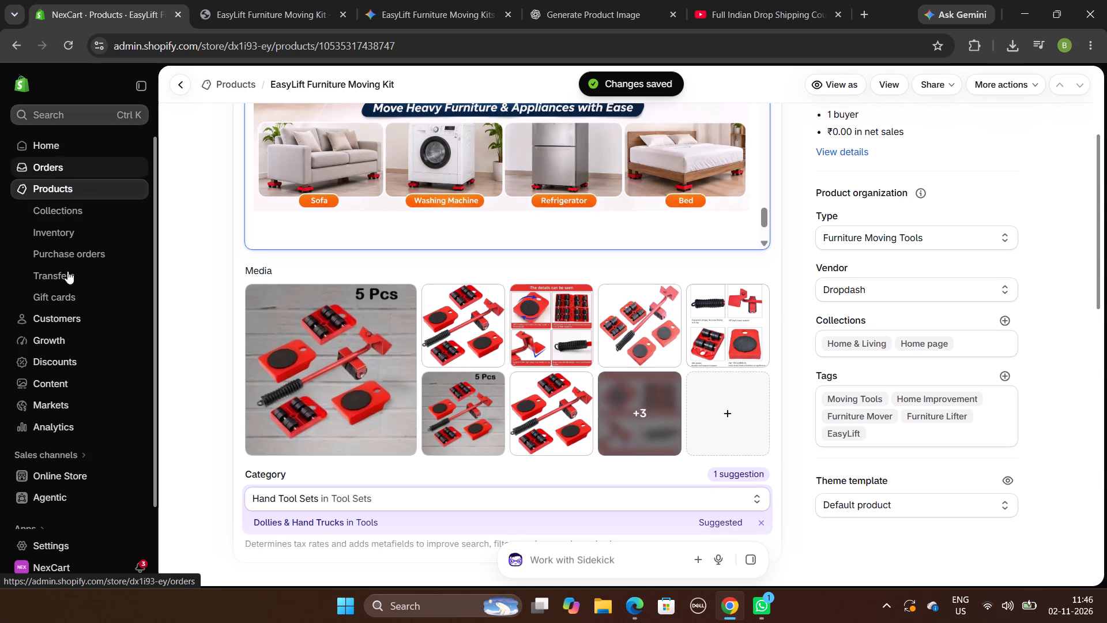
left_click(137, 474)
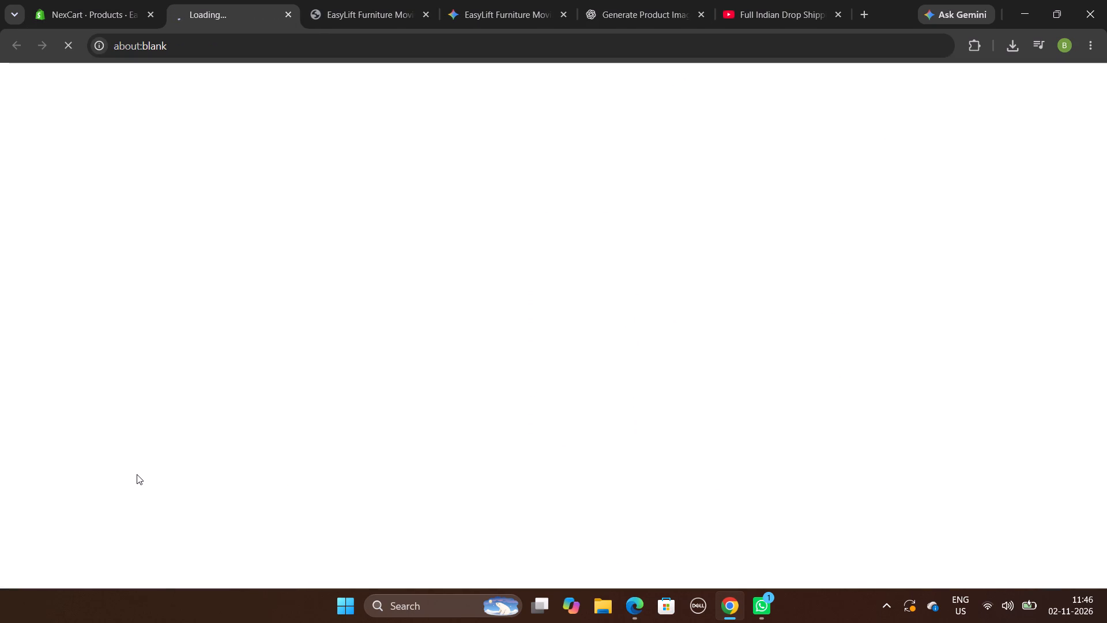
Open the EasyLift Furniture Moving Kit product page from the storefront's Products section.
scroll(137, 474, "down", 1)
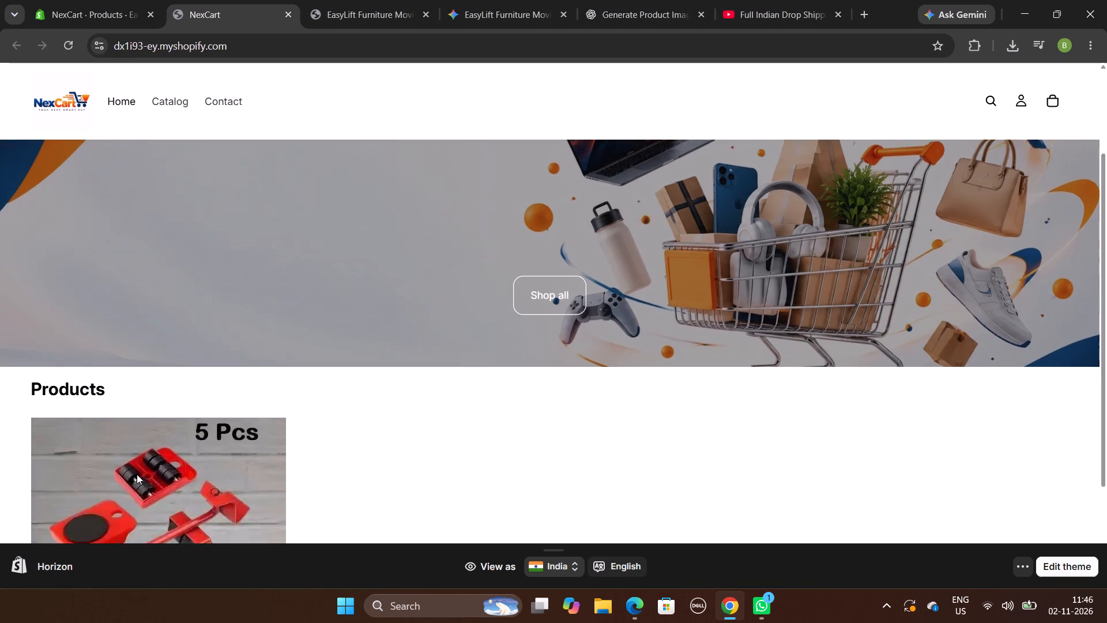
scroll(137, 474, "down", 2)
left_click(171, 341)
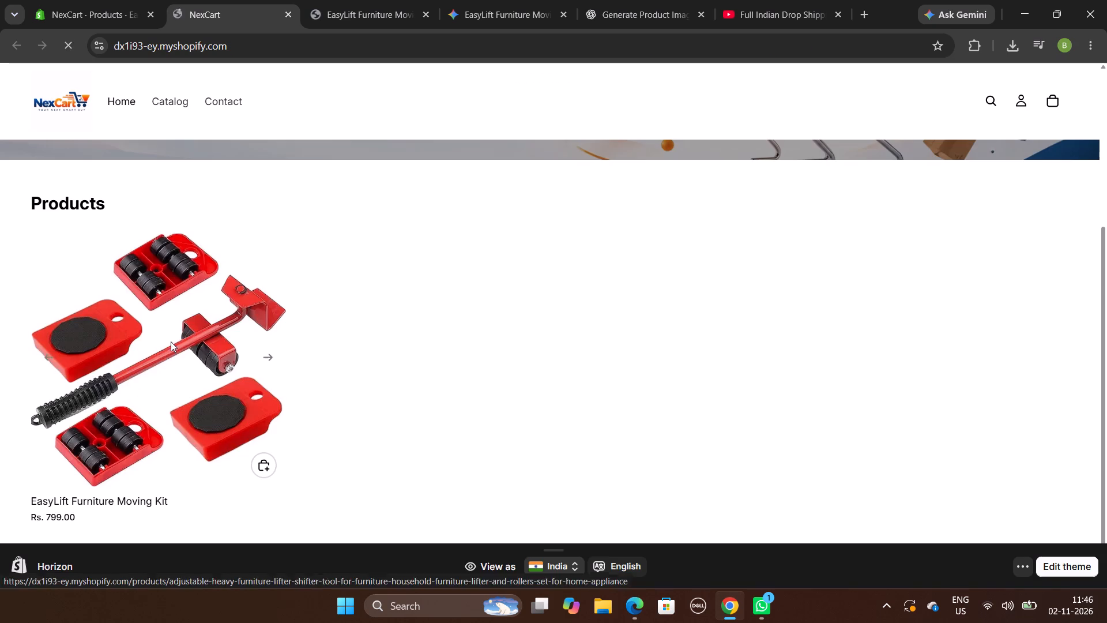
Review the published EasyLift Furniture Moving Kit description from its main heading through the "What's Included in the Box?" list.
scroll(390, 326, "down", 1)
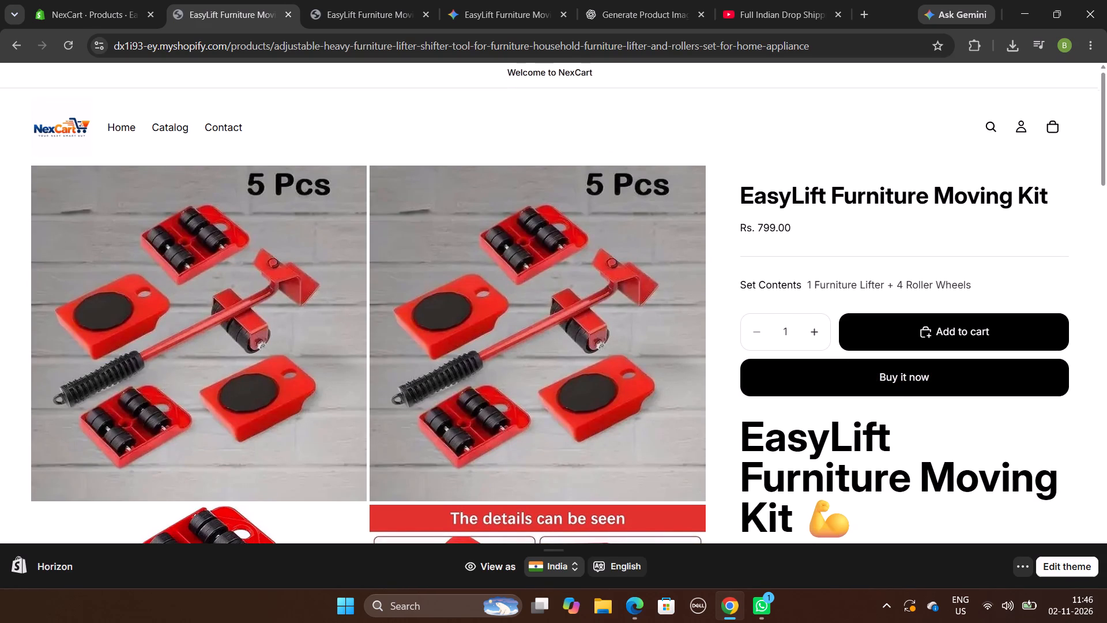
scroll(390, 326, "down", 1)
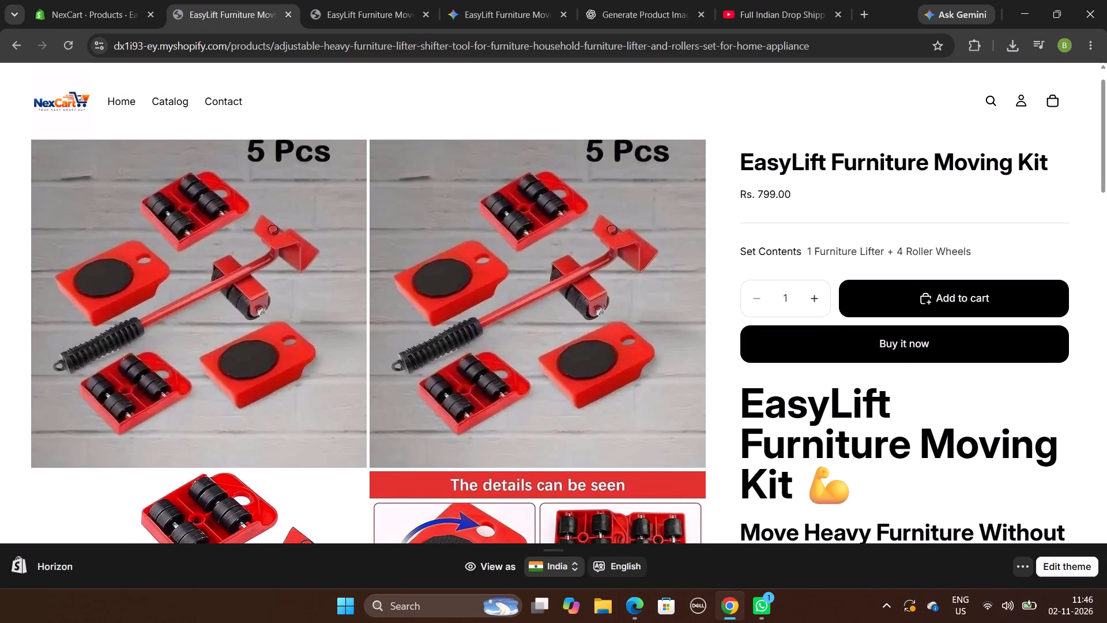
scroll(390, 326, "down", 3)
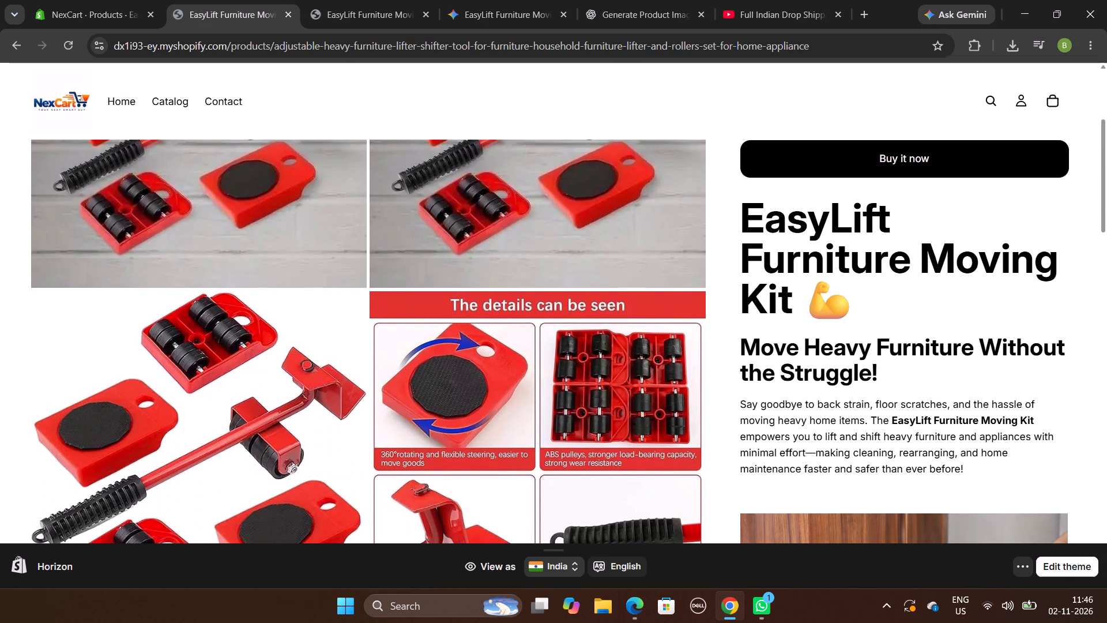
scroll(390, 326, "down", 3)
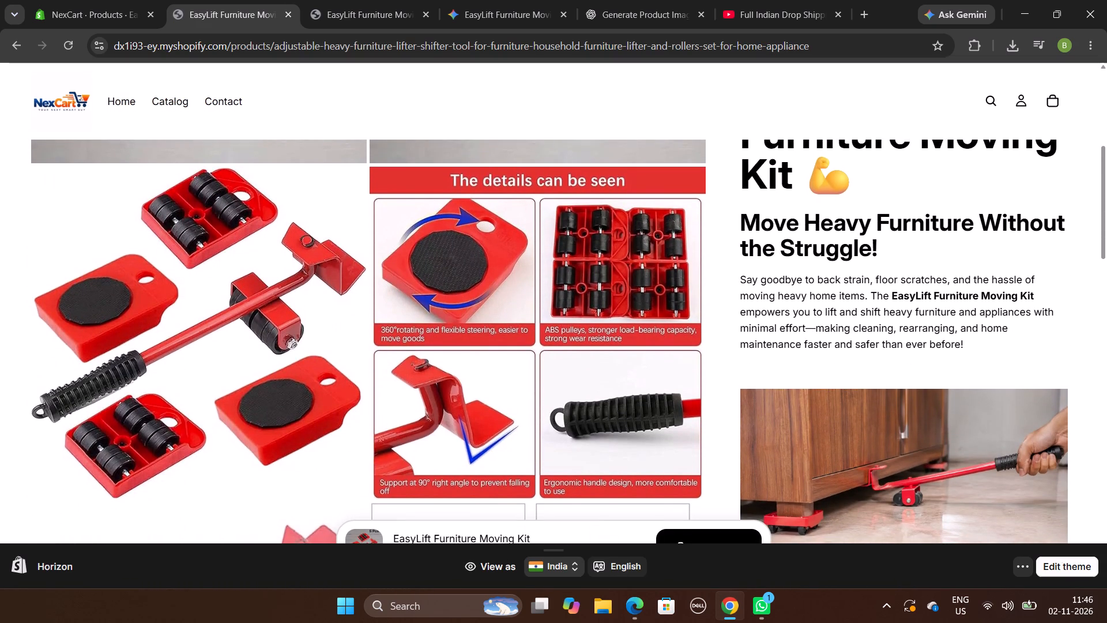
scroll(390, 326, "down", 1)
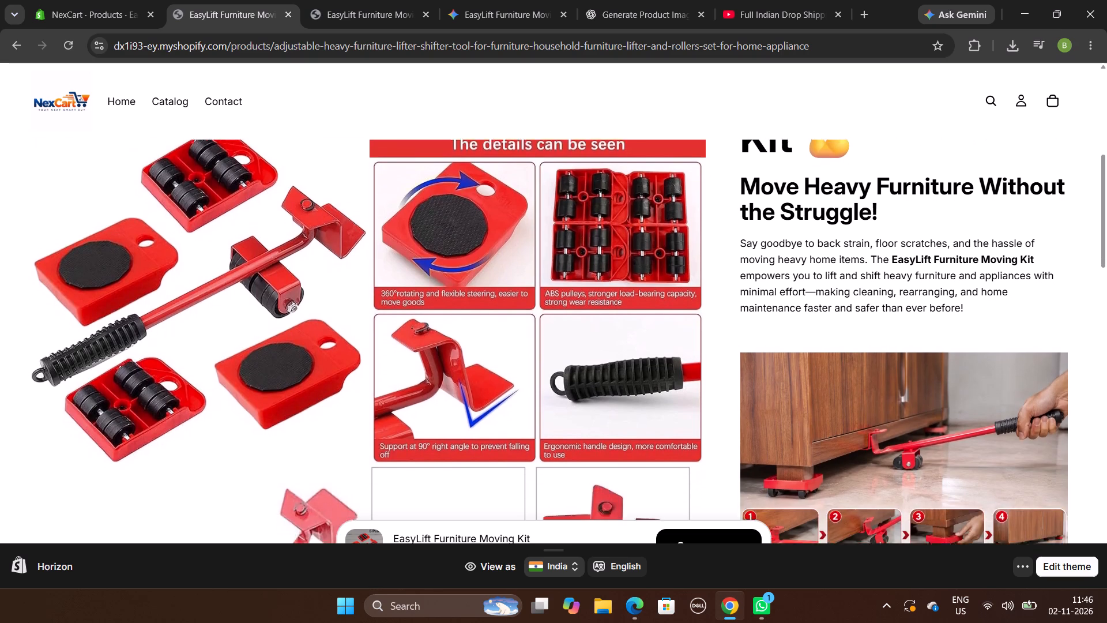
scroll(390, 326, "down", 2)
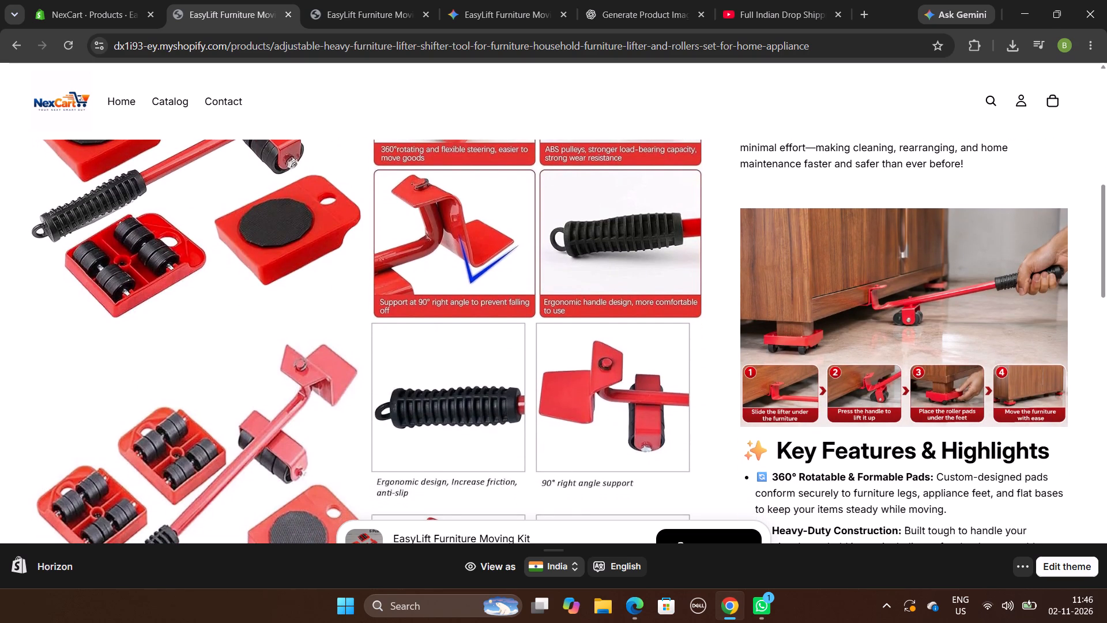
scroll(390, 326, "down", 3)
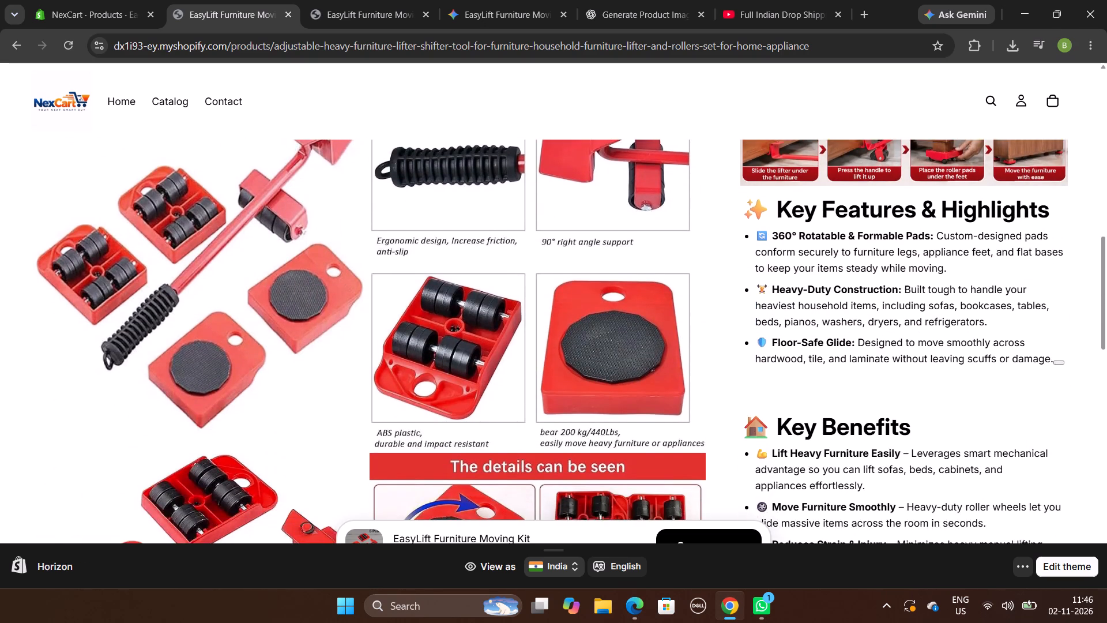
scroll(390, 326, "down", 5)
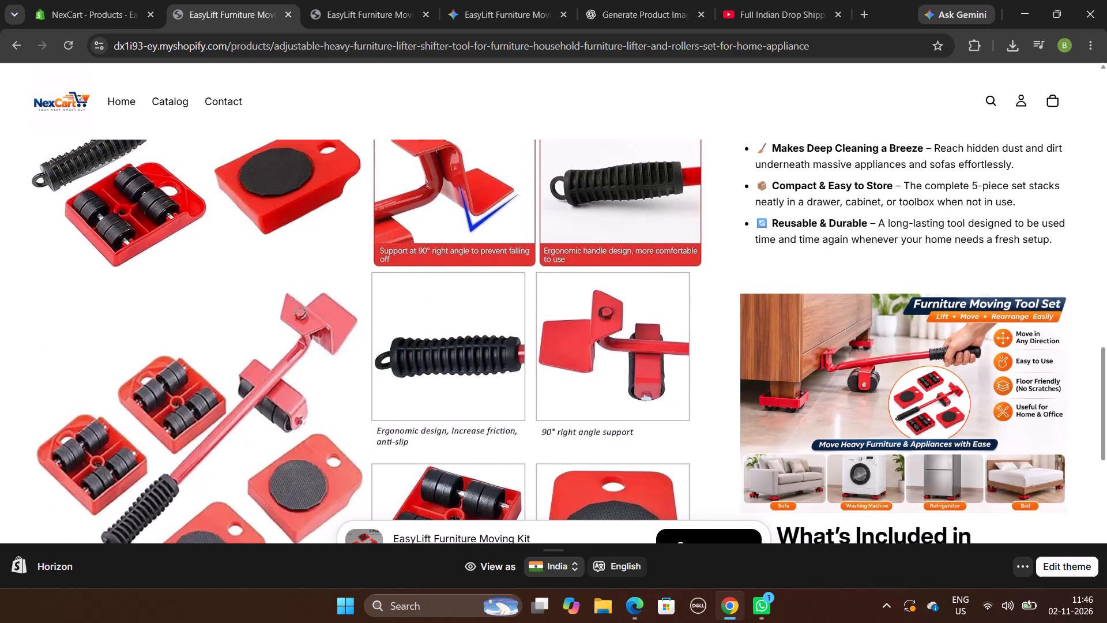
scroll(390, 326, "down", 3)
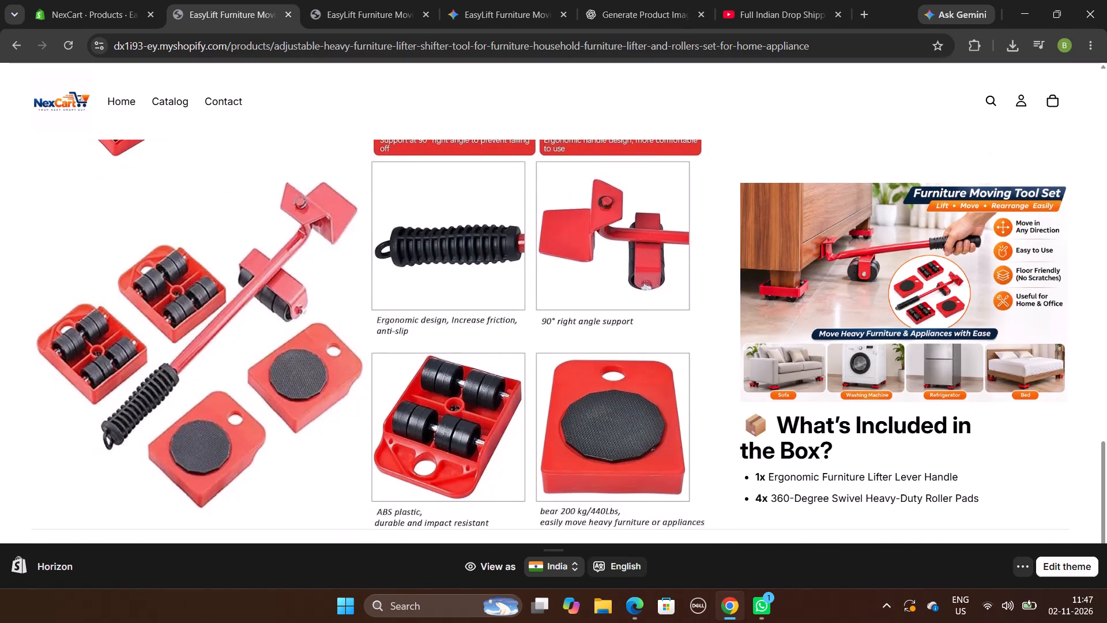
scroll(390, 326, "down", 2)
scroll(684, 348, "down", 2)
scroll(826, 328, "down", 1)
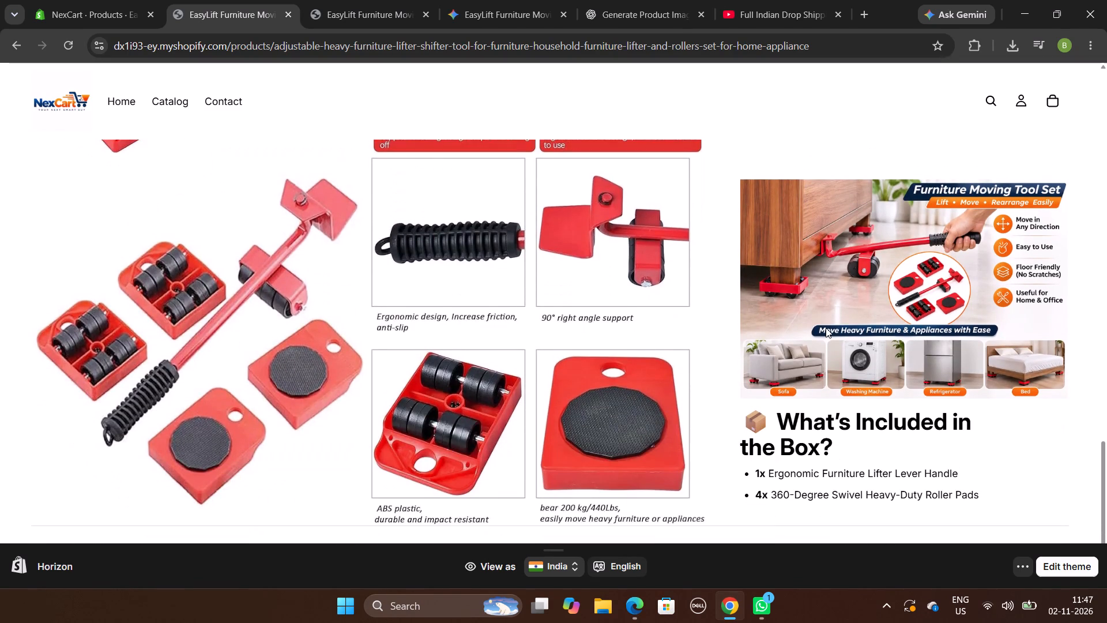
scroll(521, 370, "down", 2)
Examine the "Key Benefits" bullets, the Furniture Moving Tool Set image and the box contents on the product page.
scroll(521, 370, "up", 7)
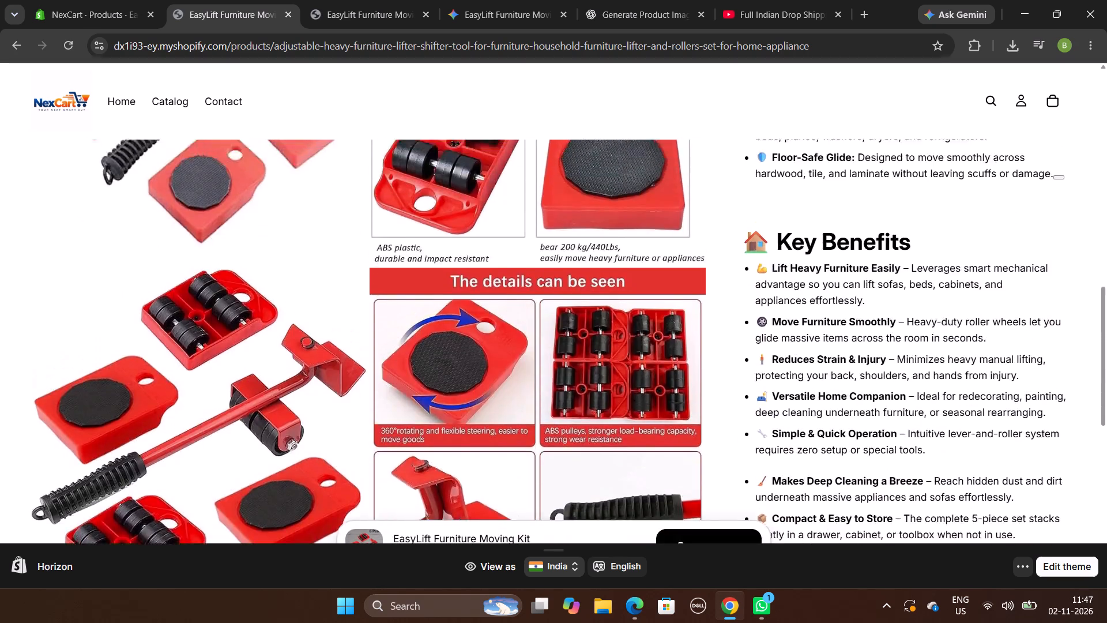
scroll(521, 370, "down", 6)
scroll(521, 370, "up", 2)
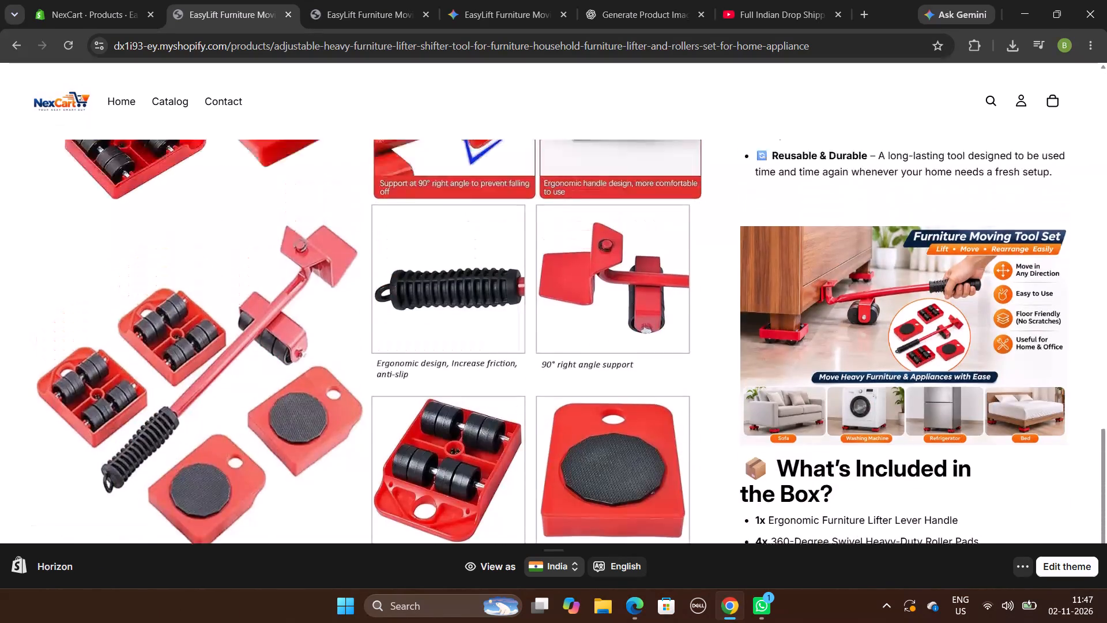
scroll(521, 370, "up", 1)
scroll(521, 370, "down", 1)
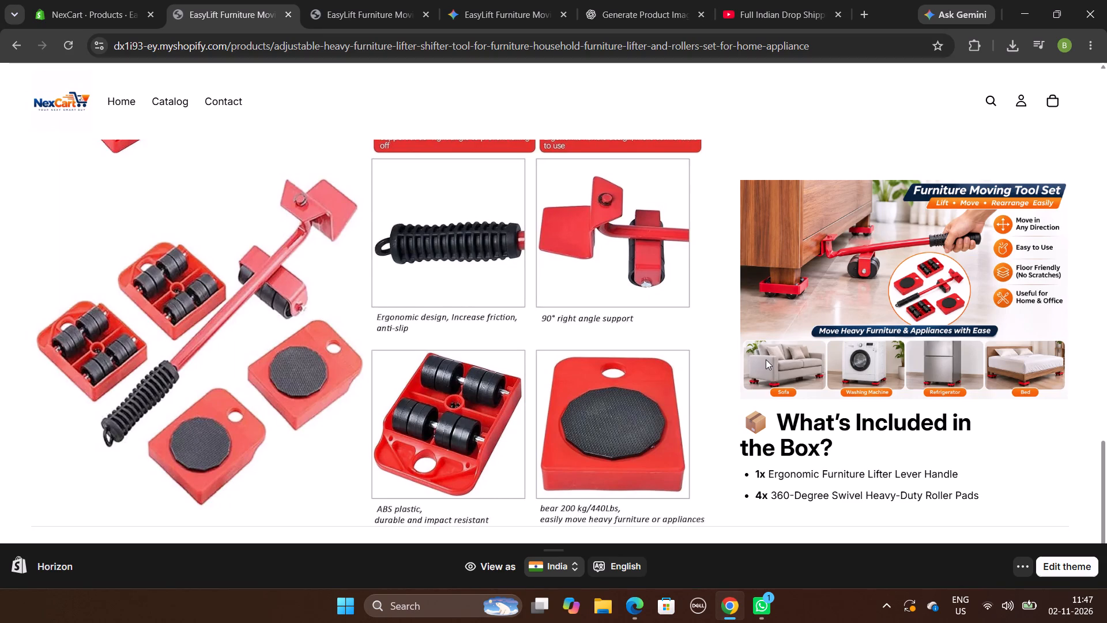
scroll(766, 359, "up", 3)
scroll(766, 359, "down", 3)
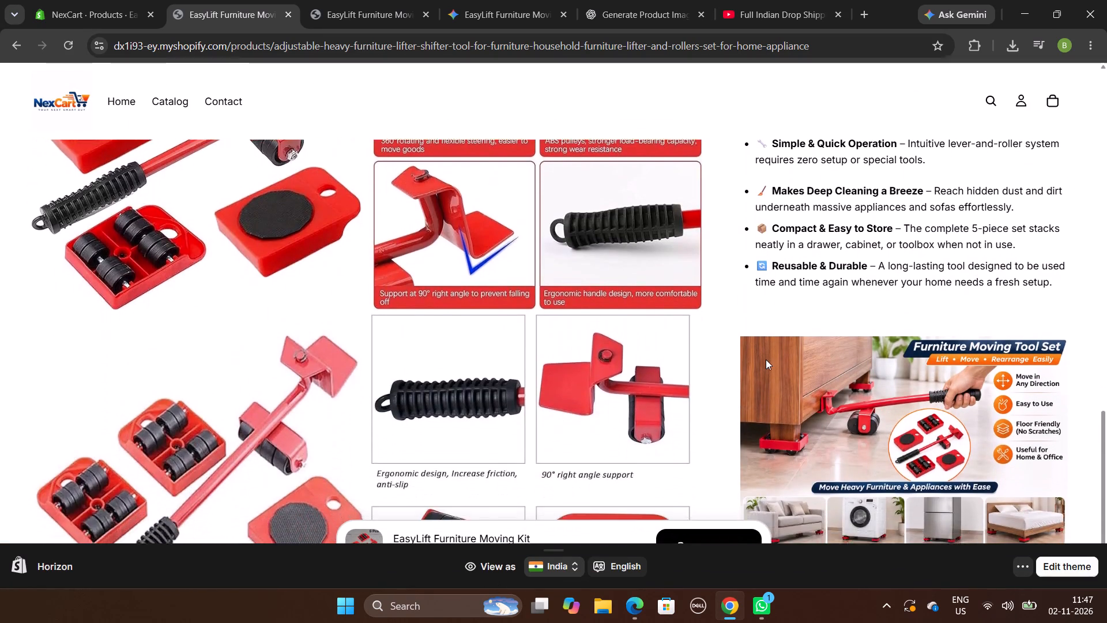
scroll(766, 359, "down", 1)
scroll(545, 346, "up", 3)
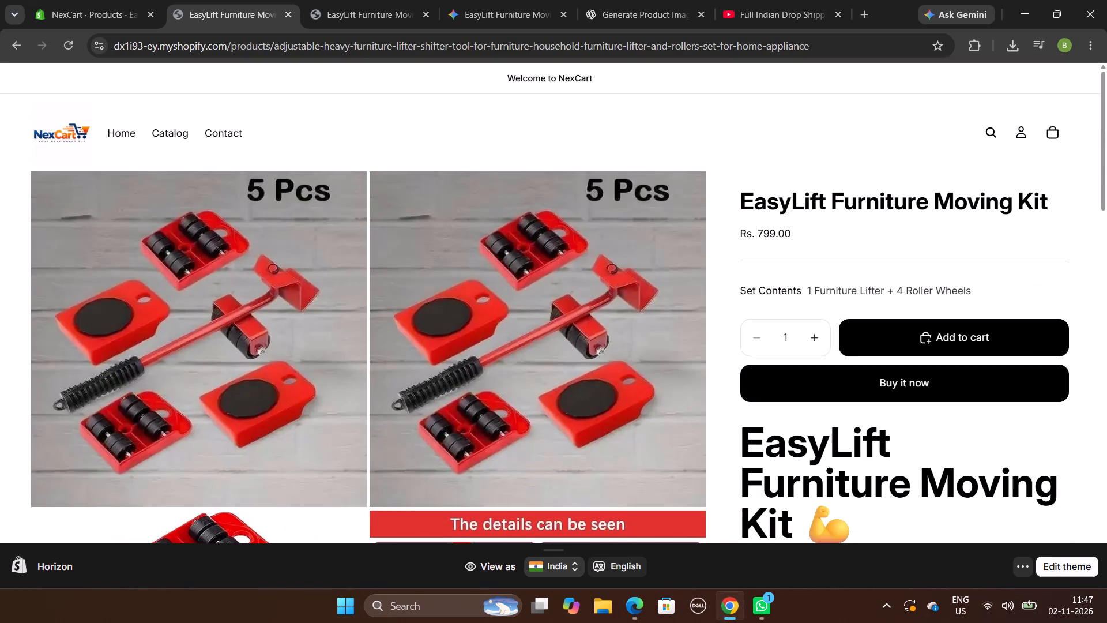
Go through the full product description again, checking the layout of both inserted images and the sections around them.
scroll(545, 346, "down", 6)
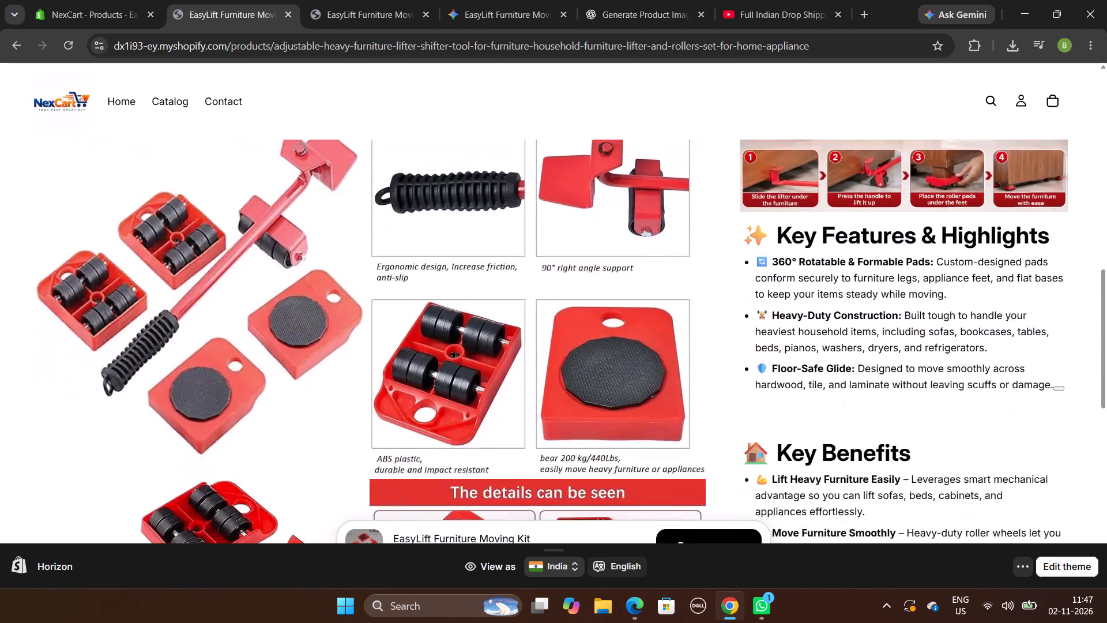
scroll(545, 346, "down", 3)
scroll(545, 346, "up", 2)
scroll(545, 346, "down", 2)
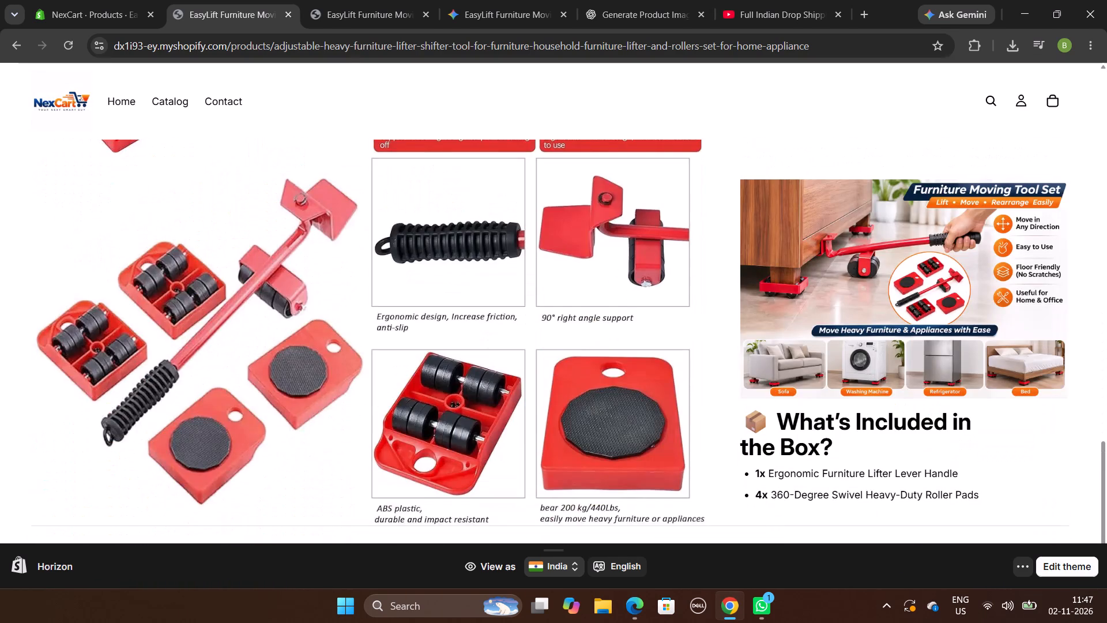
scroll(545, 346, "up", 5)
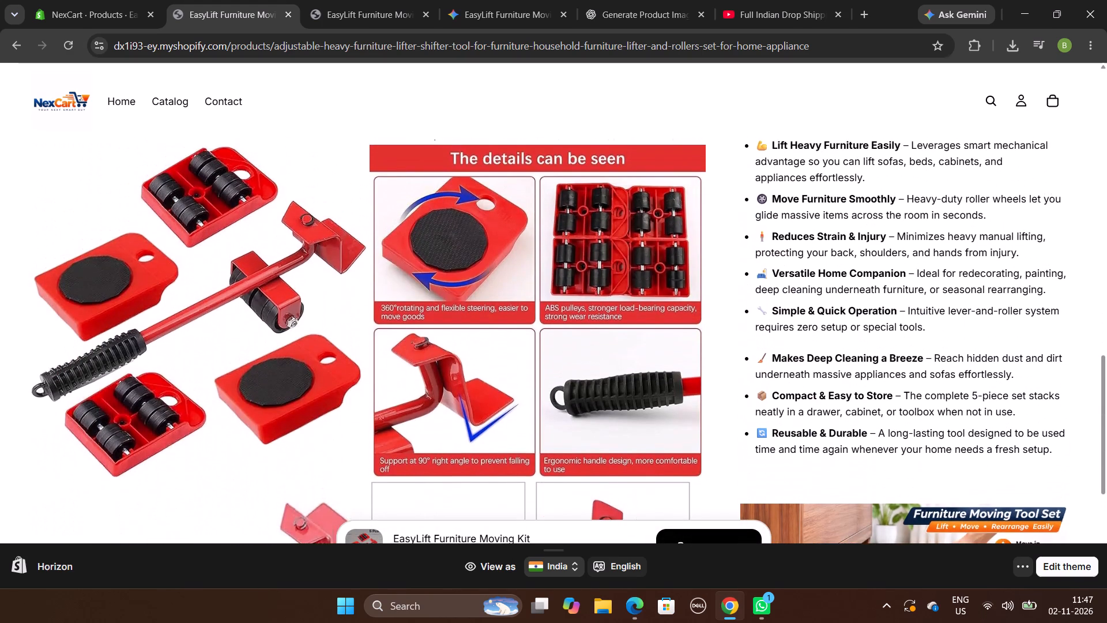
scroll(545, 346, "up", 2)
scroll(545, 346, "down", 1)
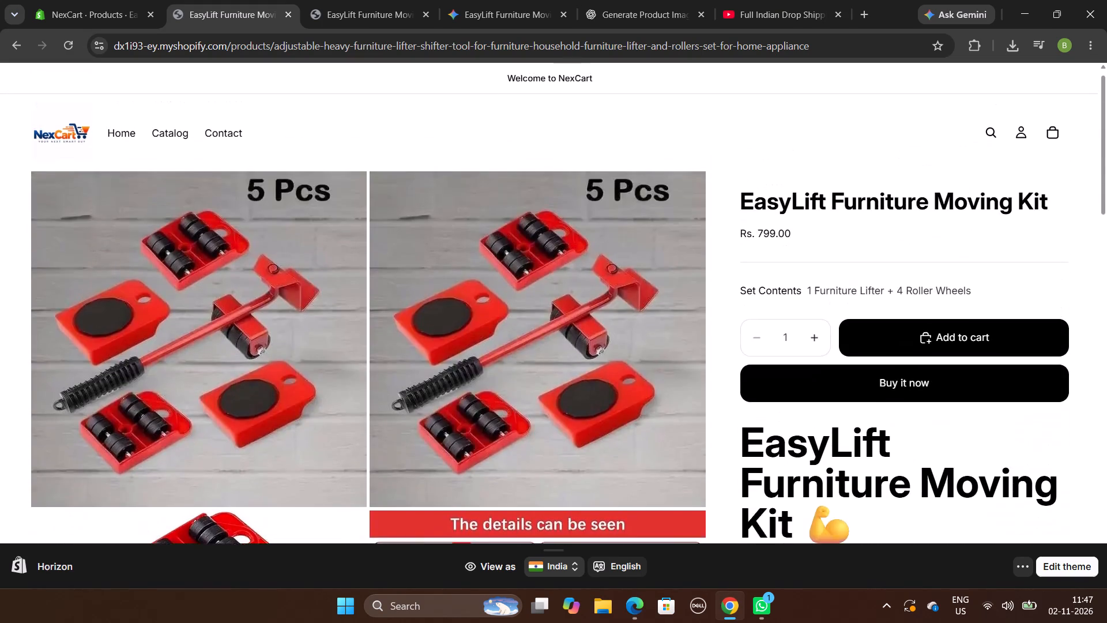
scroll(545, 346, "down", 7)
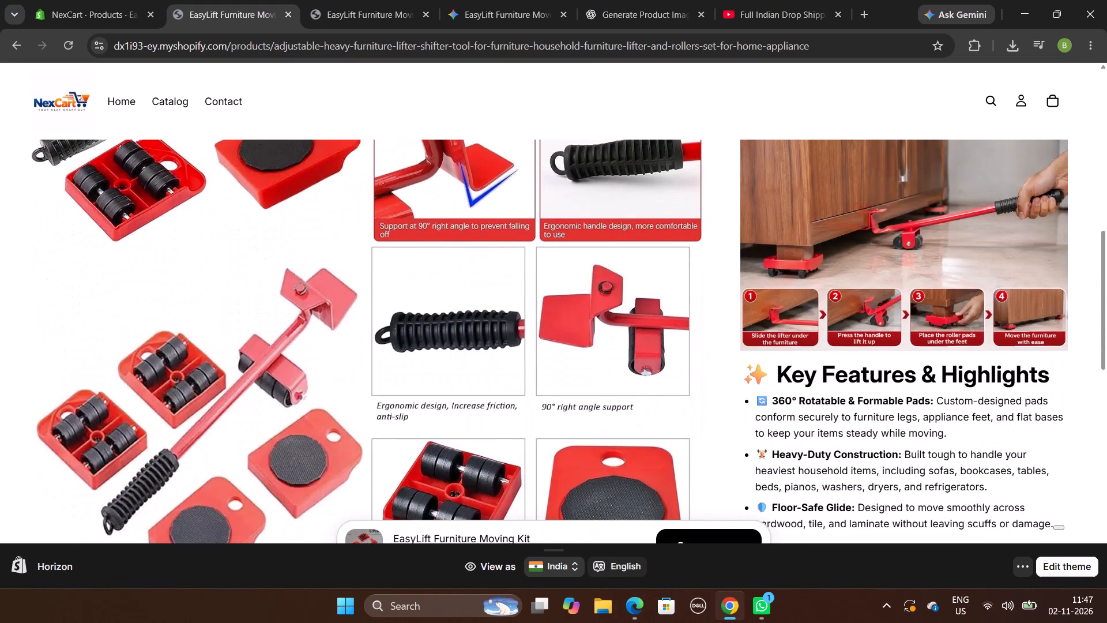
scroll(545, 346, "down", 4)
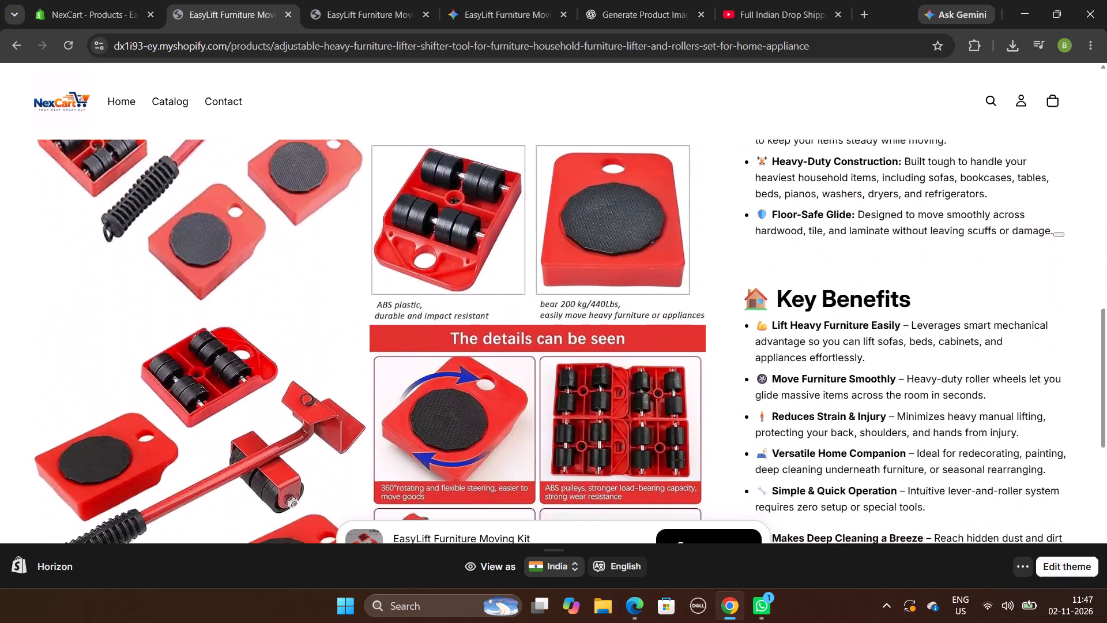
scroll(545, 346, "down", 5)
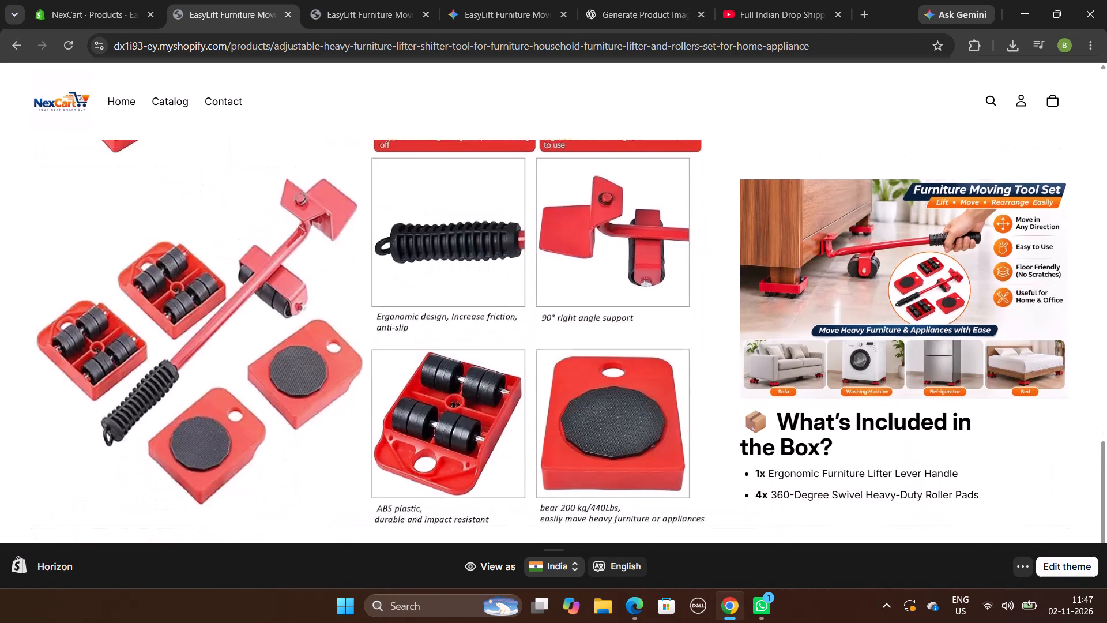
scroll(545, 346, "down", 4)
scroll(551, 284, "down", 1)
scroll(551, 284, "right", 2)
Recheck the product page from the box contents back through the feature and benefit sections to the title and price.
scroll(551, 284, "up", 1)
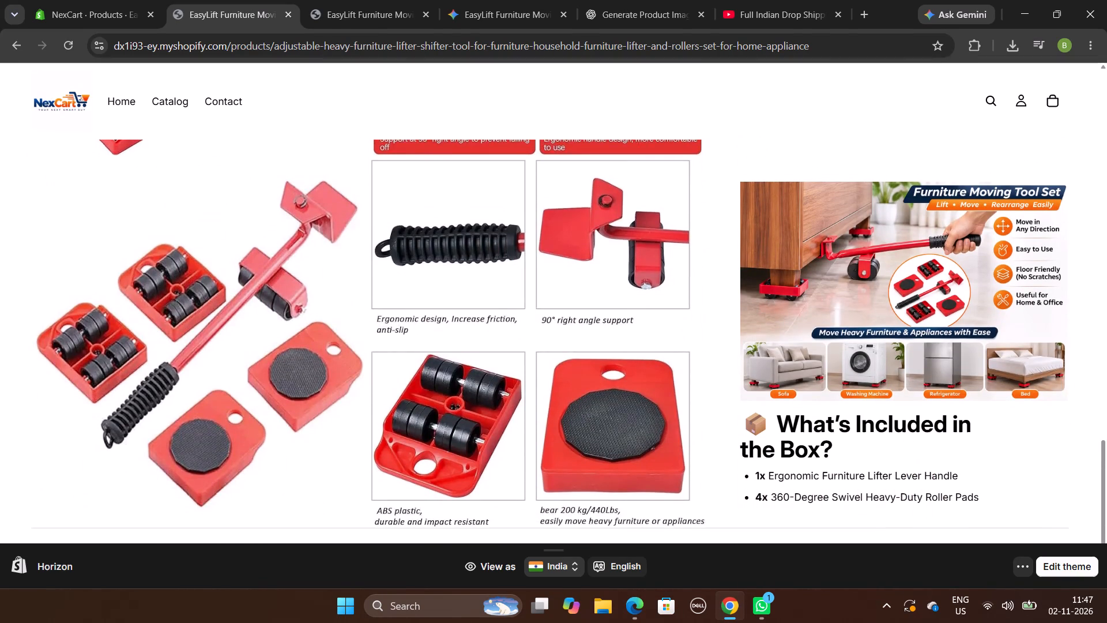
scroll(551, 284, "up", 3)
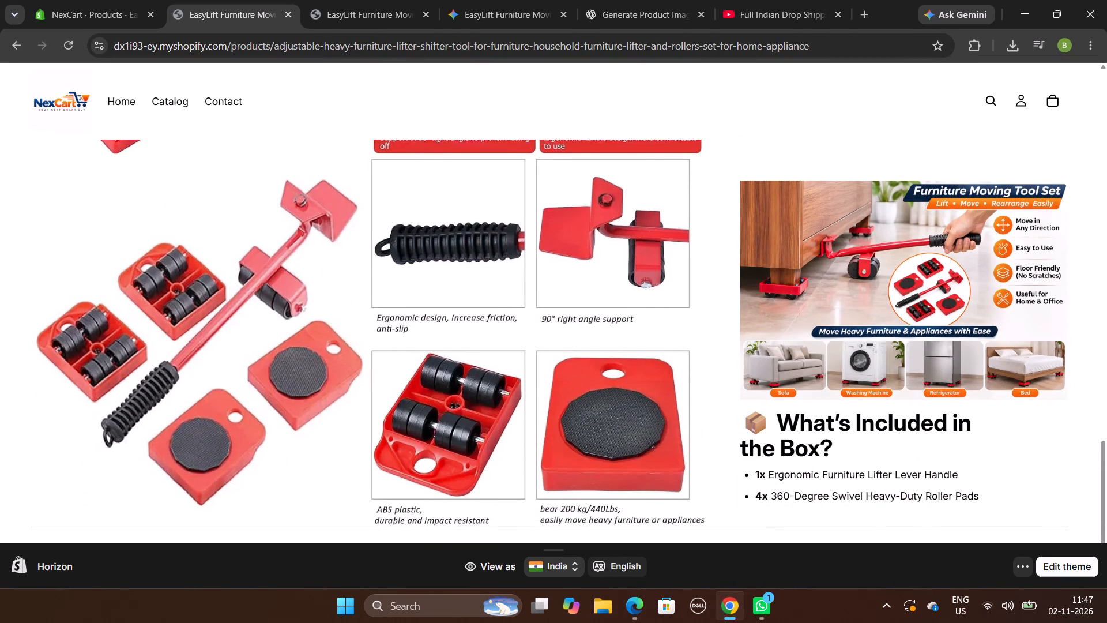
scroll(551, 284, "up", 6)
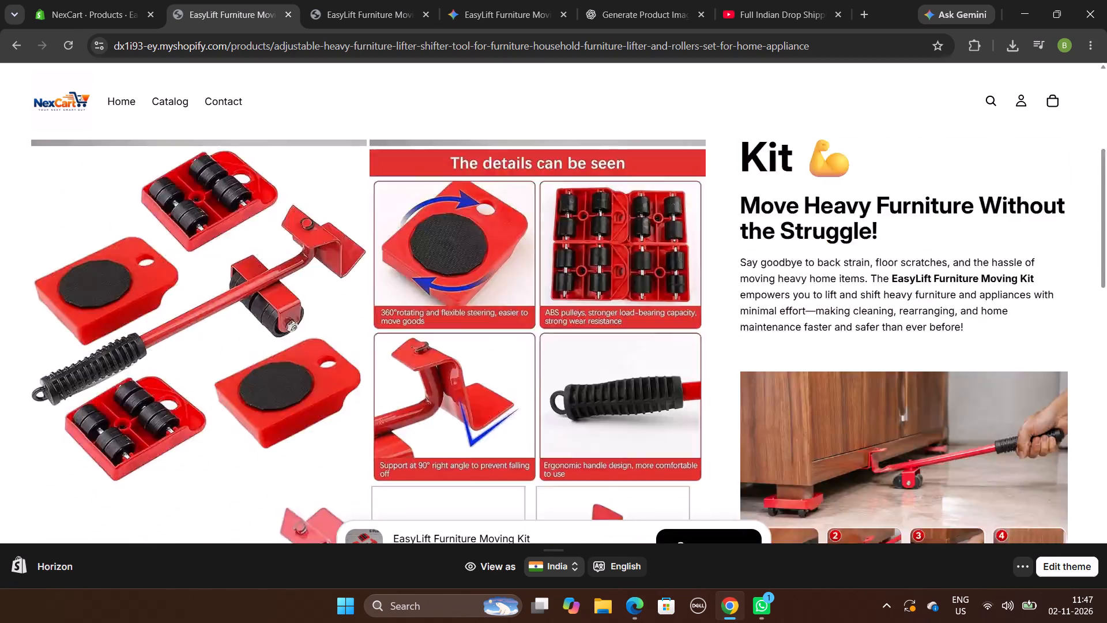
scroll(551, 284, "up", 1)
scroll(551, 284, "down", 8)
scroll(551, 284, "up", 2)
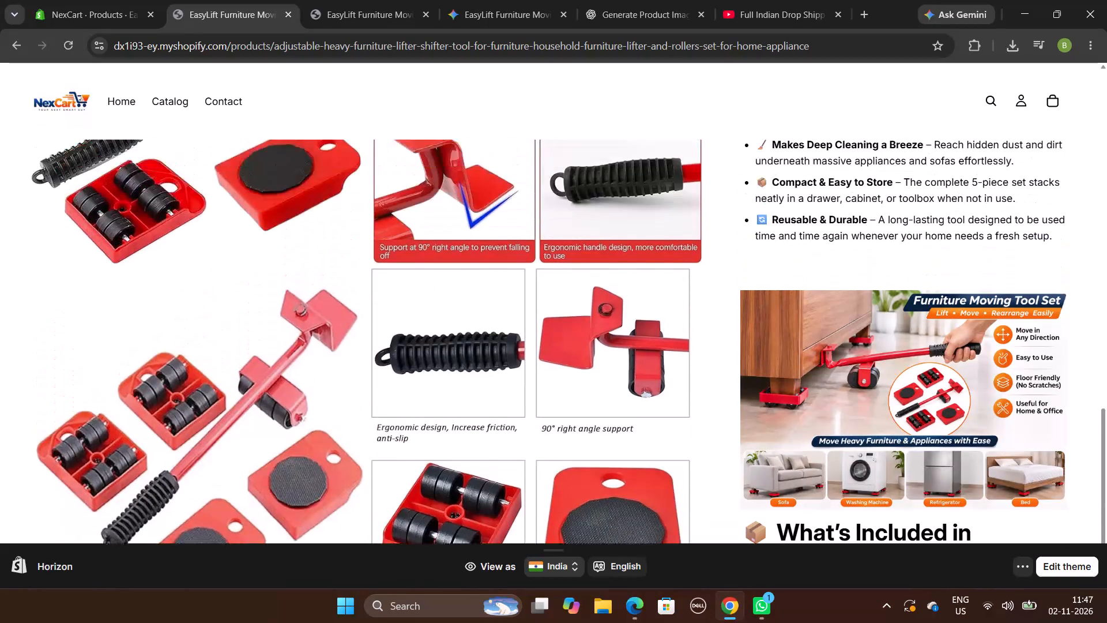
scroll(551, 284, "up", 4)
scroll(551, 284, "down", 3)
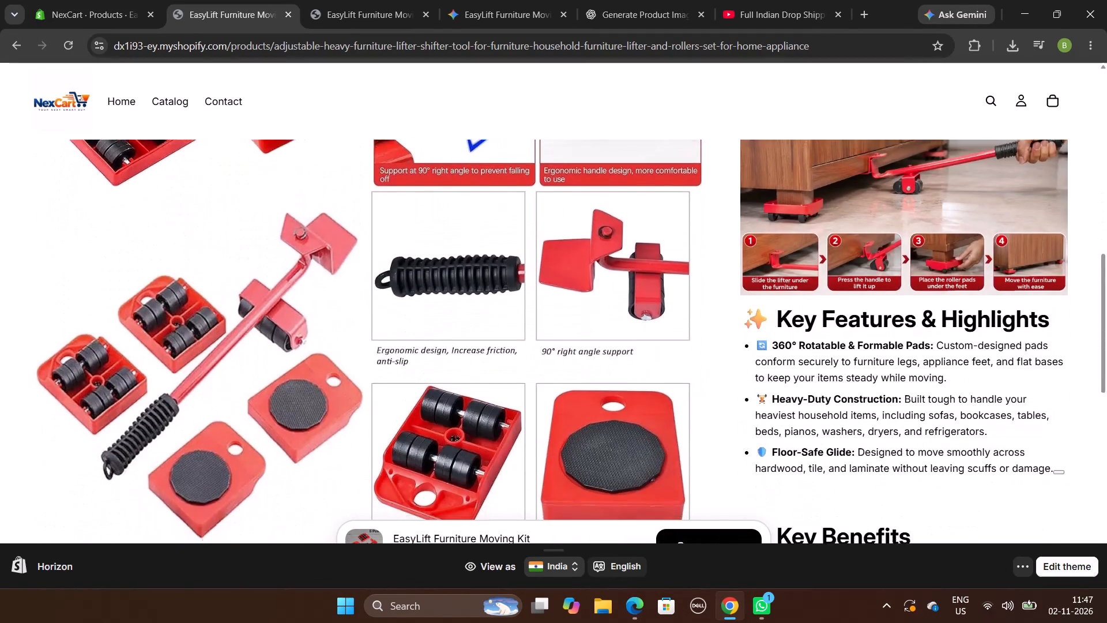
scroll(551, 284, "down", 6)
scroll(551, 284, "up", 3)
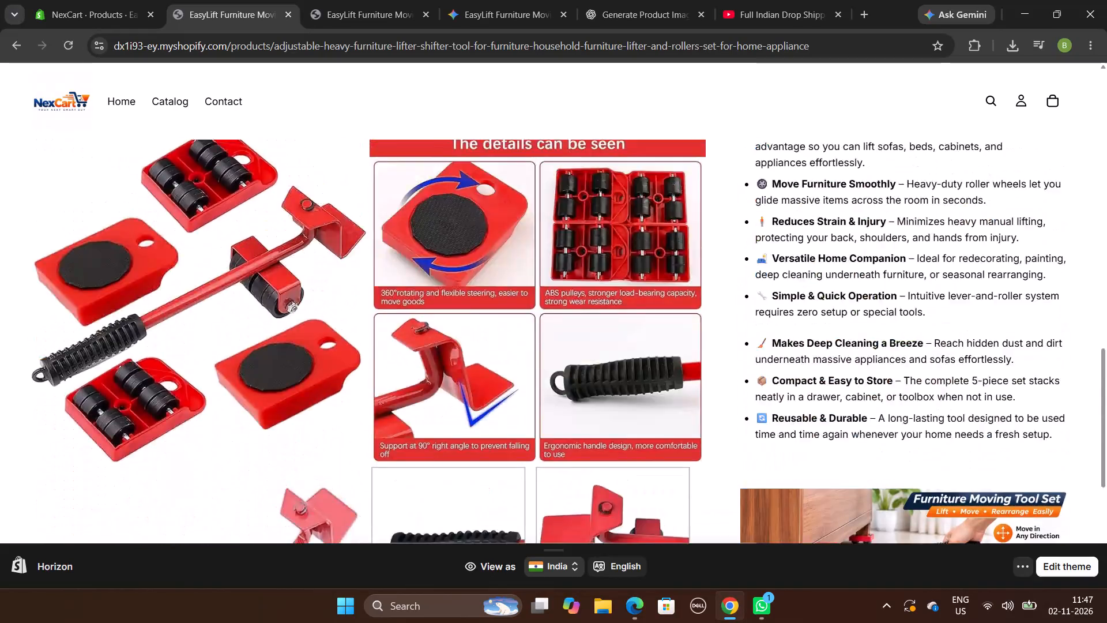
scroll(551, 284, "up", 3)
scroll(751, 229, "up", 1)
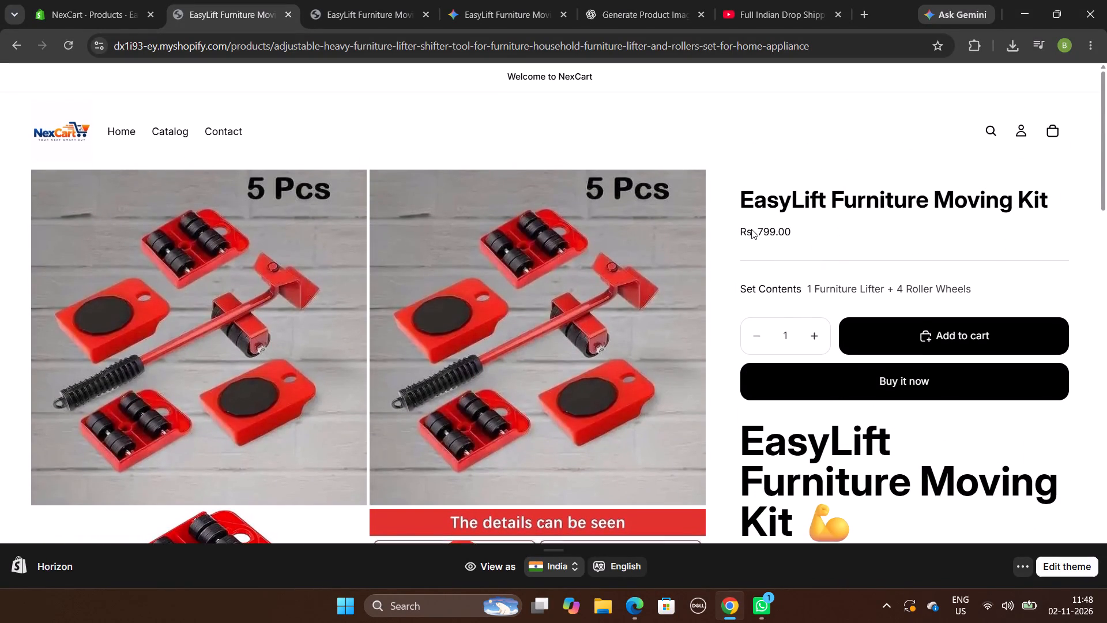
scroll(751, 229, "up", 1)
left_click(790, 245)
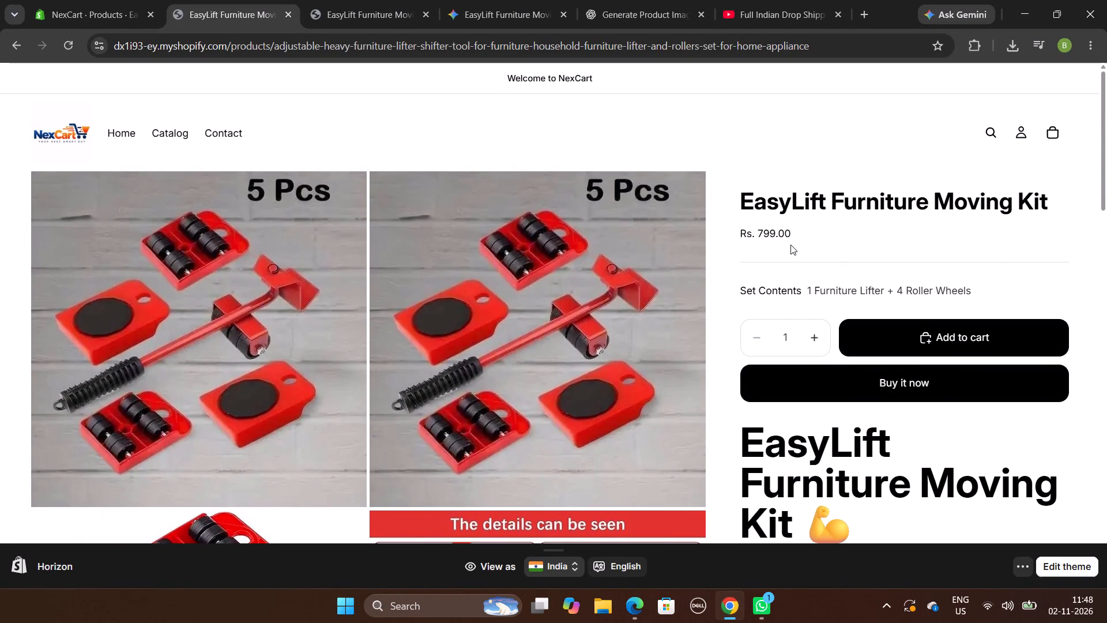
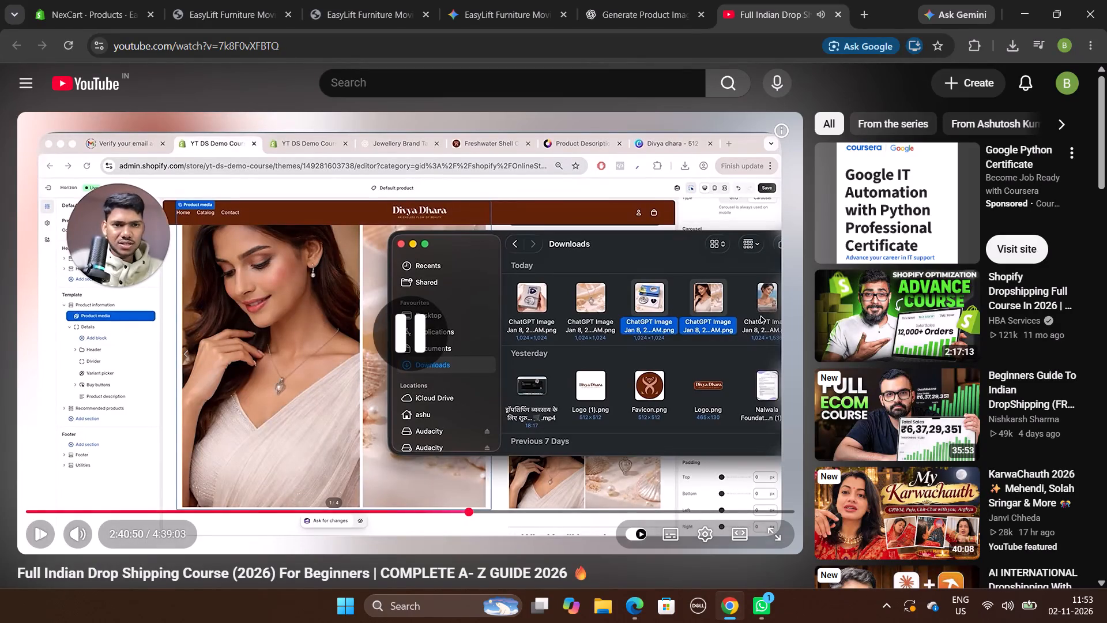
Return to the Shopify admin, open the Horizon theme editor from Online Store, and load the Default product template.
left_click(67, 0)
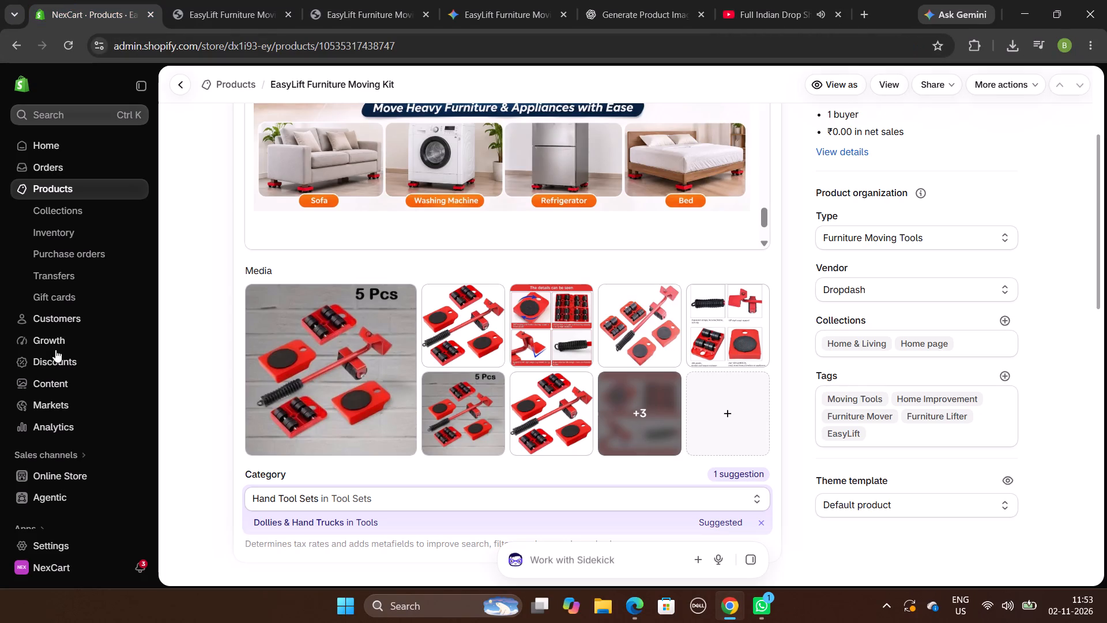
left_click(122, 476)
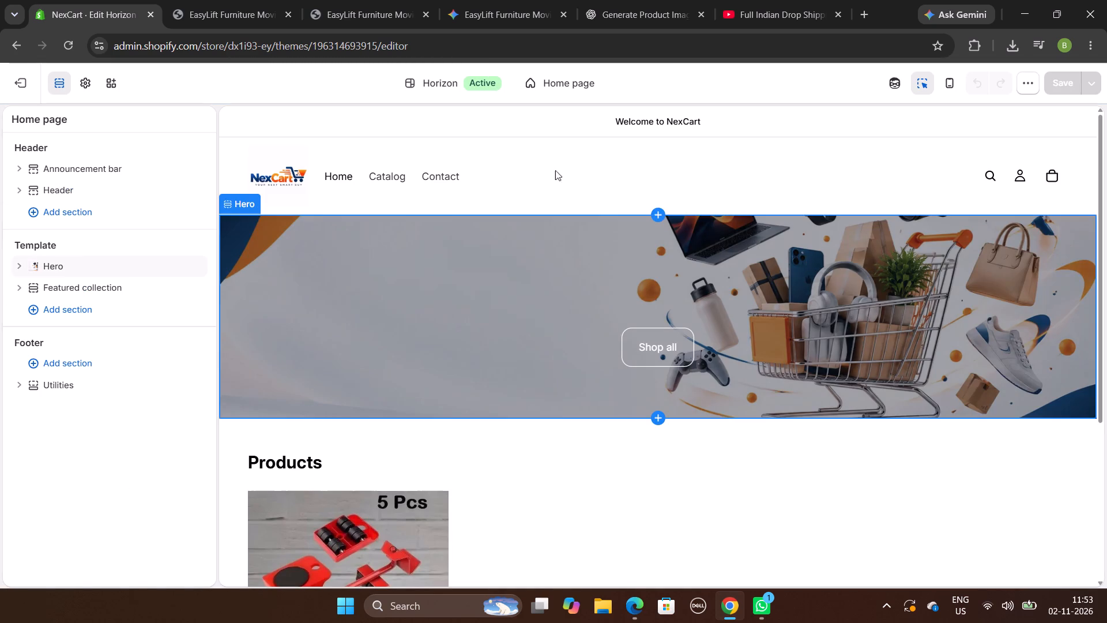
left_click(600, 82)
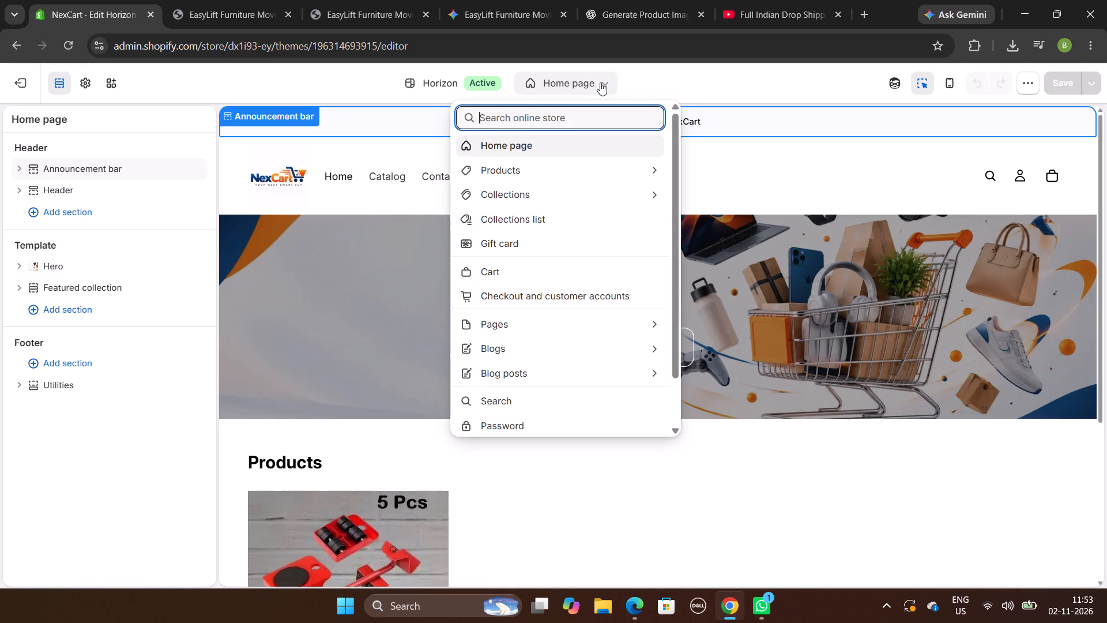
left_click(504, 170)
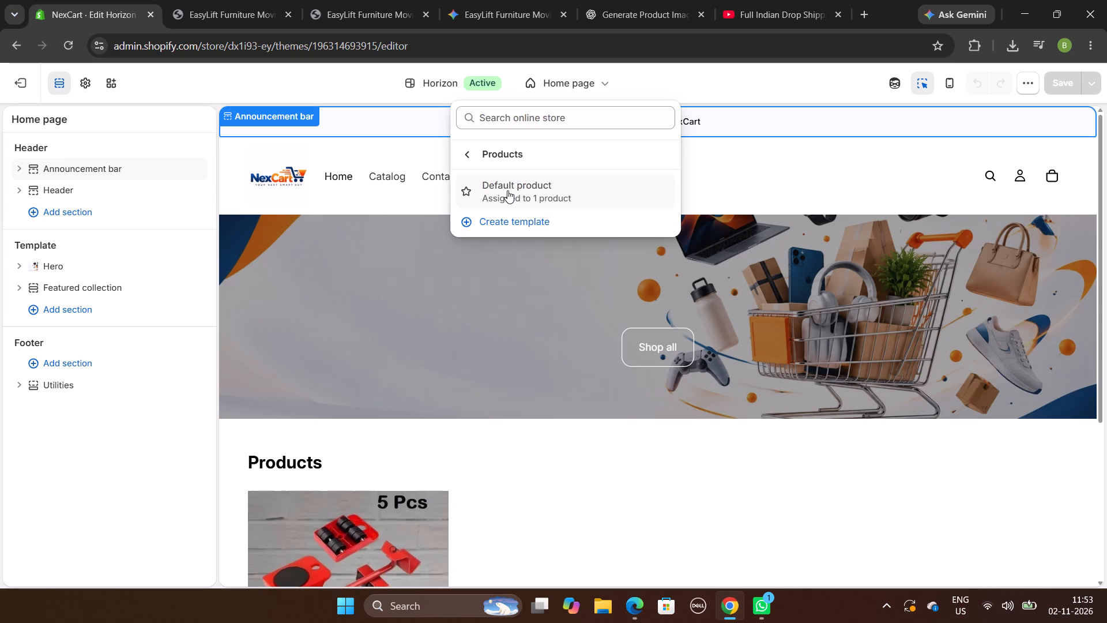
left_click(507, 190)
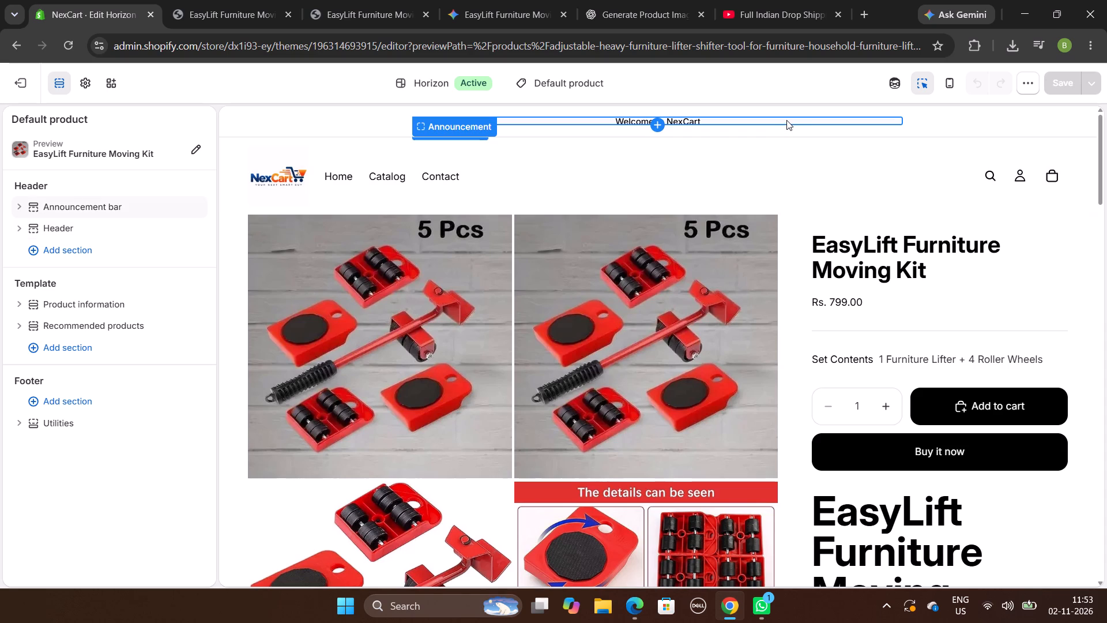
Open the announcement bar's section settings and set the browser zoom to 80%.
left_click(800, 130)
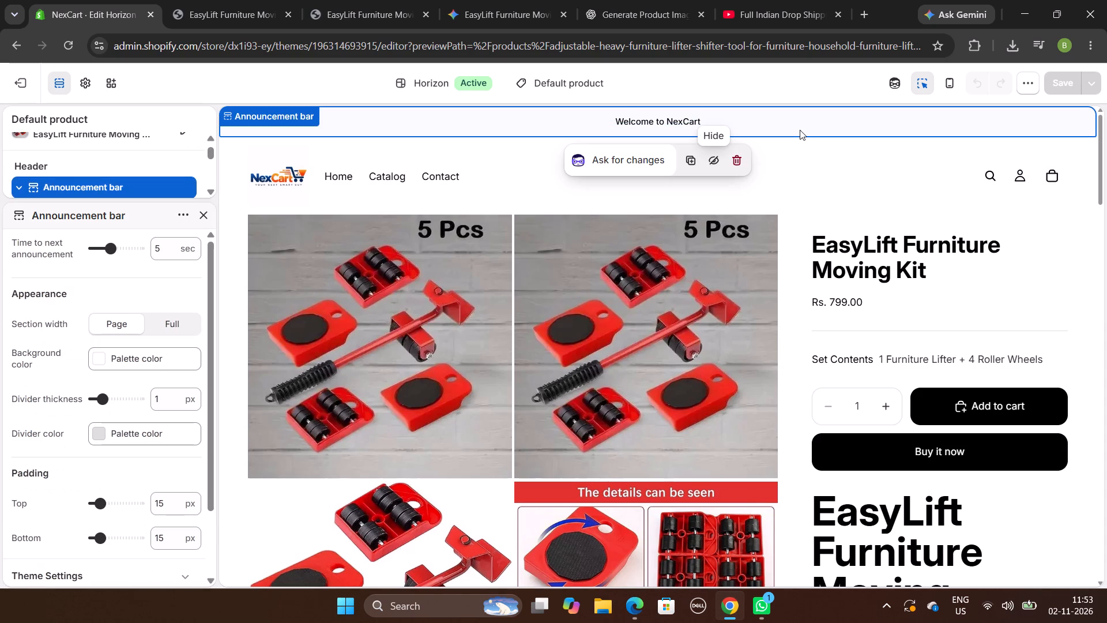
left_click(1090, 39)
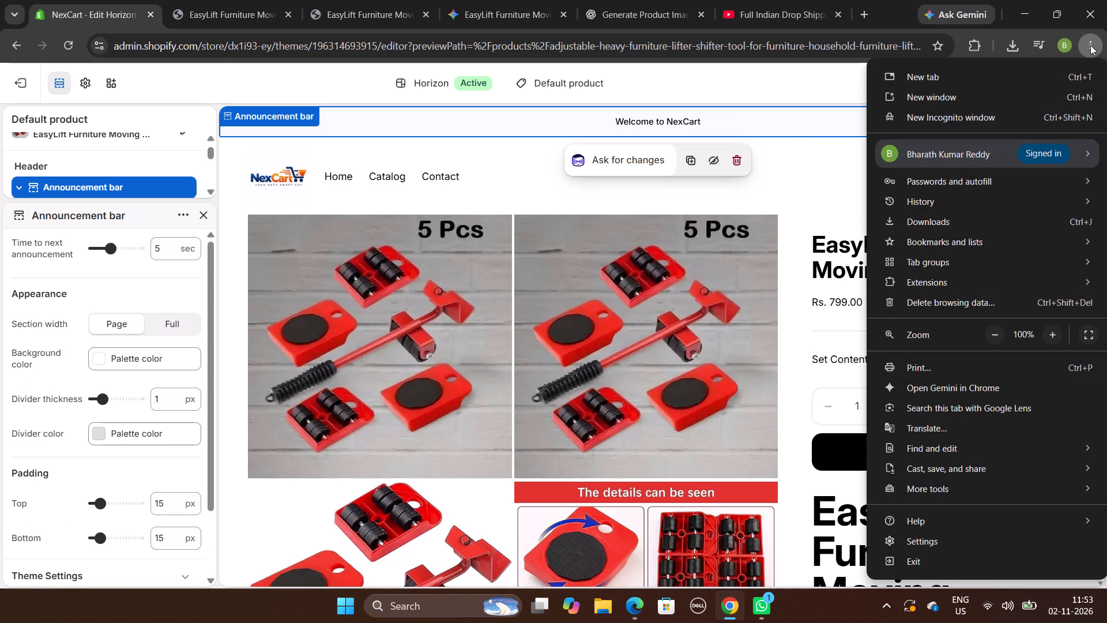
left_click(993, 337)
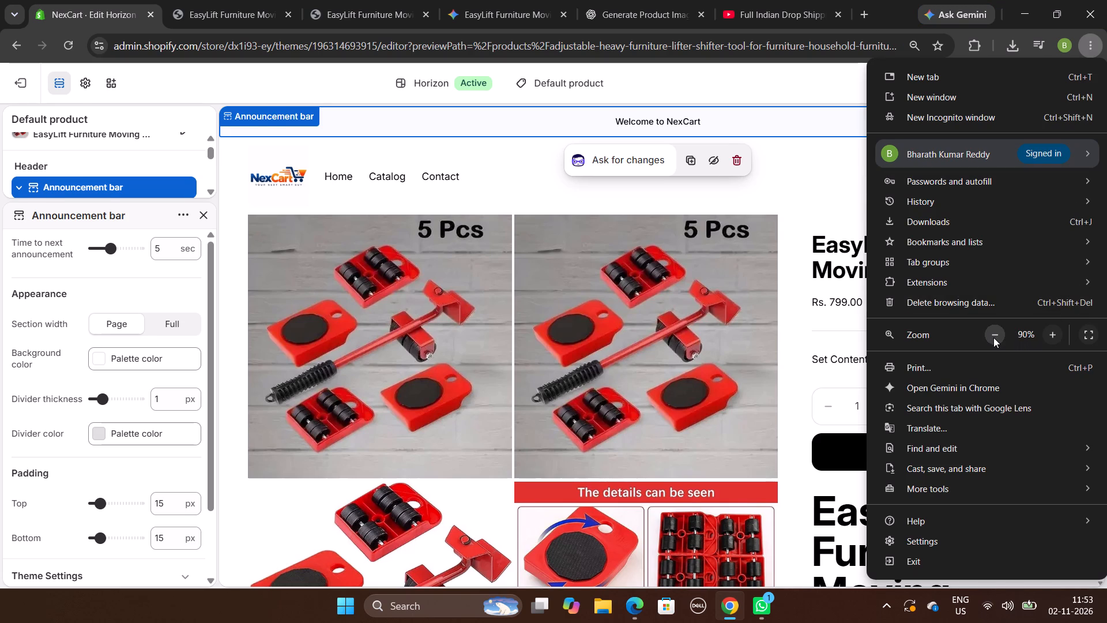
left_click(993, 337)
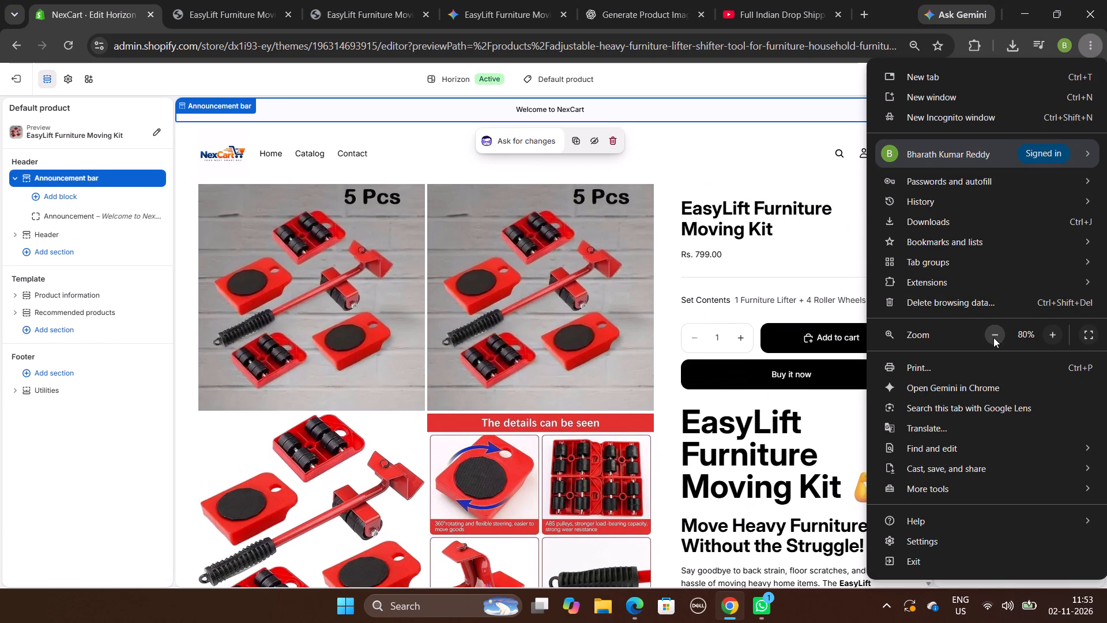
left_click(802, 80)
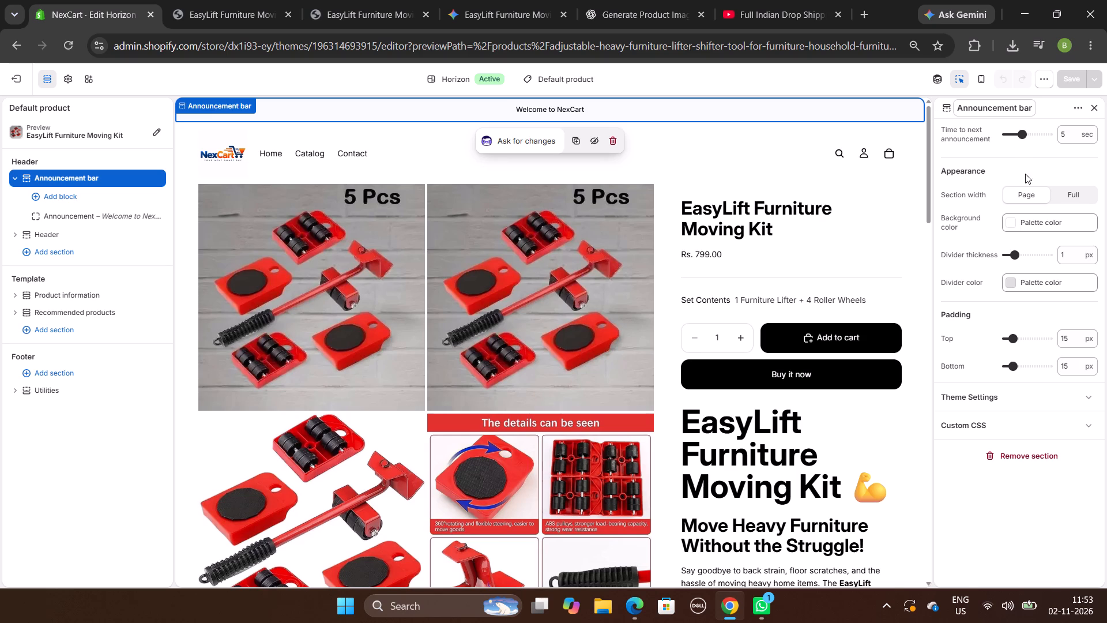
Set the announcement bar's background color to blue #0035FB by sampling it from the screen with the eyedropper.
left_click(1046, 225)
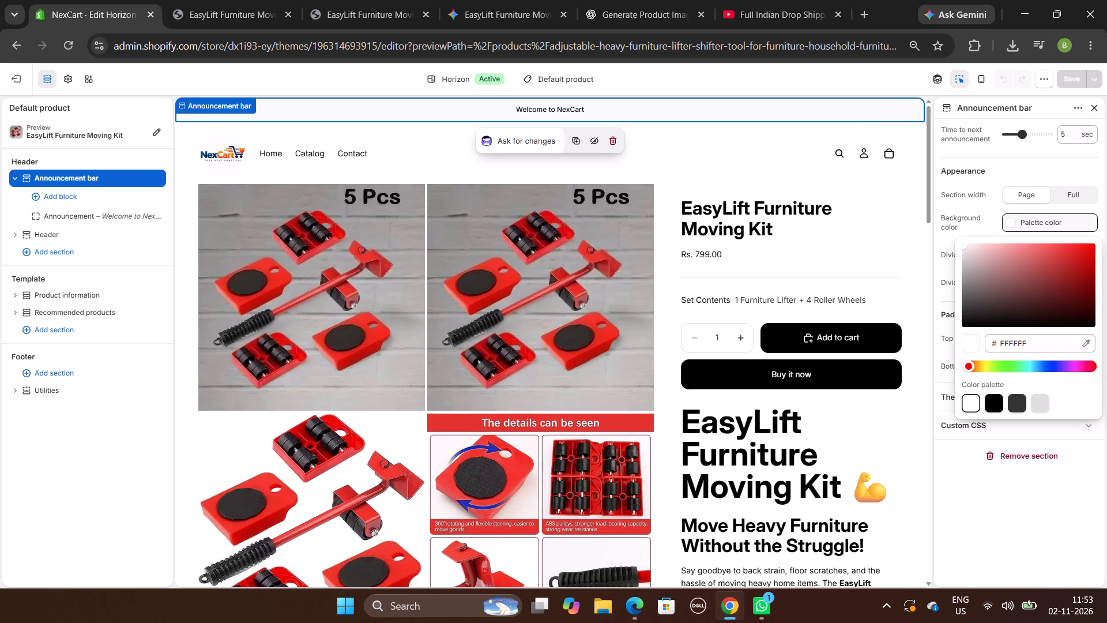
left_click(978, 369)
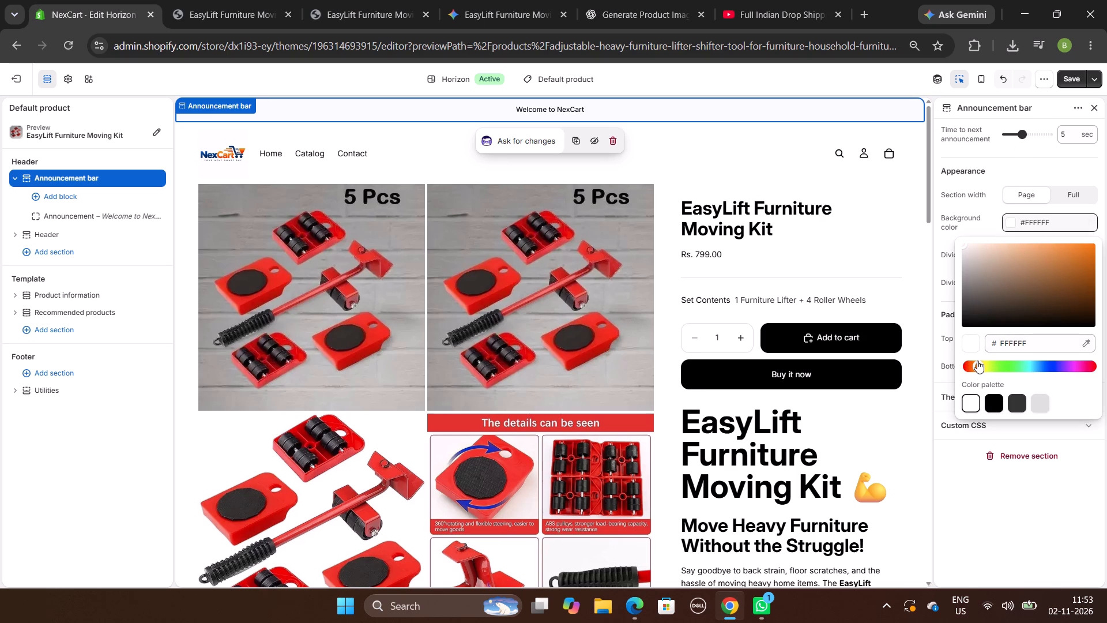
left_click_drag(978, 368, 1012, 365)
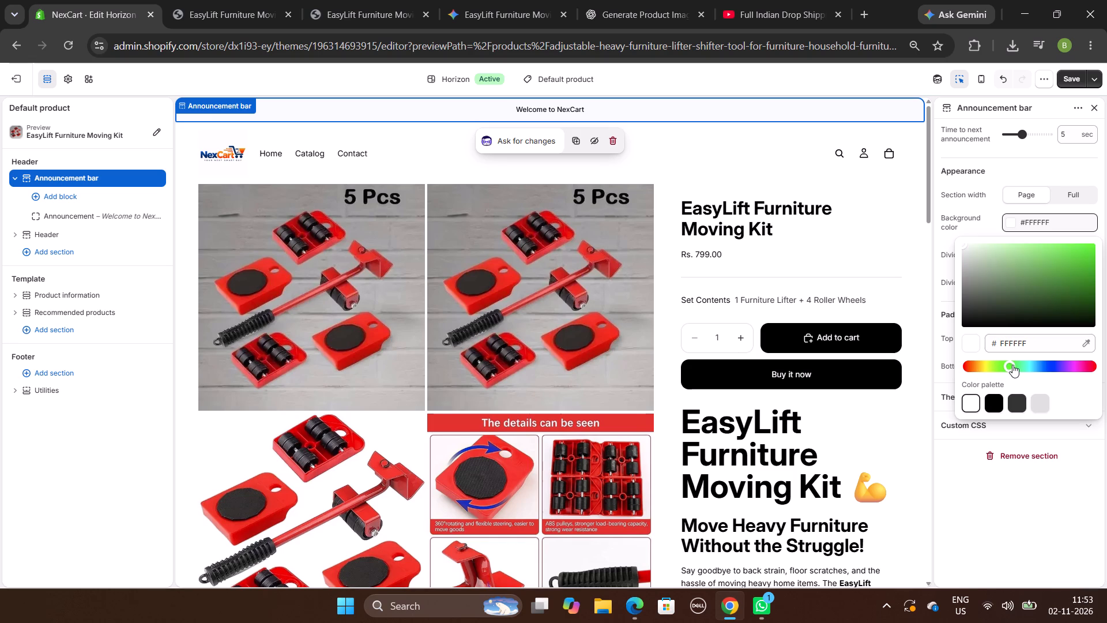
left_click_drag(1012, 365, 1015, 363)
left_click_drag(1011, 363, 1075, 363)
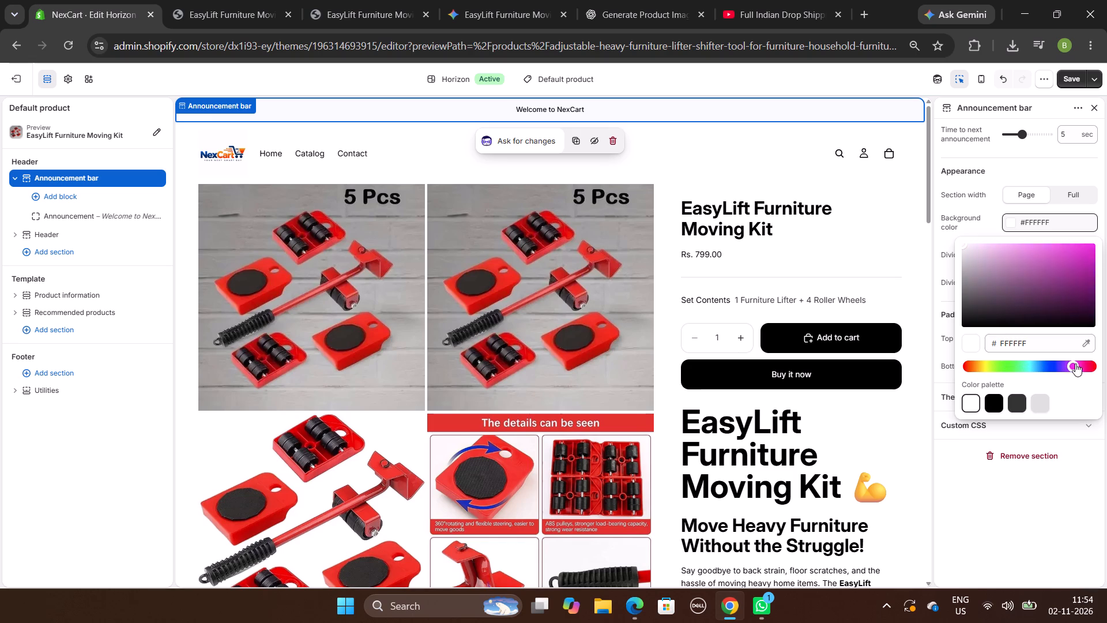
left_click_drag(1075, 363, 1050, 367)
left_click(1050, 367)
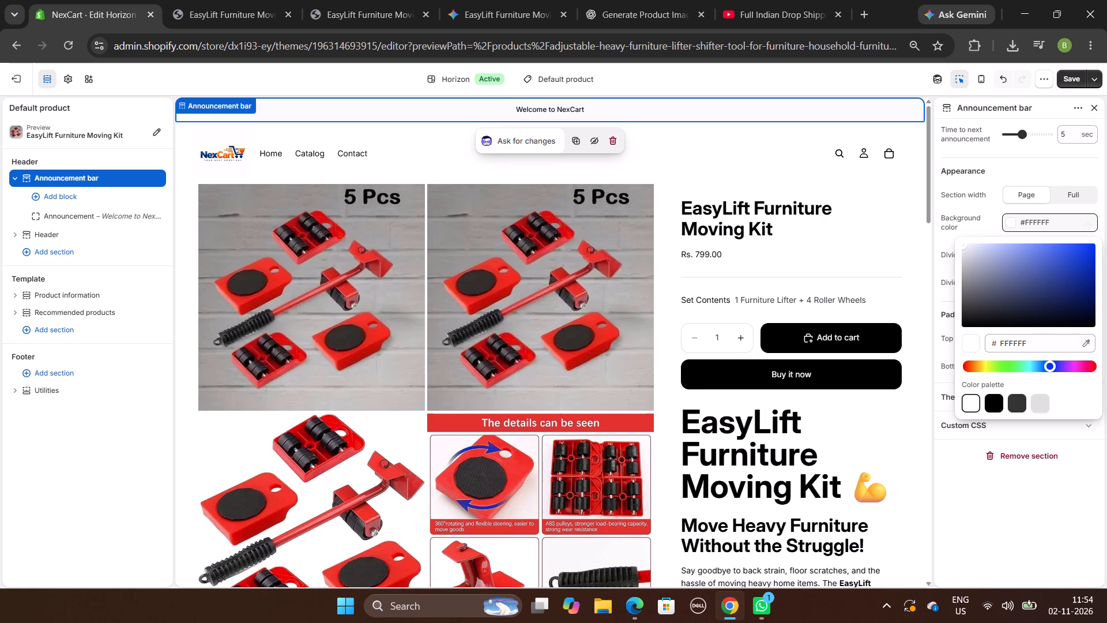
left_click(1036, 340)
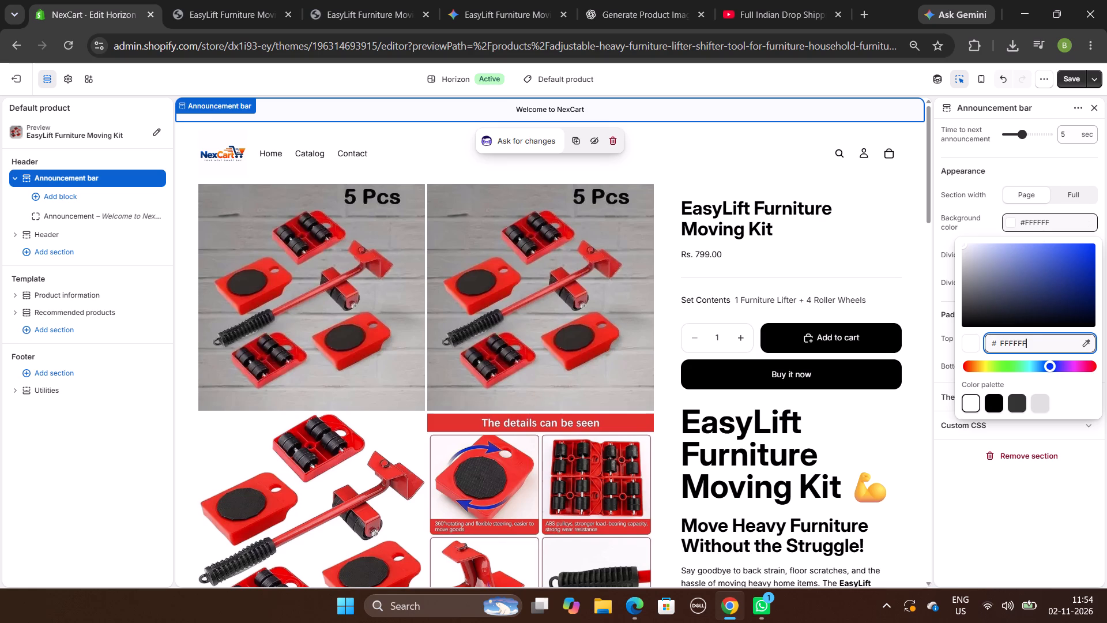
left_click(970, 347)
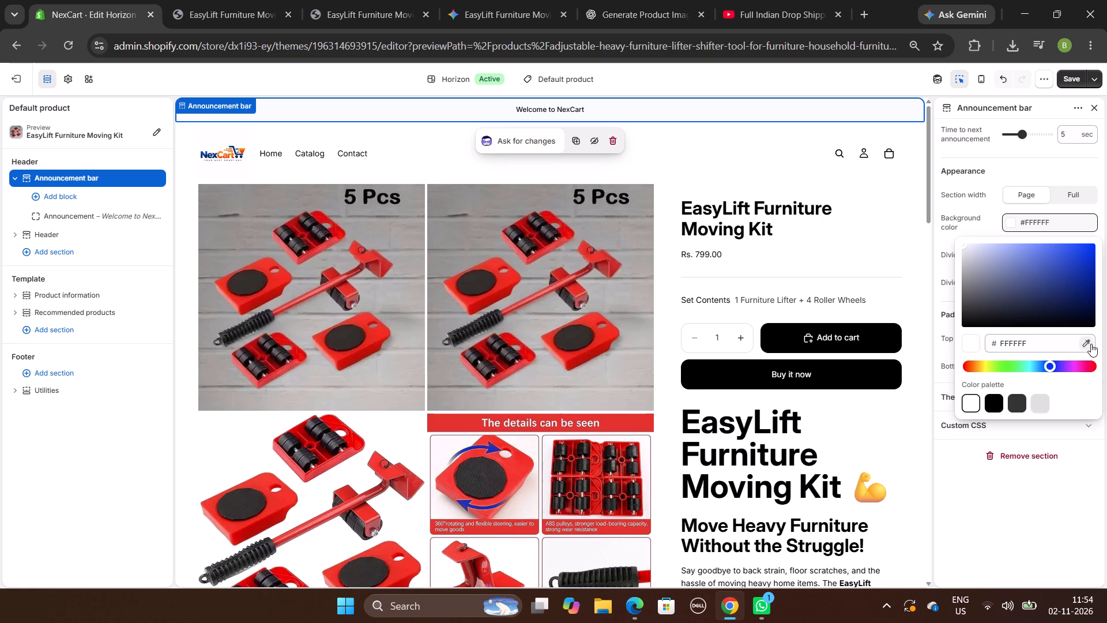
left_click(1090, 344)
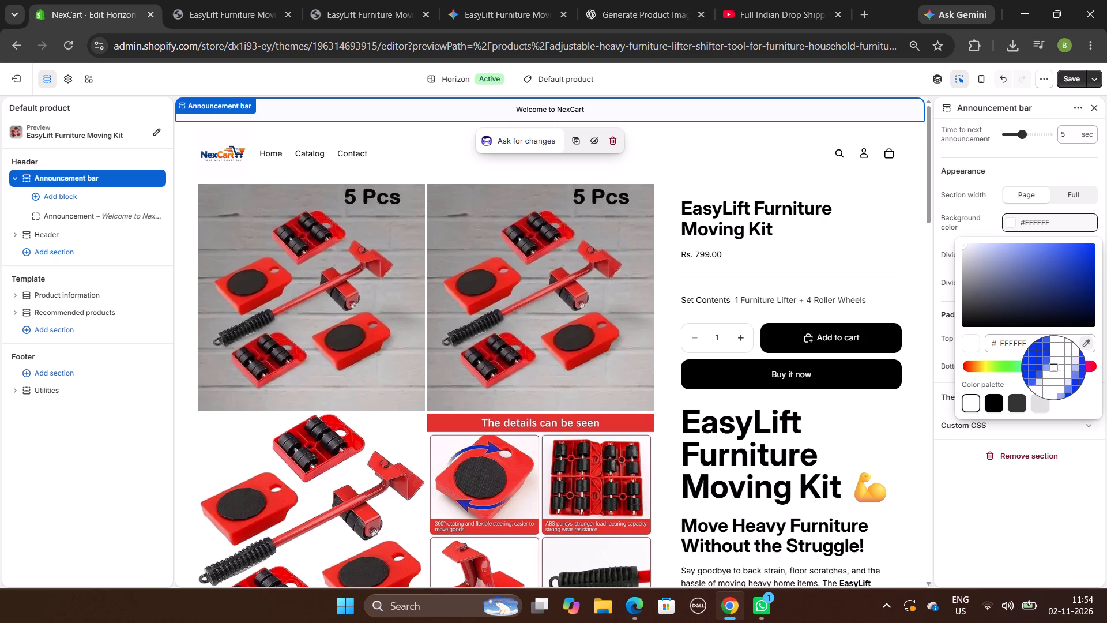
left_click(1049, 368)
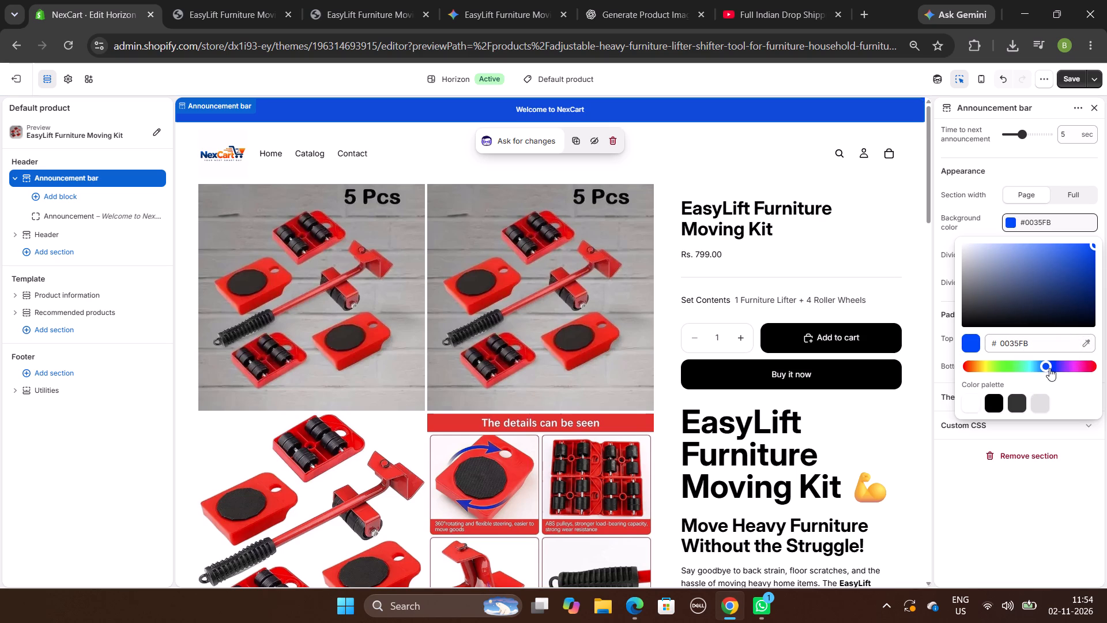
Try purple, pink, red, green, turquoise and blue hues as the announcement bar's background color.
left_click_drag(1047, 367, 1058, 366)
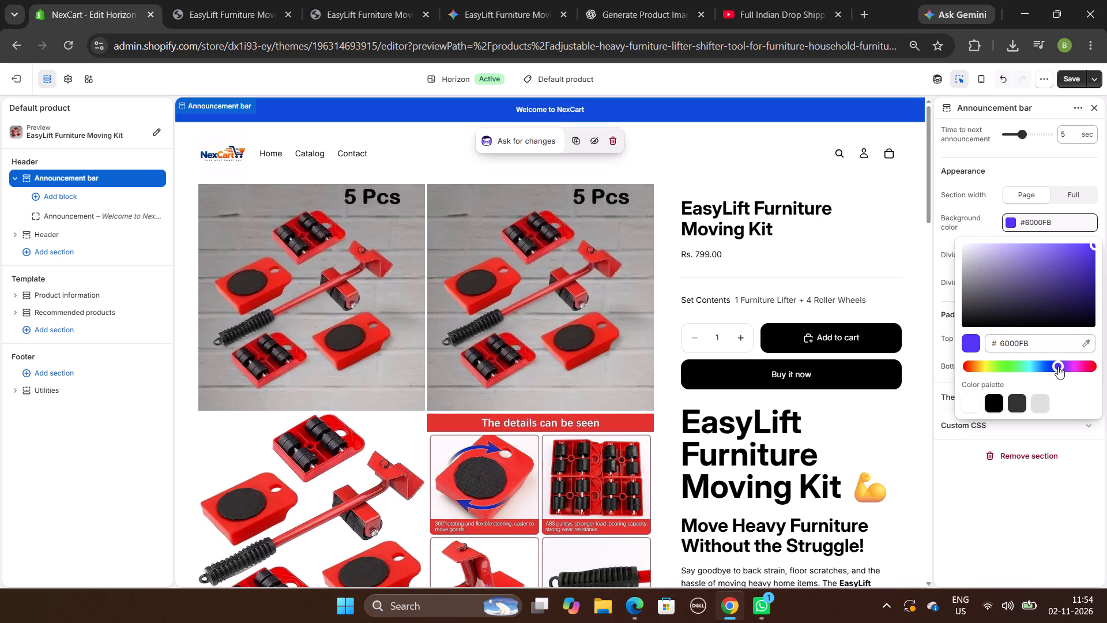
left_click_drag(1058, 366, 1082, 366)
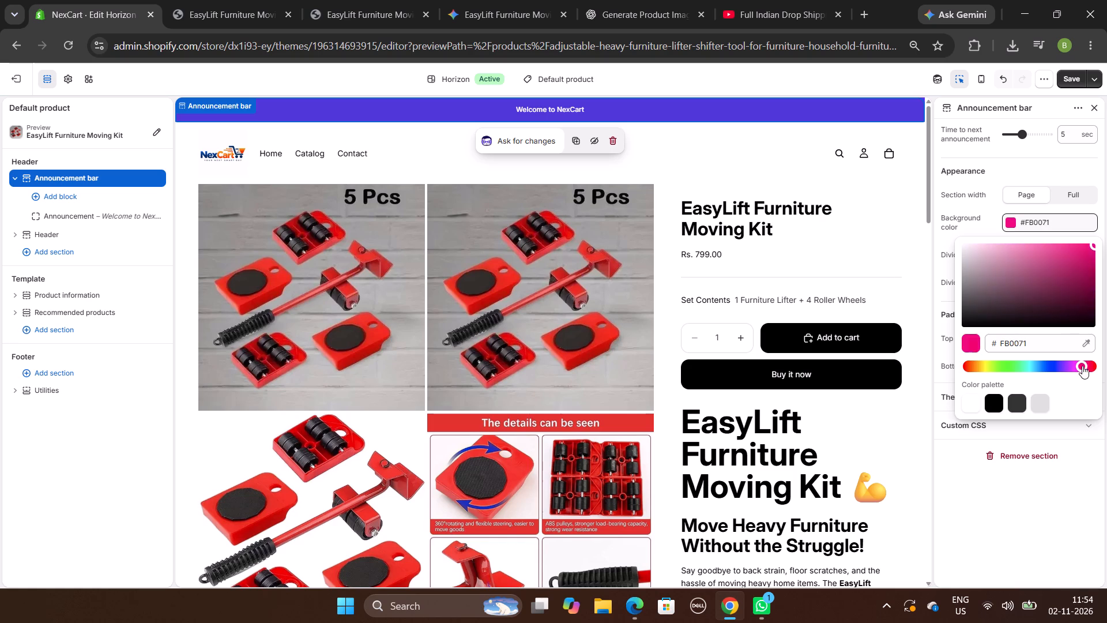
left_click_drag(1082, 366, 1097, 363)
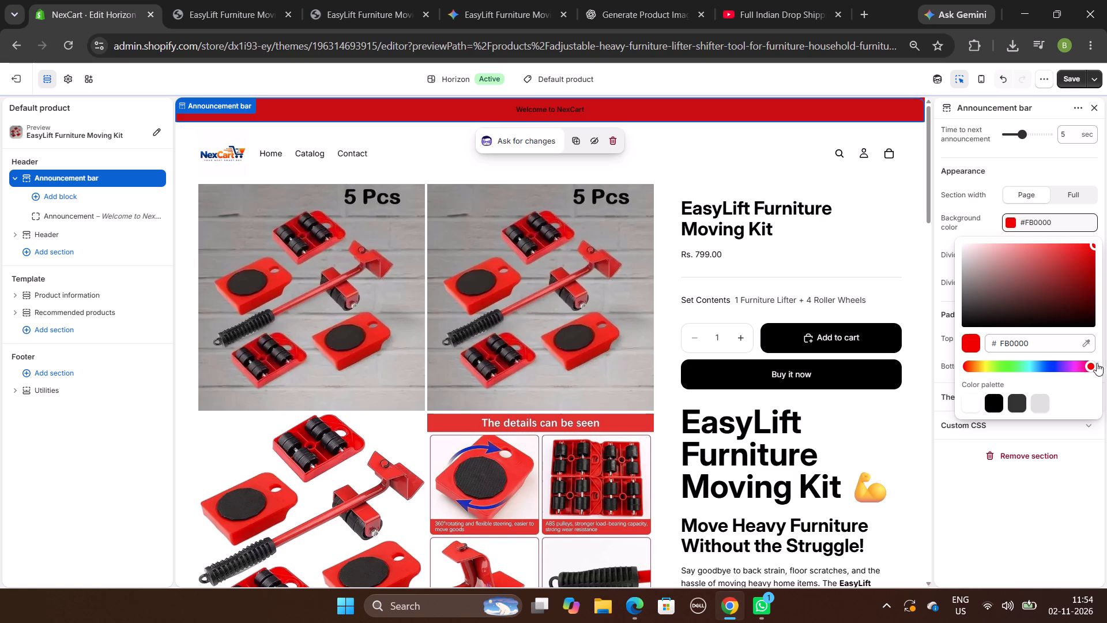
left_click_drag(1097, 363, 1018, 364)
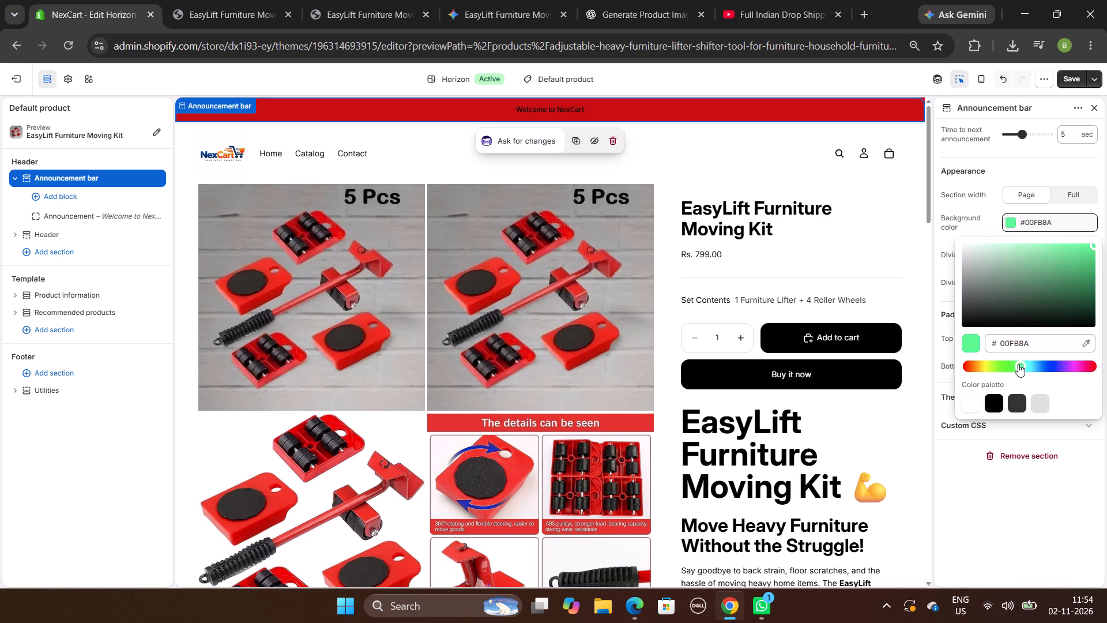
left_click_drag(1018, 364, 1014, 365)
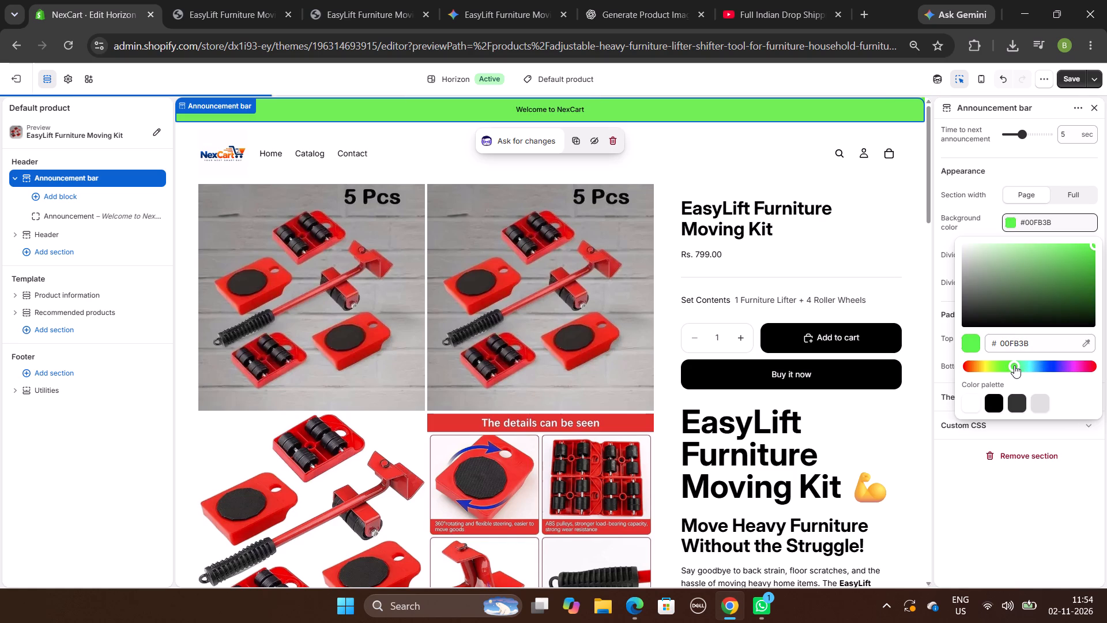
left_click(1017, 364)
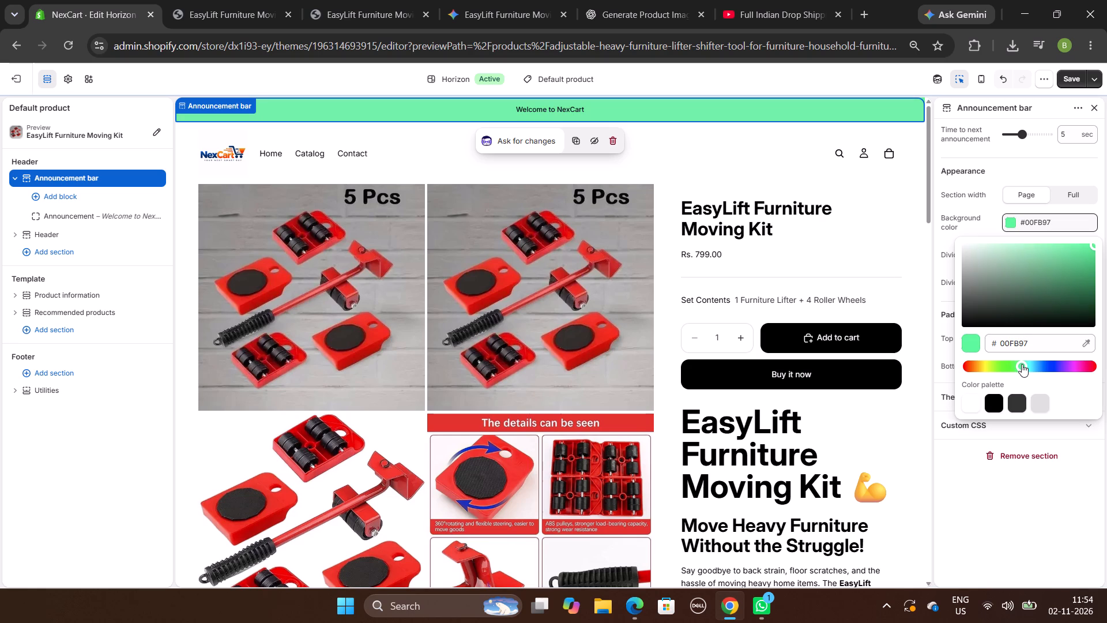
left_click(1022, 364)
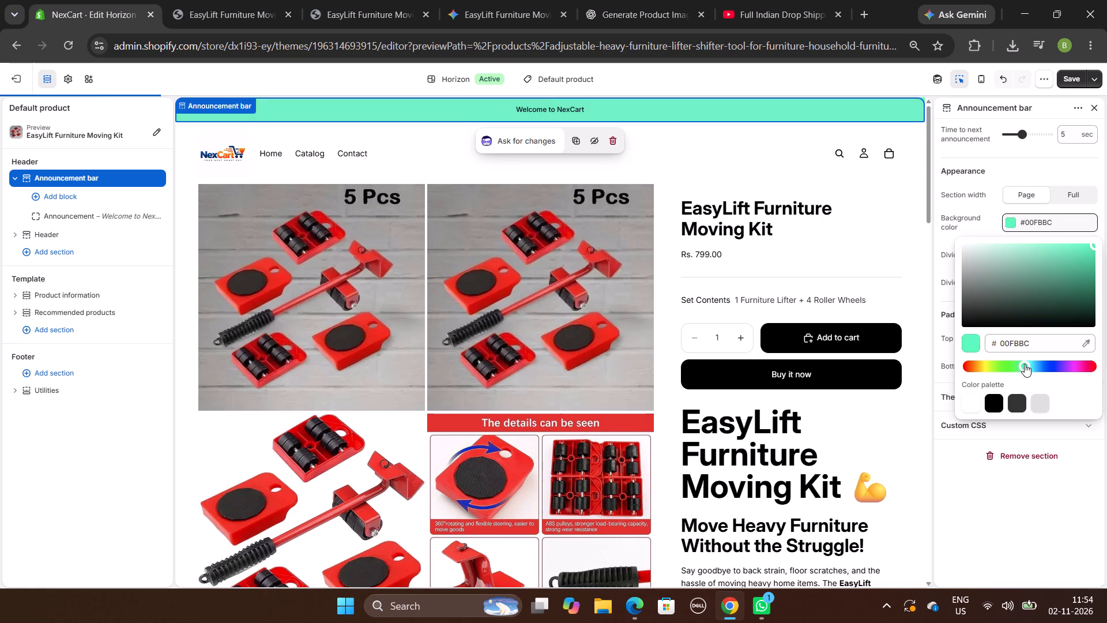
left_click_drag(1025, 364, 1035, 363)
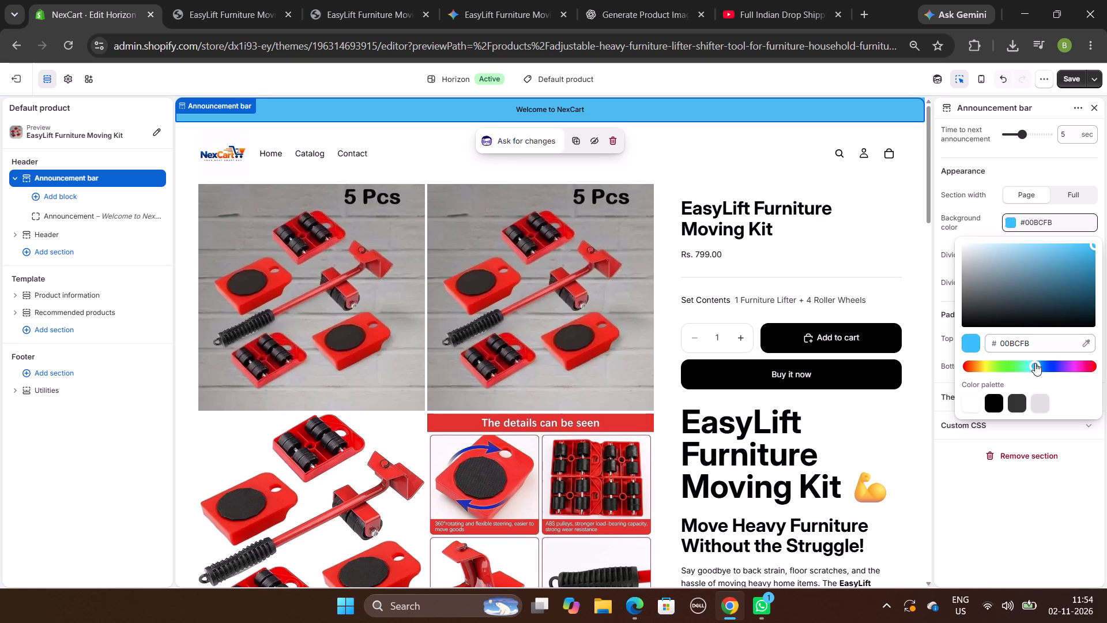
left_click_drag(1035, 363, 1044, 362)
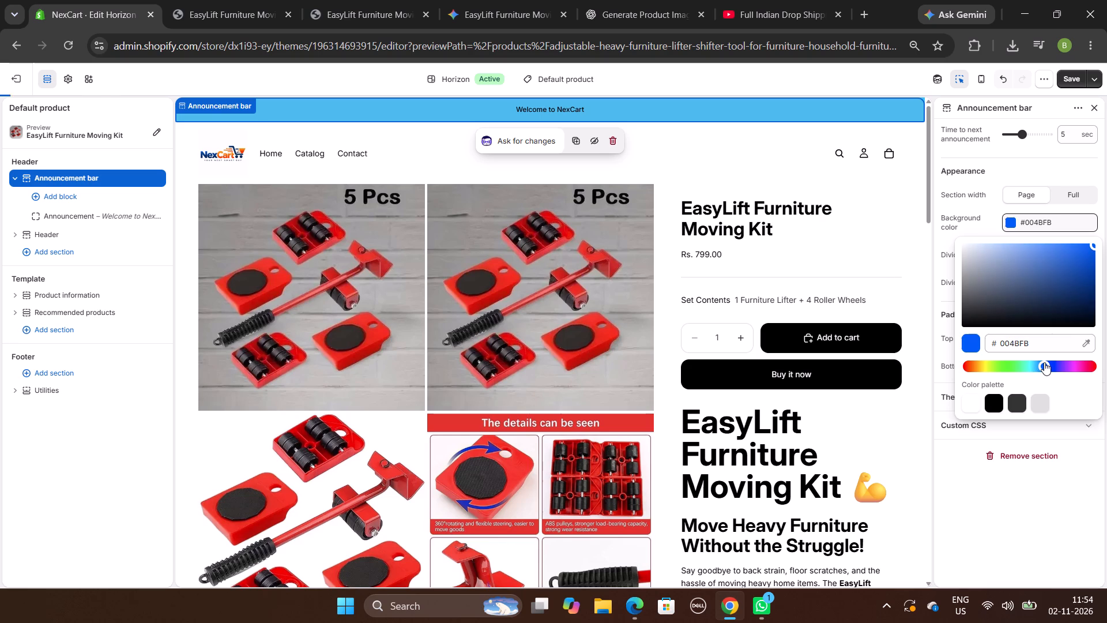
Set the announcement bar's background color to orange #FBA300.
left_click_drag(1044, 362, 979, 366)
left_click_drag(979, 366, 984, 366)
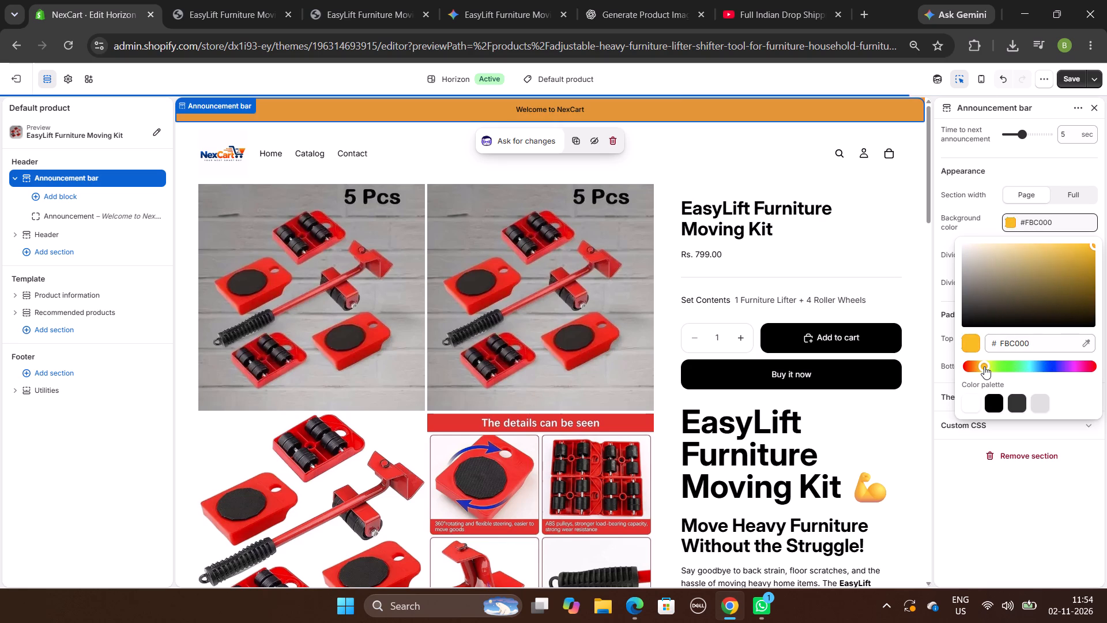
left_click_drag(984, 366, 991, 365)
left_click(991, 365)
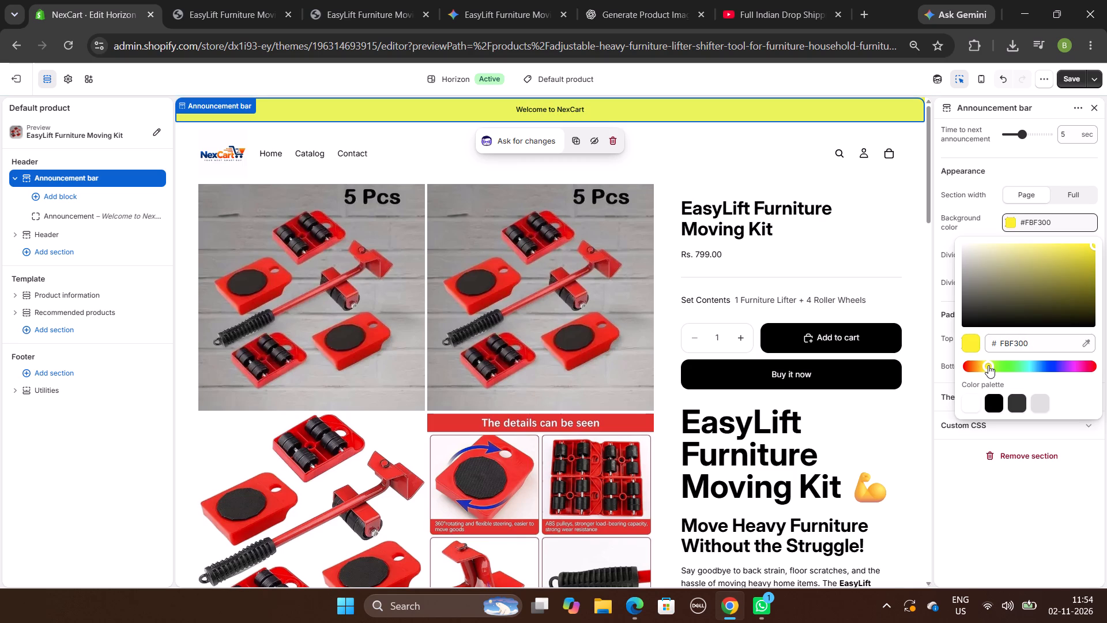
left_click(988, 365)
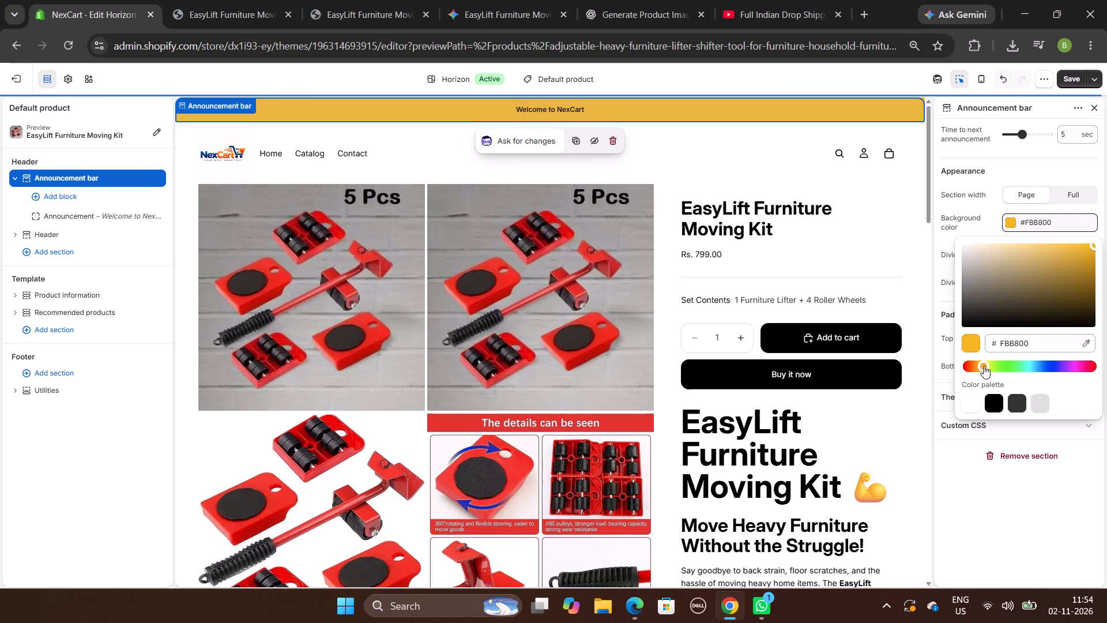
left_click(984, 366)
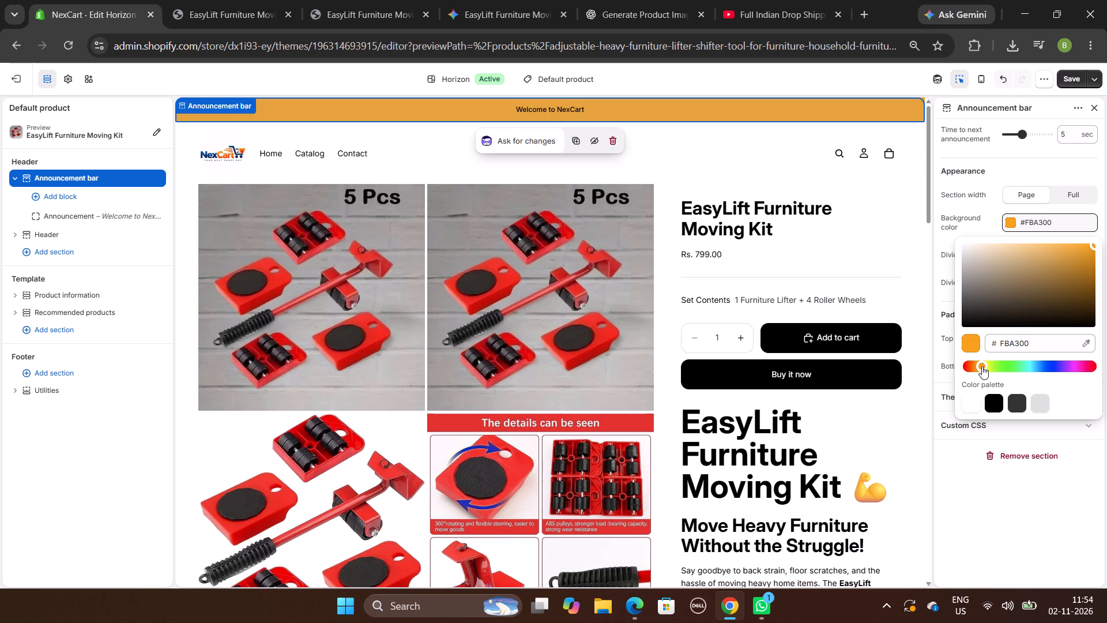
left_click(1060, 506)
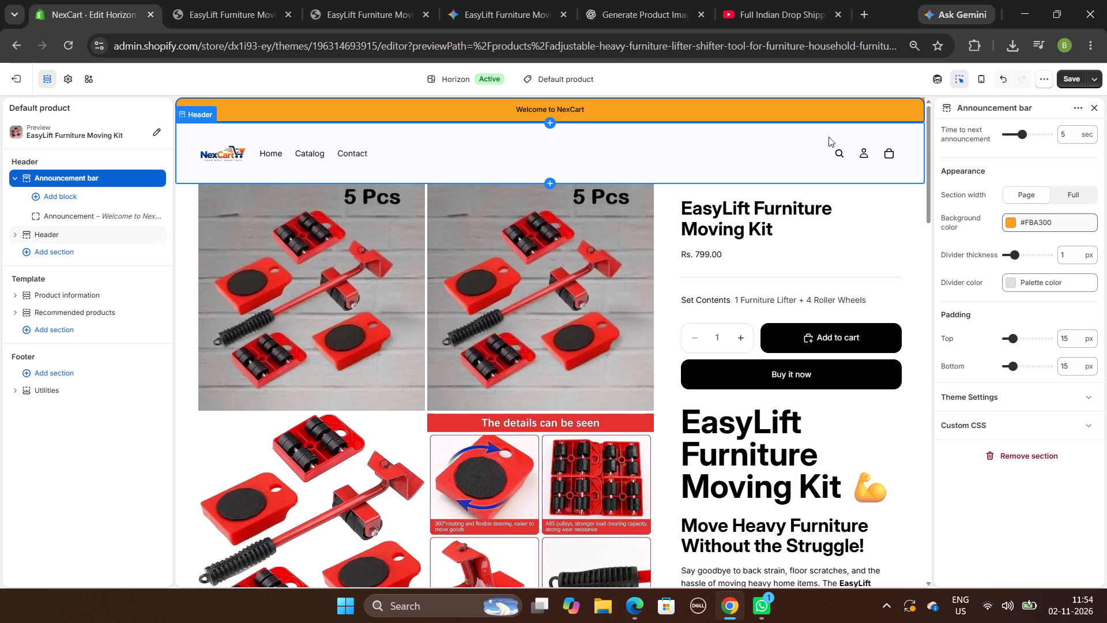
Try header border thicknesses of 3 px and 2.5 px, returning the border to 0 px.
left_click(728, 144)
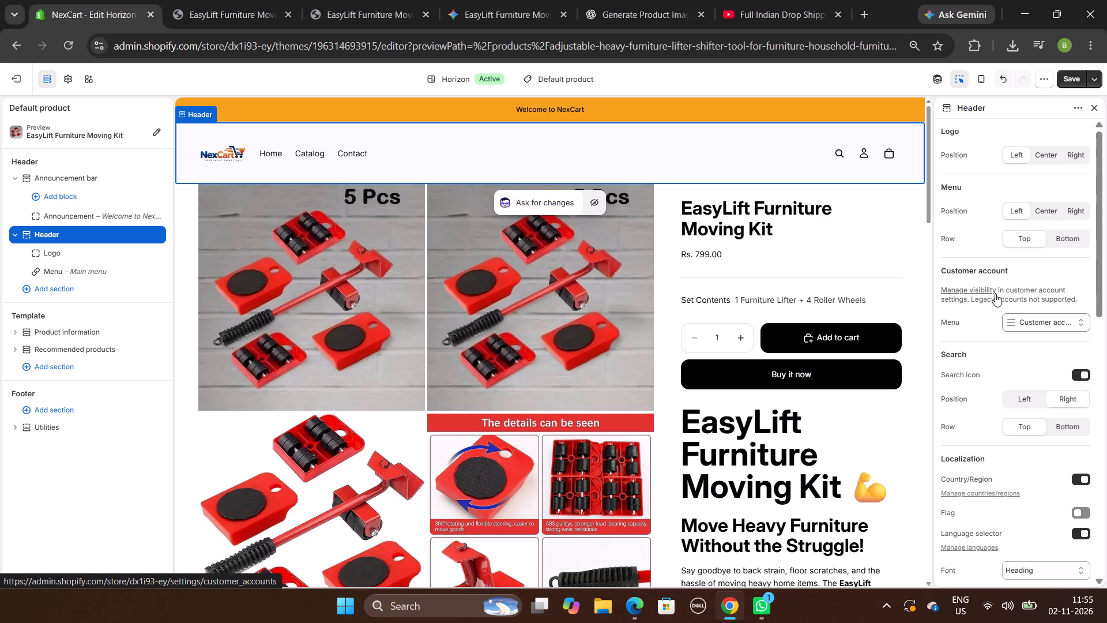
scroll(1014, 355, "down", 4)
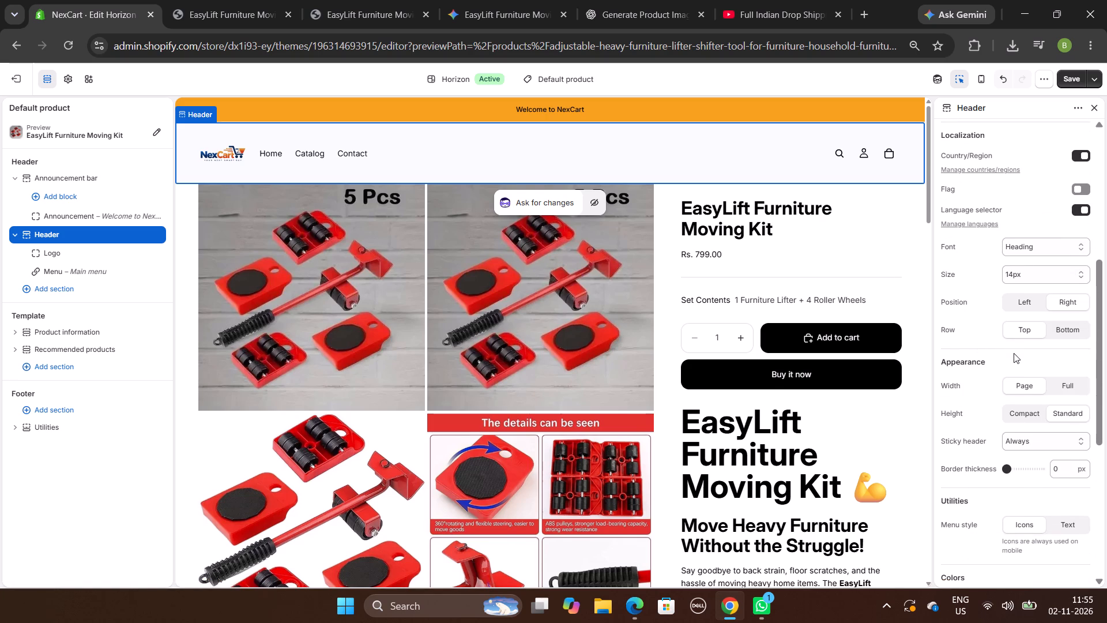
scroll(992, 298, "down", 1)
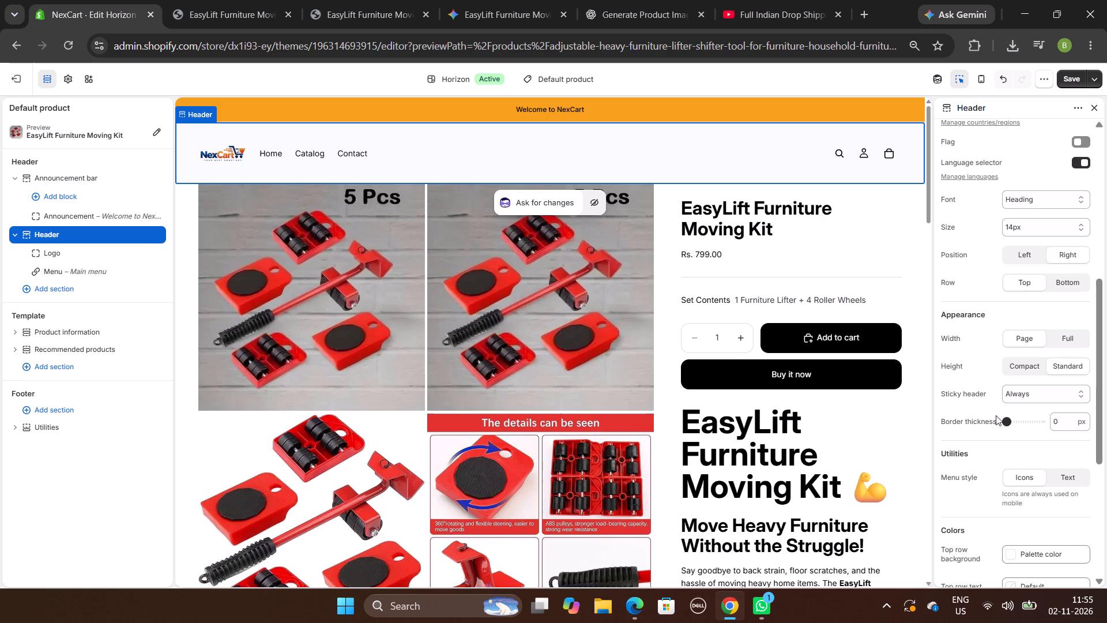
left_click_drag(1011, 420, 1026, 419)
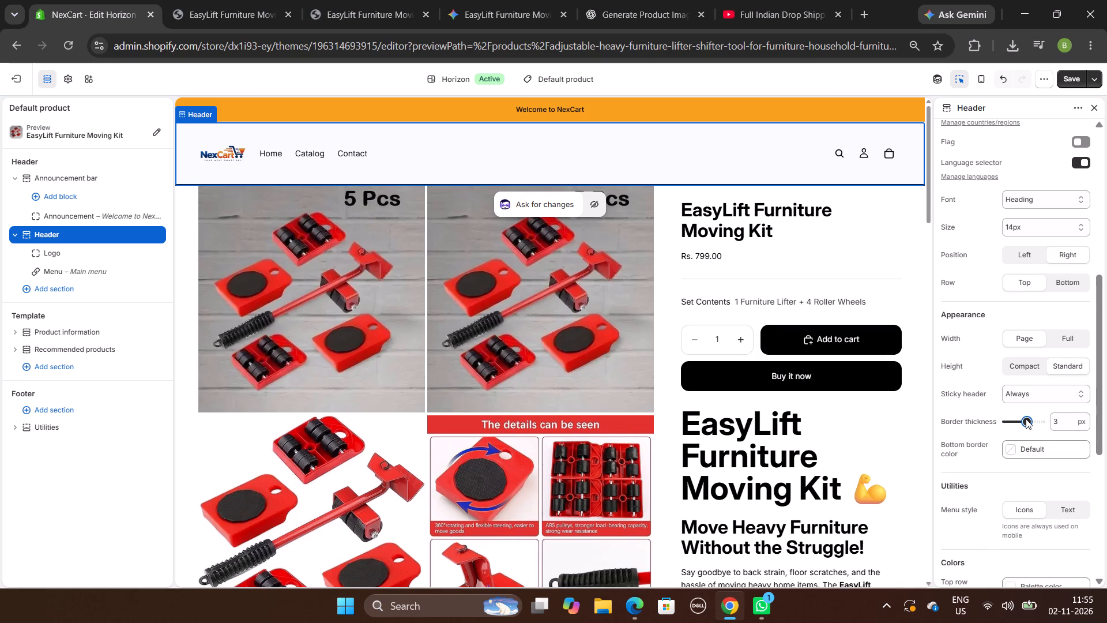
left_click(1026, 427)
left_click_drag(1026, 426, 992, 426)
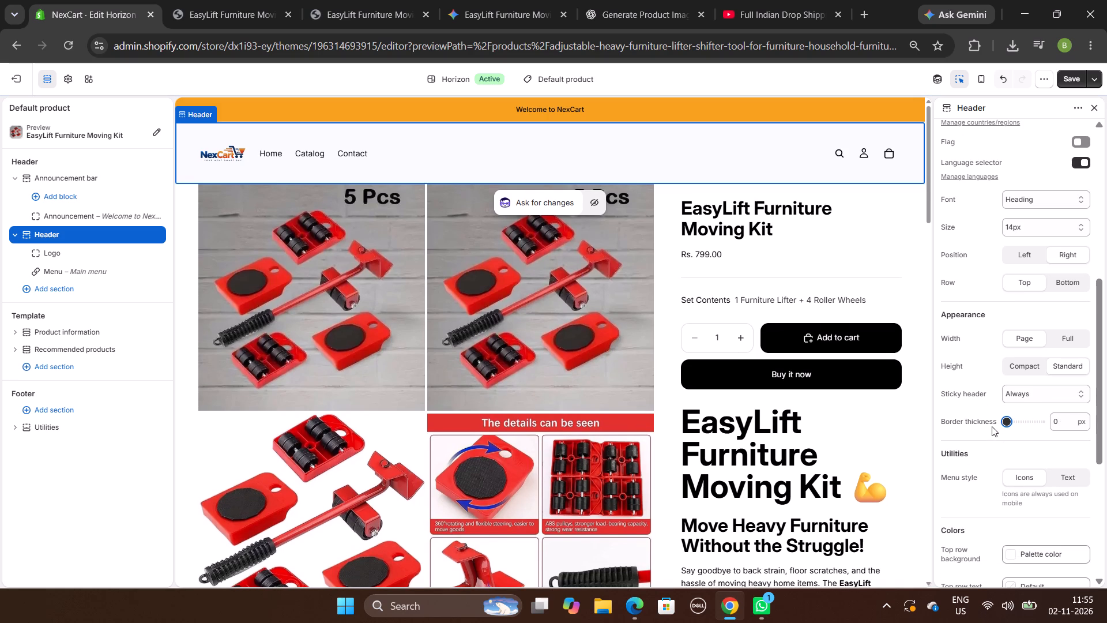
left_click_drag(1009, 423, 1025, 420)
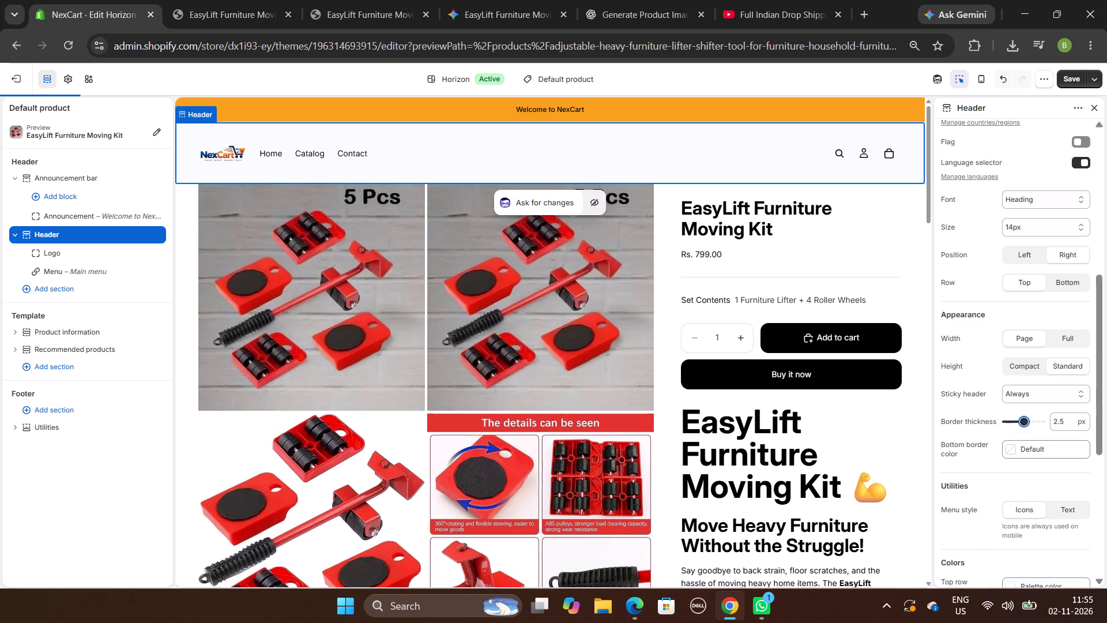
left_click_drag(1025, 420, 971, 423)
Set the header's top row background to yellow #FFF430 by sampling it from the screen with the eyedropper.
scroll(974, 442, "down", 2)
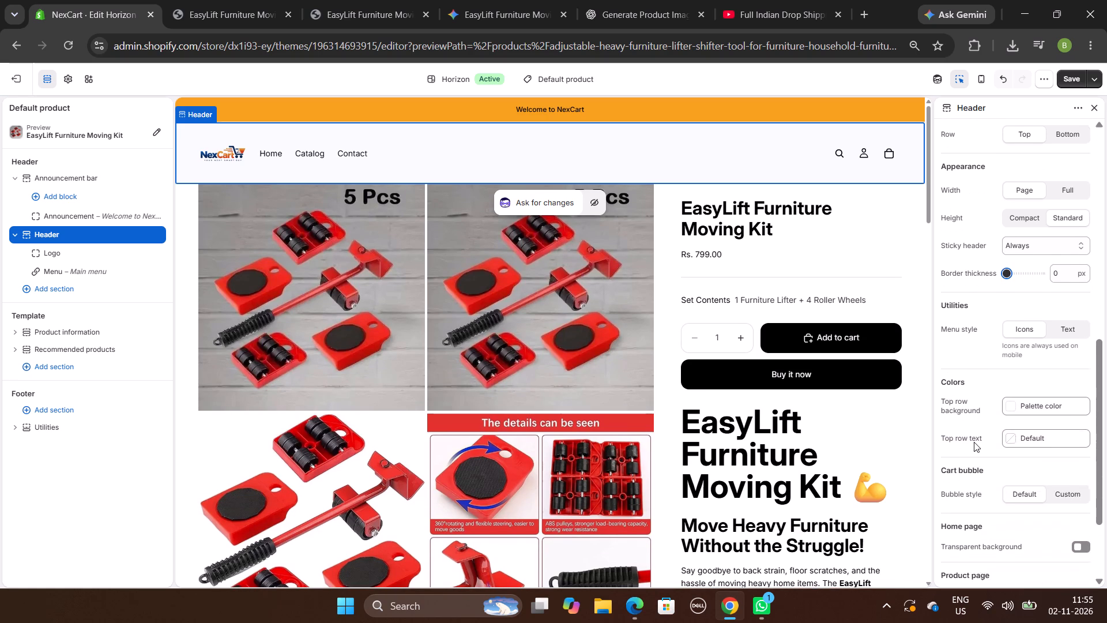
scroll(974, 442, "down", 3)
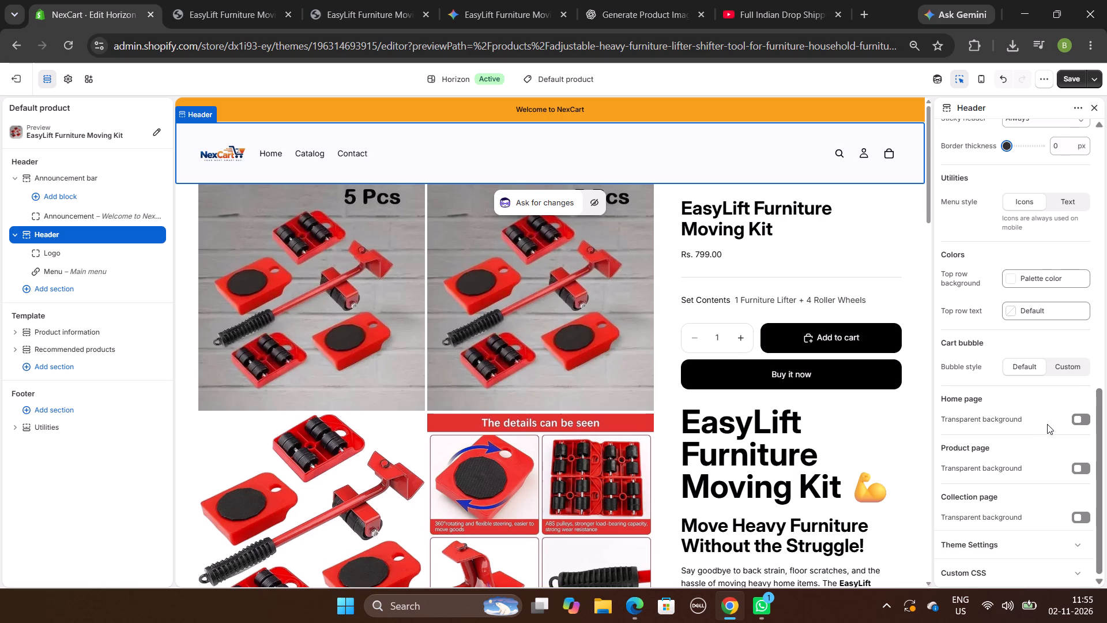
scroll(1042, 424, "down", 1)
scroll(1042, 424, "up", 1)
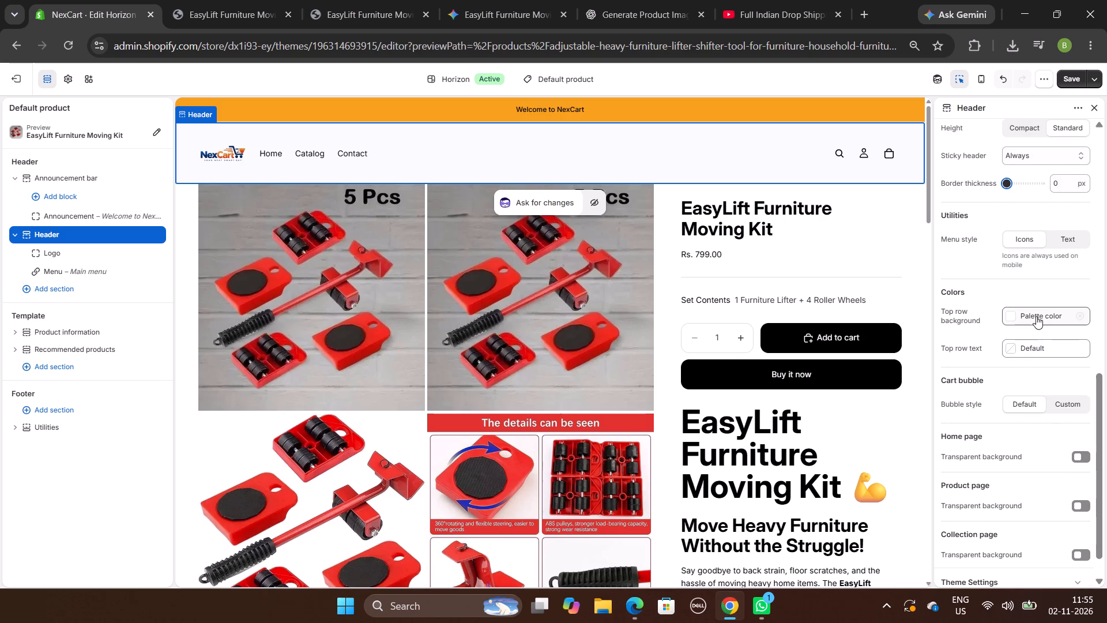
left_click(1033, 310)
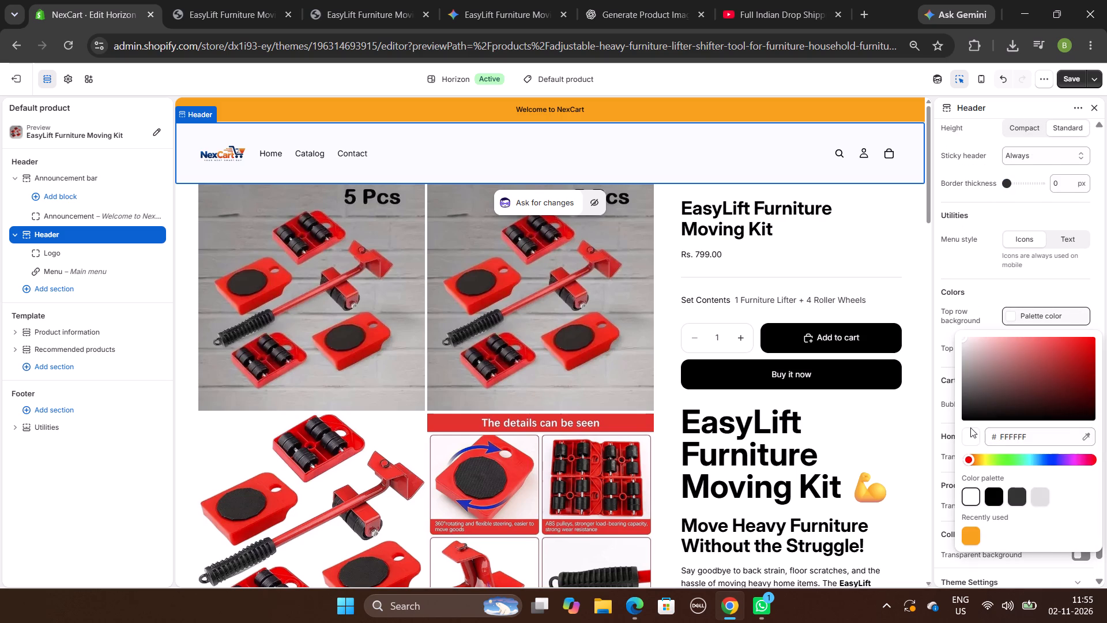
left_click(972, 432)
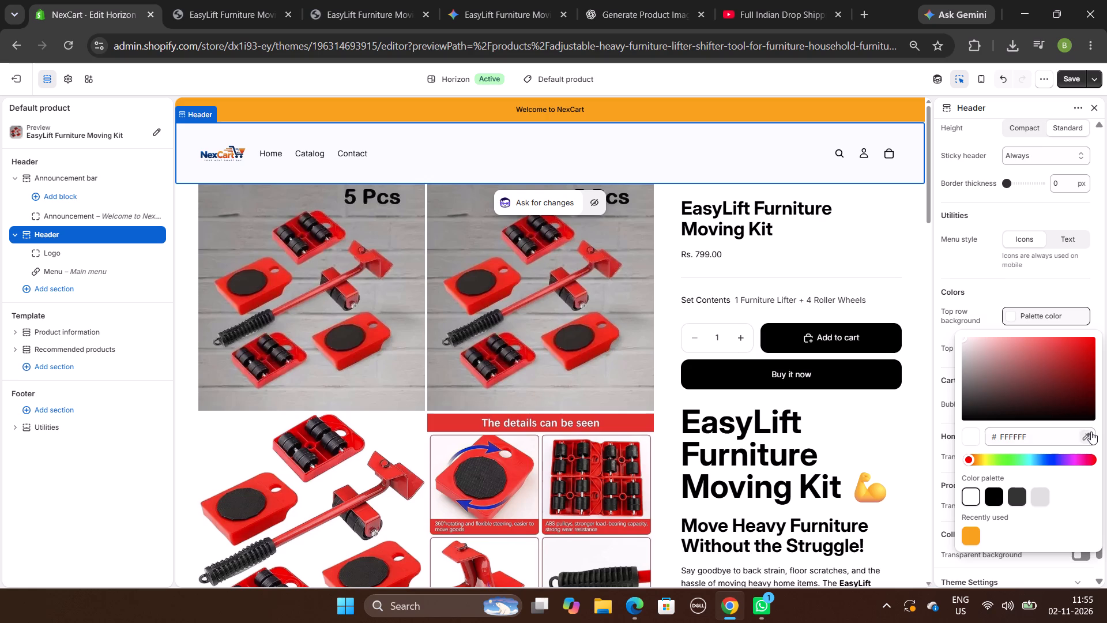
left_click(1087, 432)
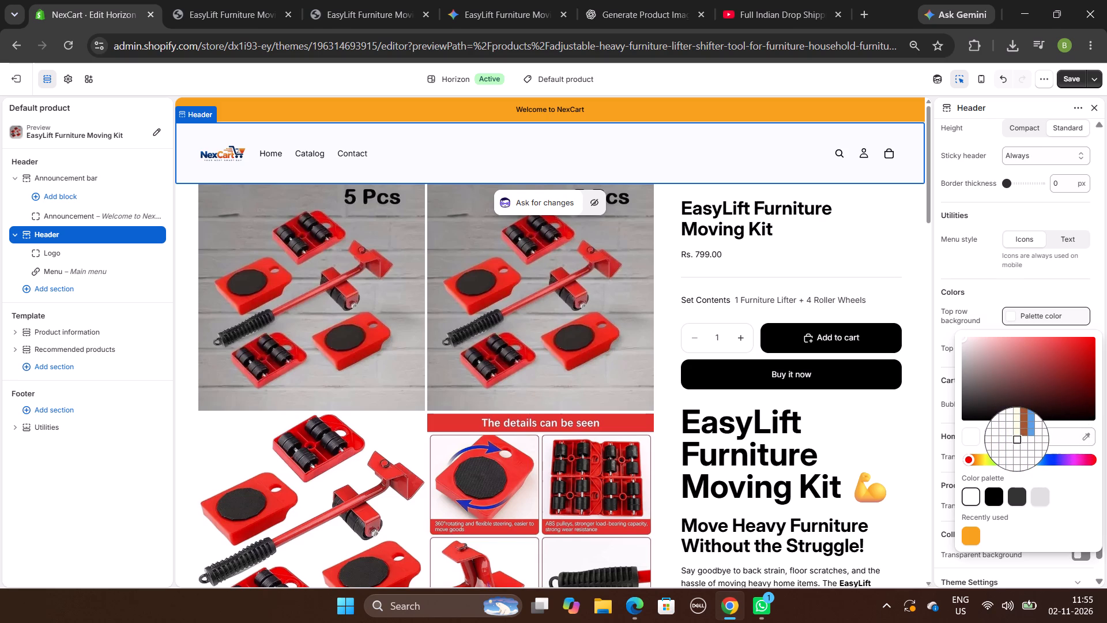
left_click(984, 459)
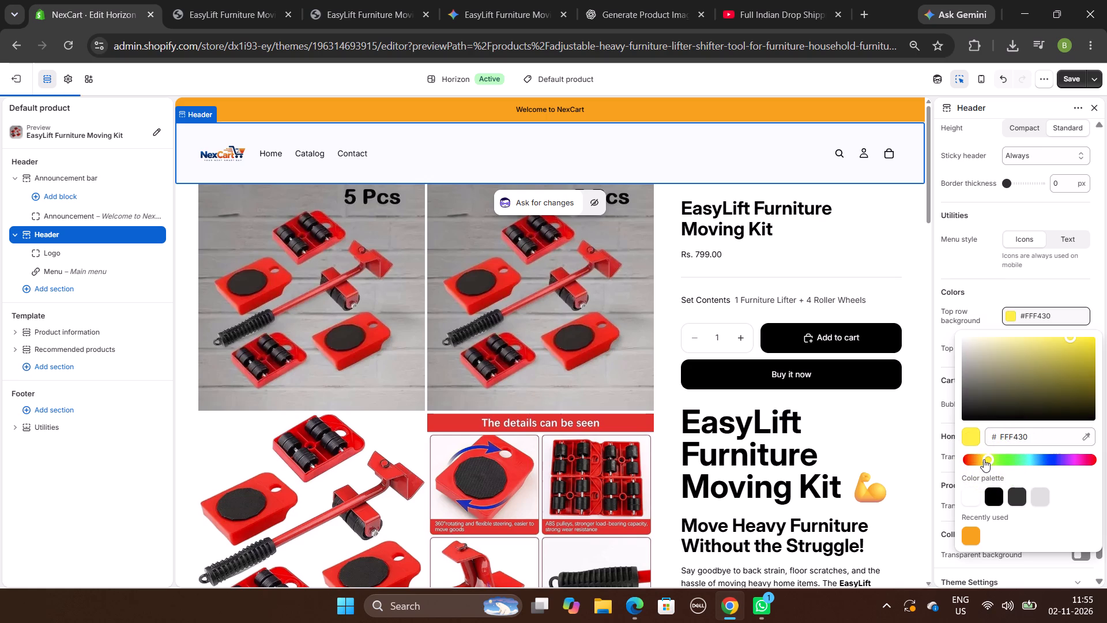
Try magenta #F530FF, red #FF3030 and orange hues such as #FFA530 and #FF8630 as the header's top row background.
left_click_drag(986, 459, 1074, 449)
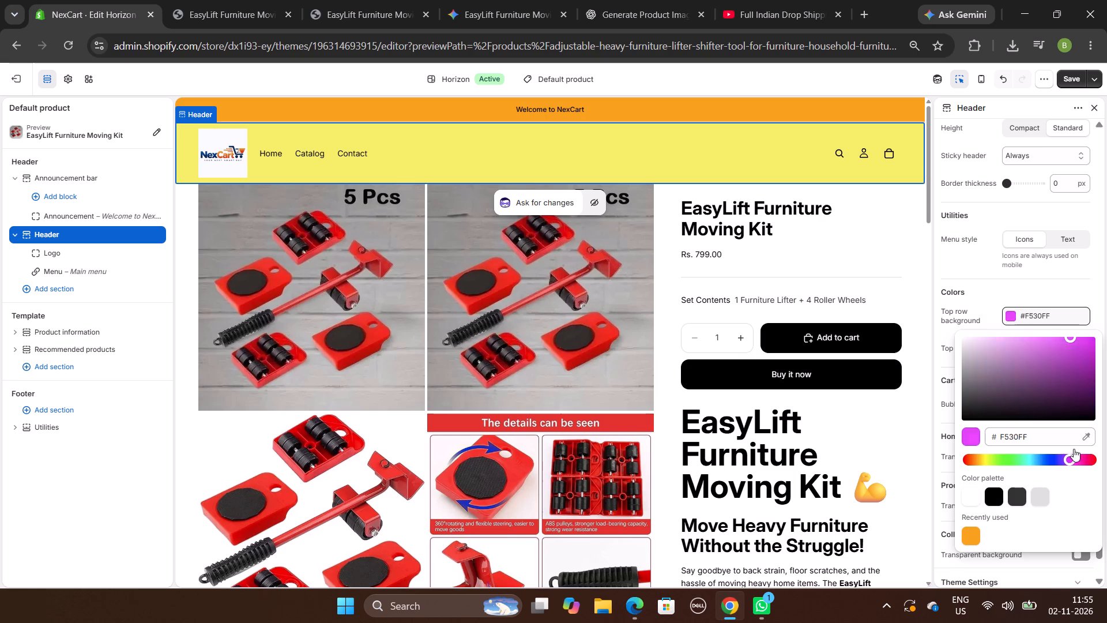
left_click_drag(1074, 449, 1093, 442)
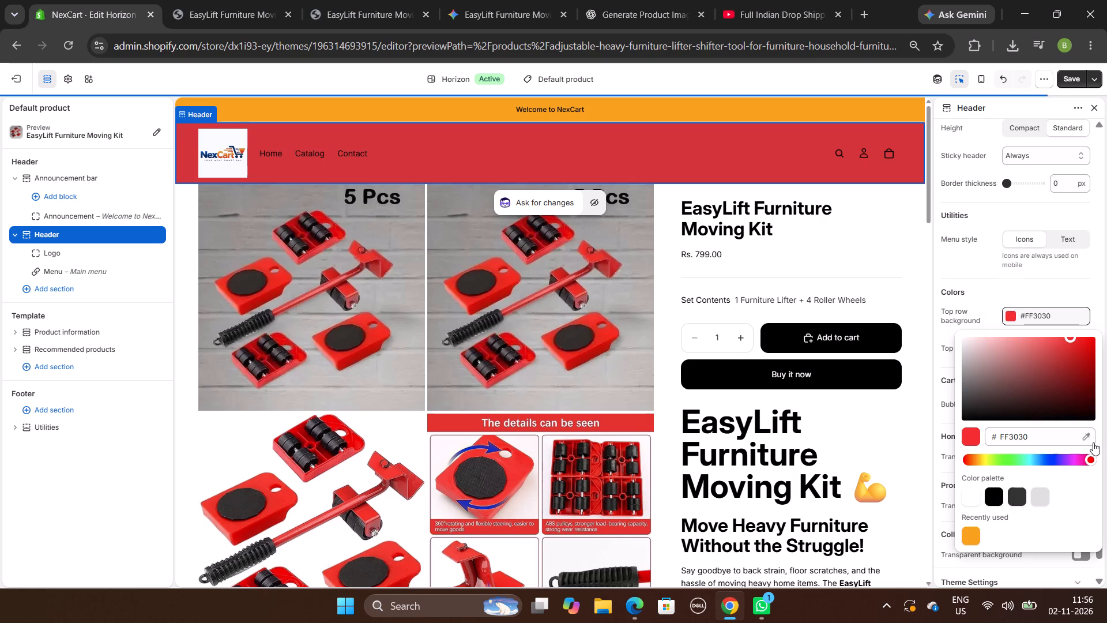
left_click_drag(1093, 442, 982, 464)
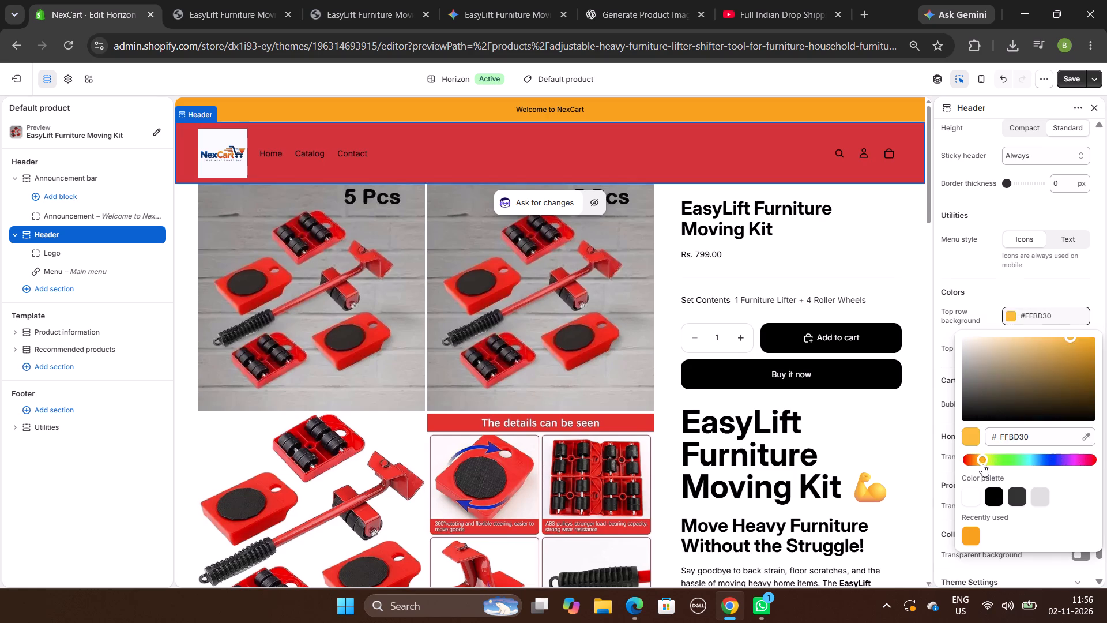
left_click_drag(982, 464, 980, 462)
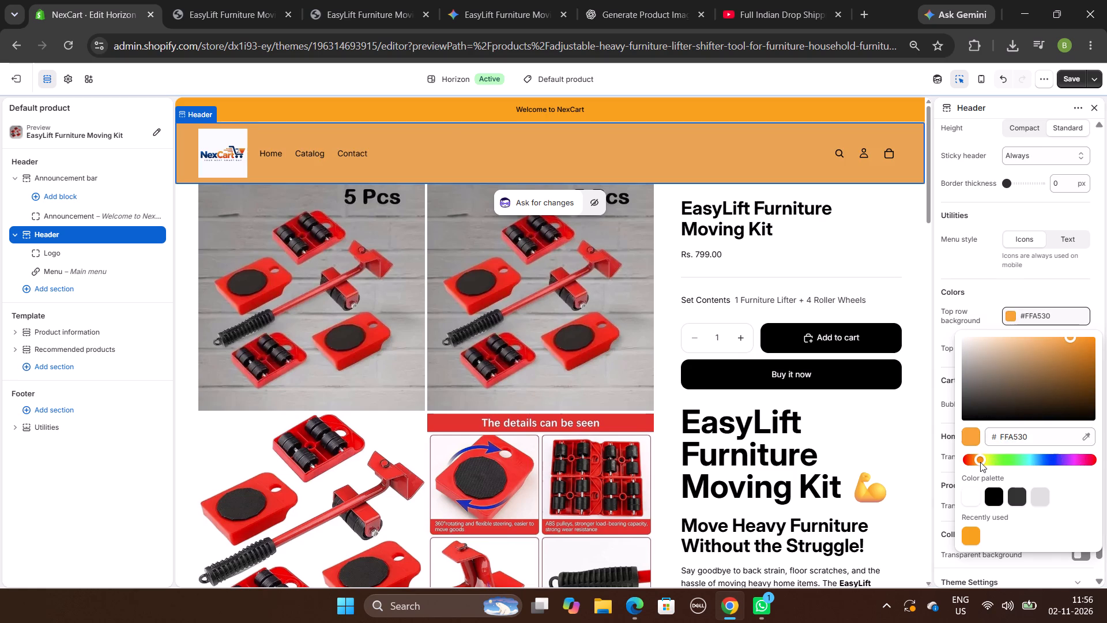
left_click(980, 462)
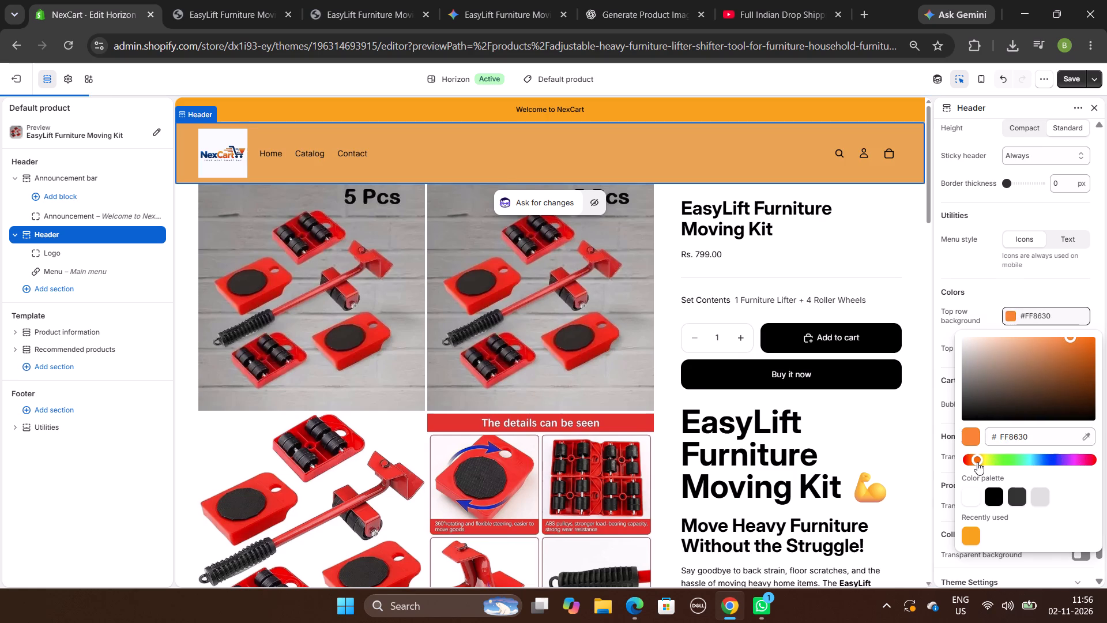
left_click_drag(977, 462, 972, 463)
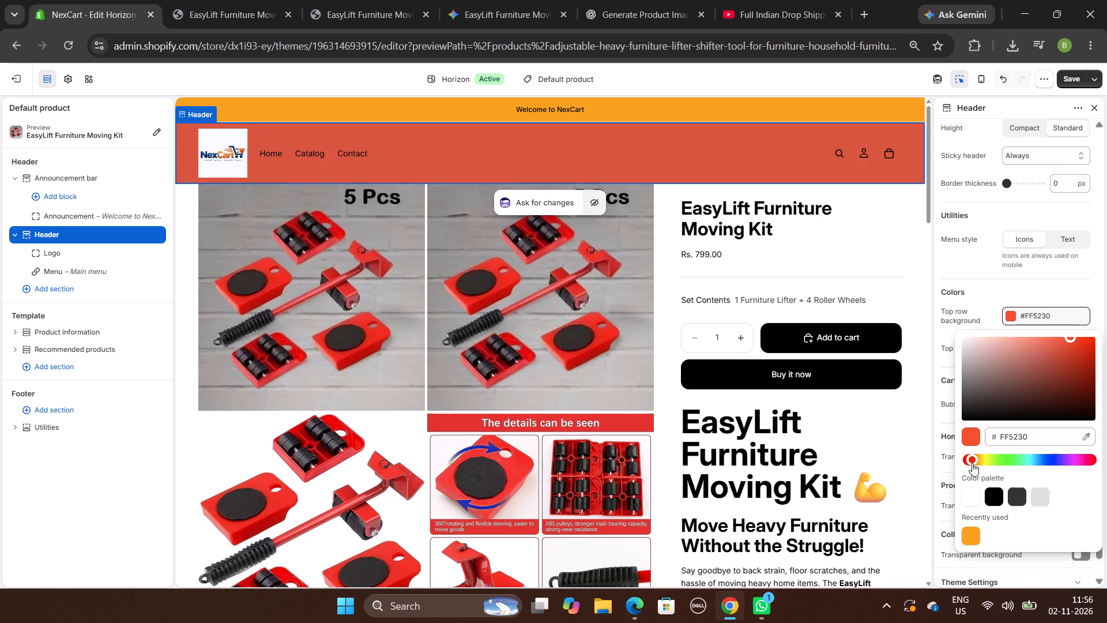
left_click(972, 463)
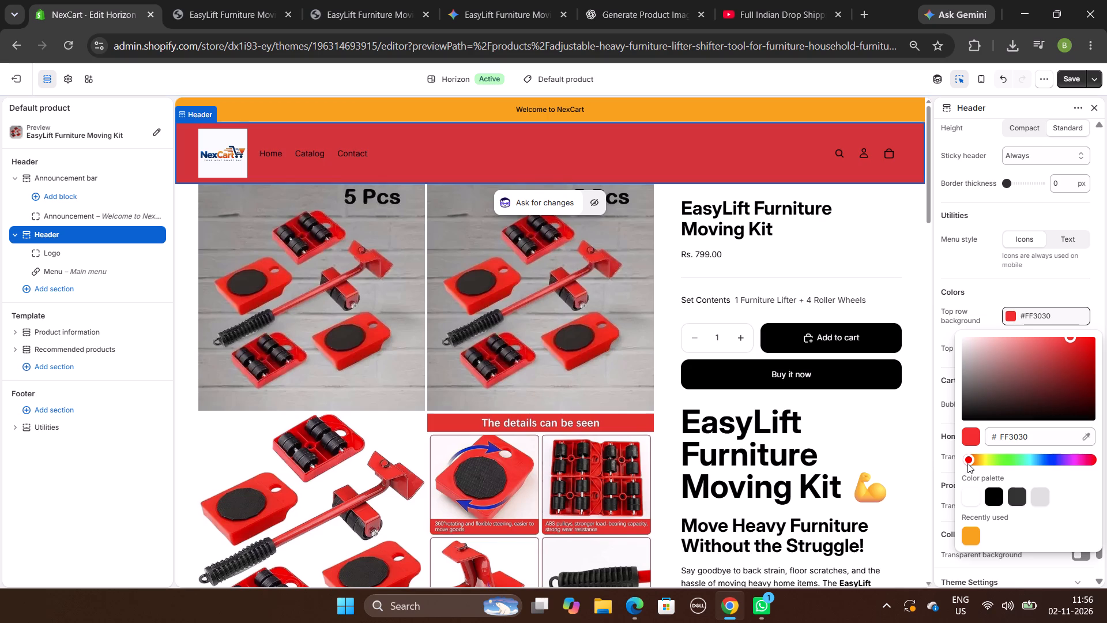
Set the header's top row background color to turquoise #30FFEE.
left_click_drag(970, 460, 1021, 455)
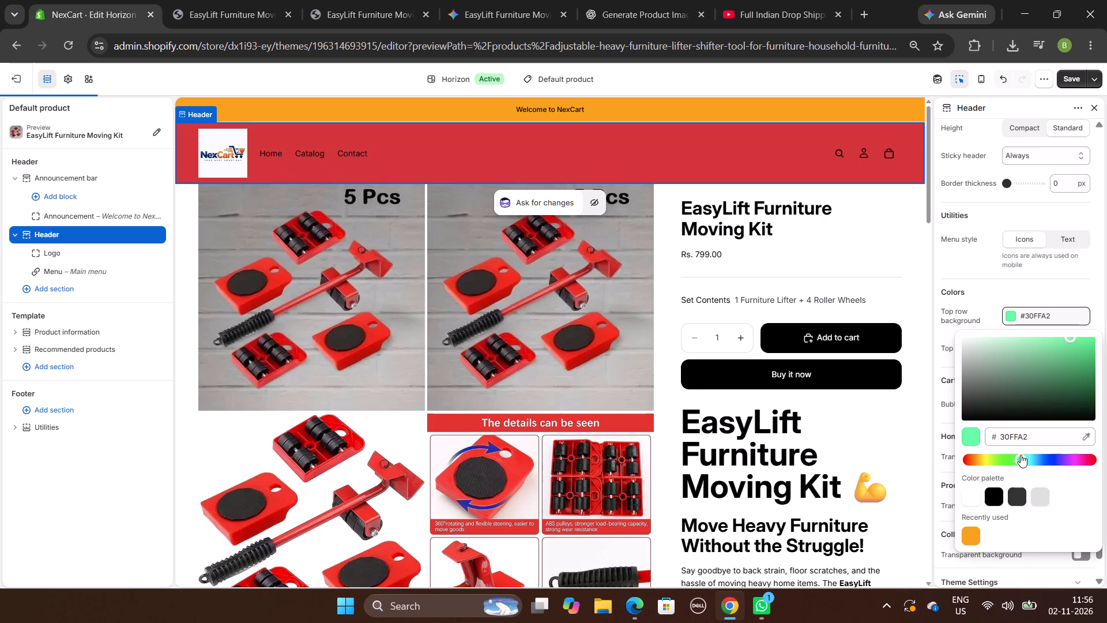
left_click_drag(1021, 455, 1028, 455)
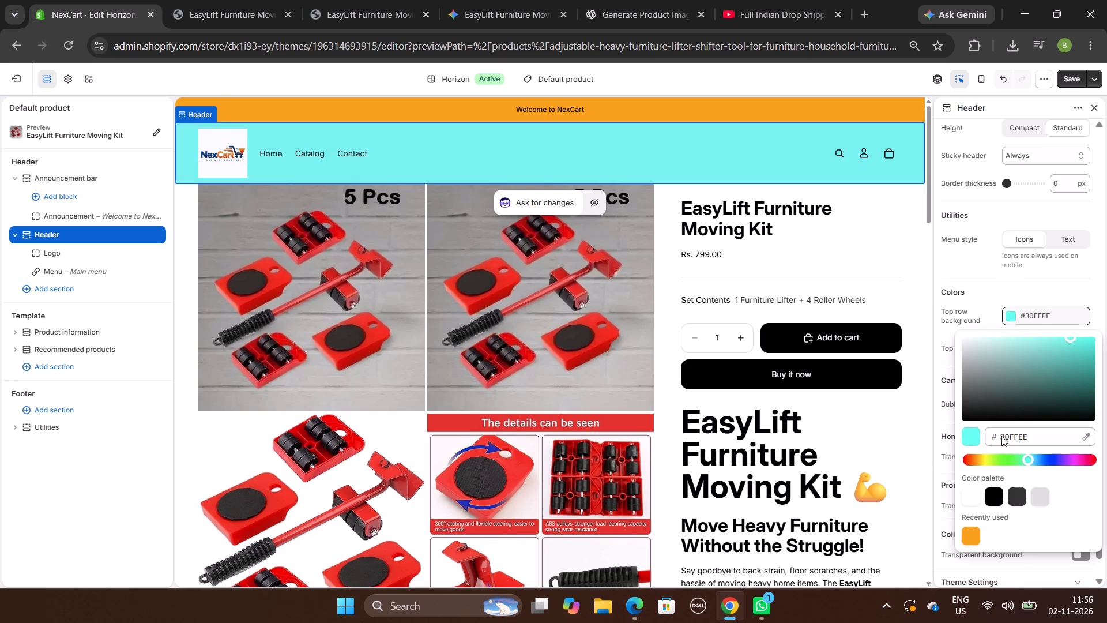
Open the header logo's block settings and follow them to the logo and favicon theme settings.
left_click(232, 144)
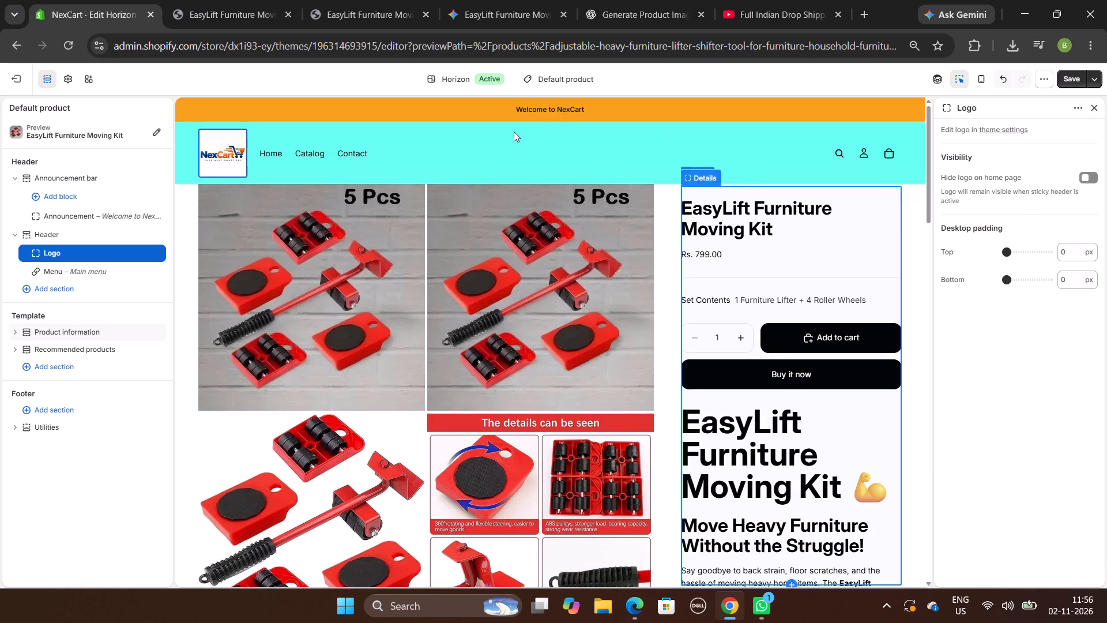
left_click(221, 152)
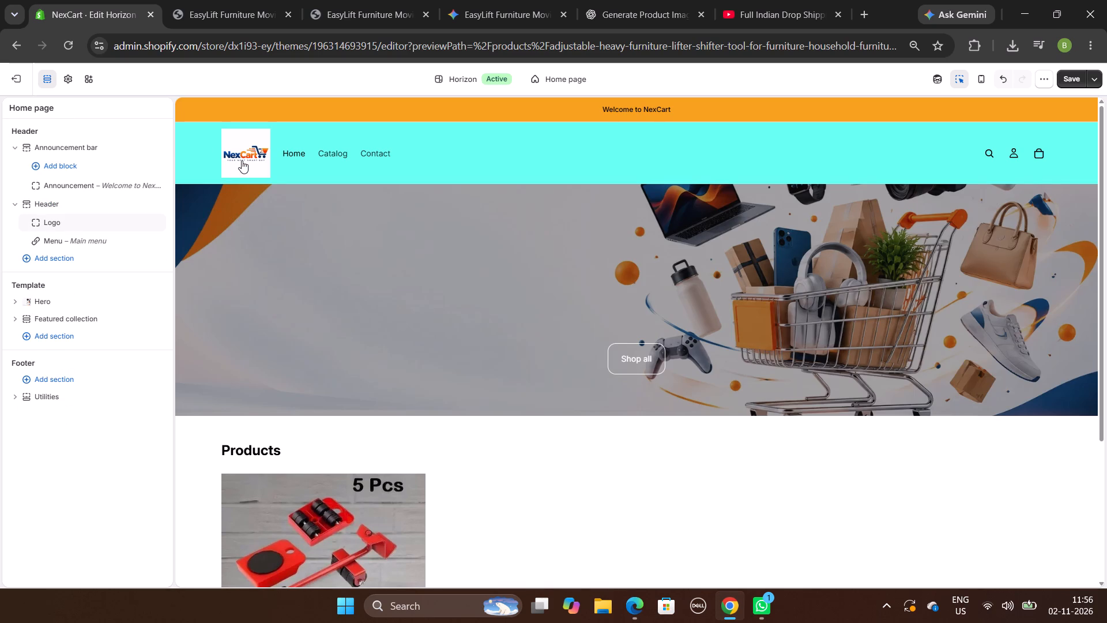
left_click(239, 163)
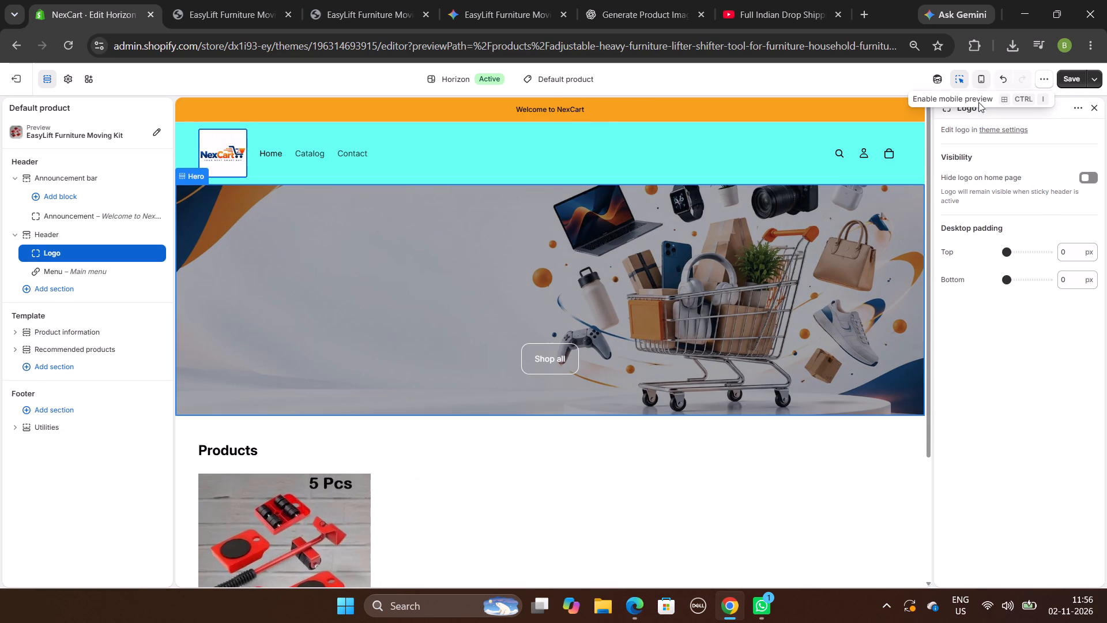
left_click(998, 130)
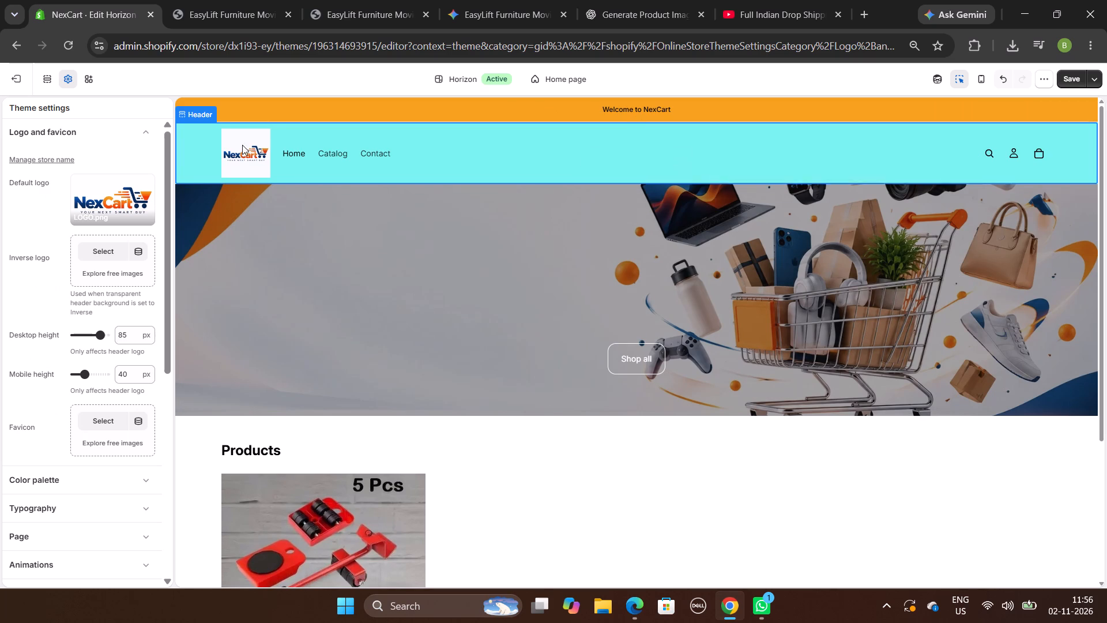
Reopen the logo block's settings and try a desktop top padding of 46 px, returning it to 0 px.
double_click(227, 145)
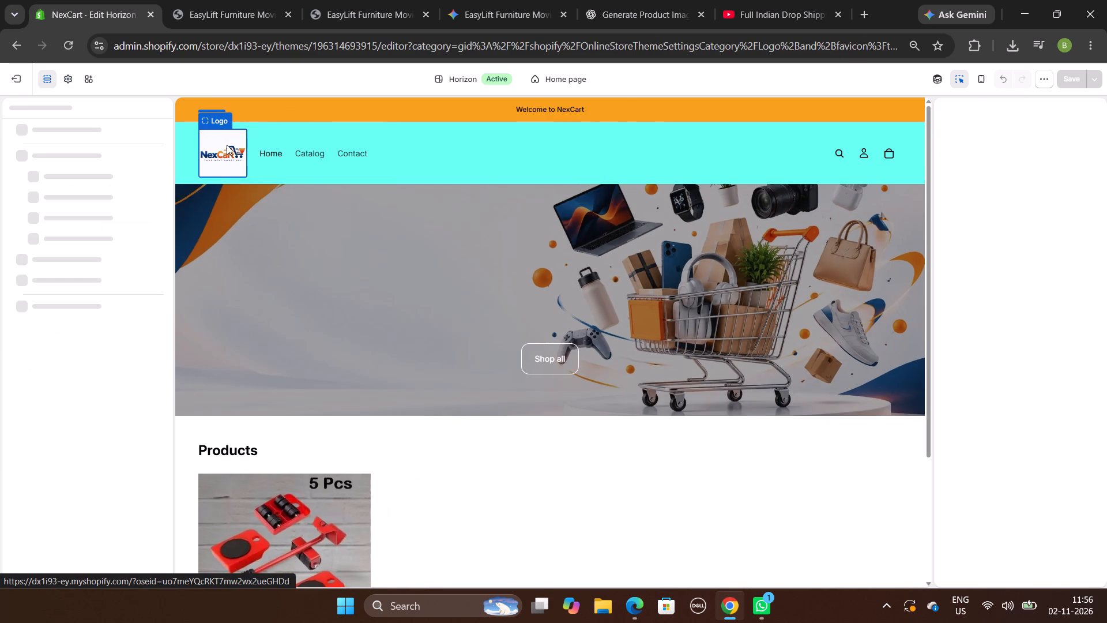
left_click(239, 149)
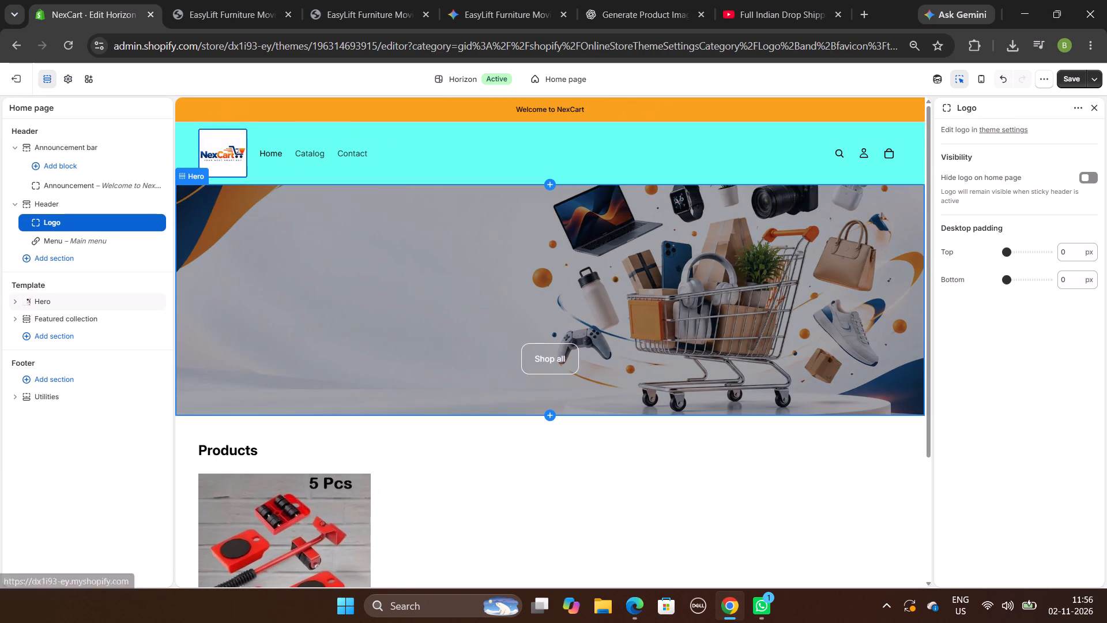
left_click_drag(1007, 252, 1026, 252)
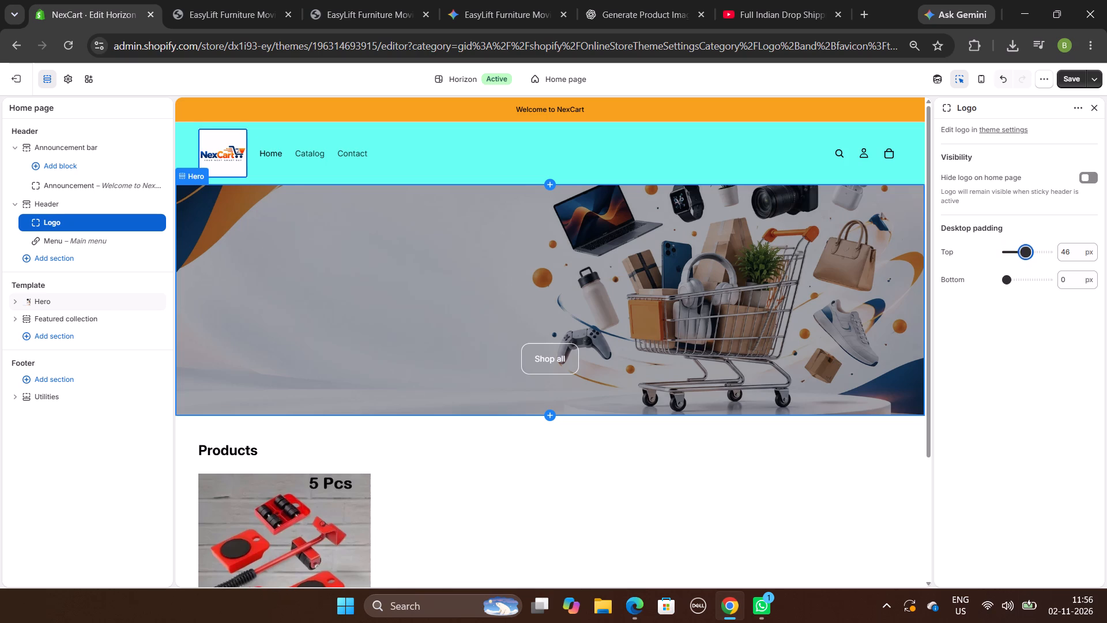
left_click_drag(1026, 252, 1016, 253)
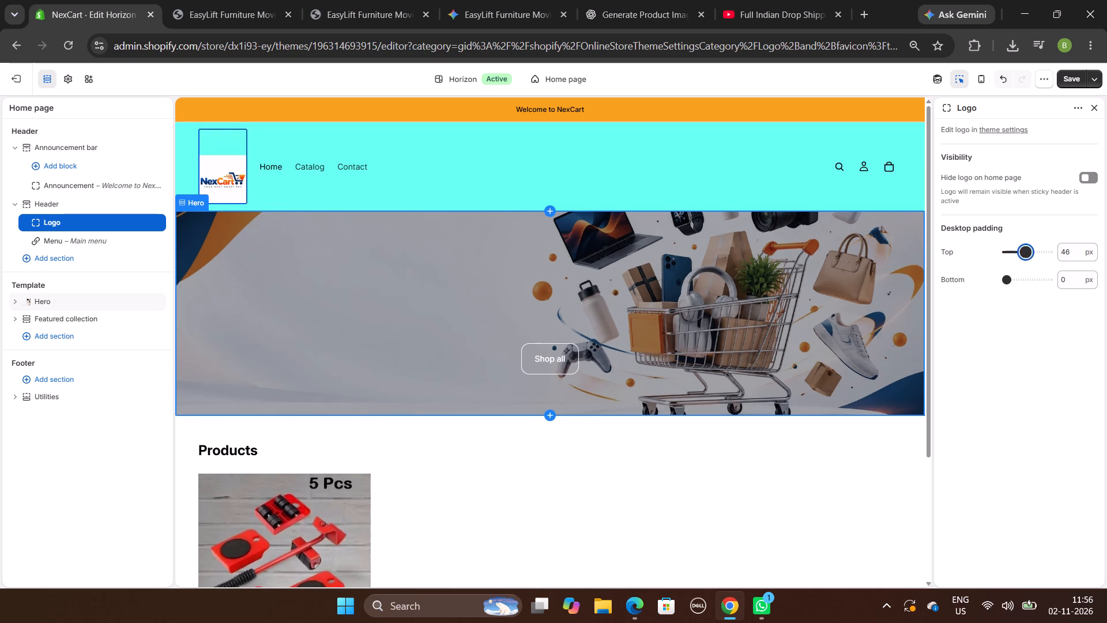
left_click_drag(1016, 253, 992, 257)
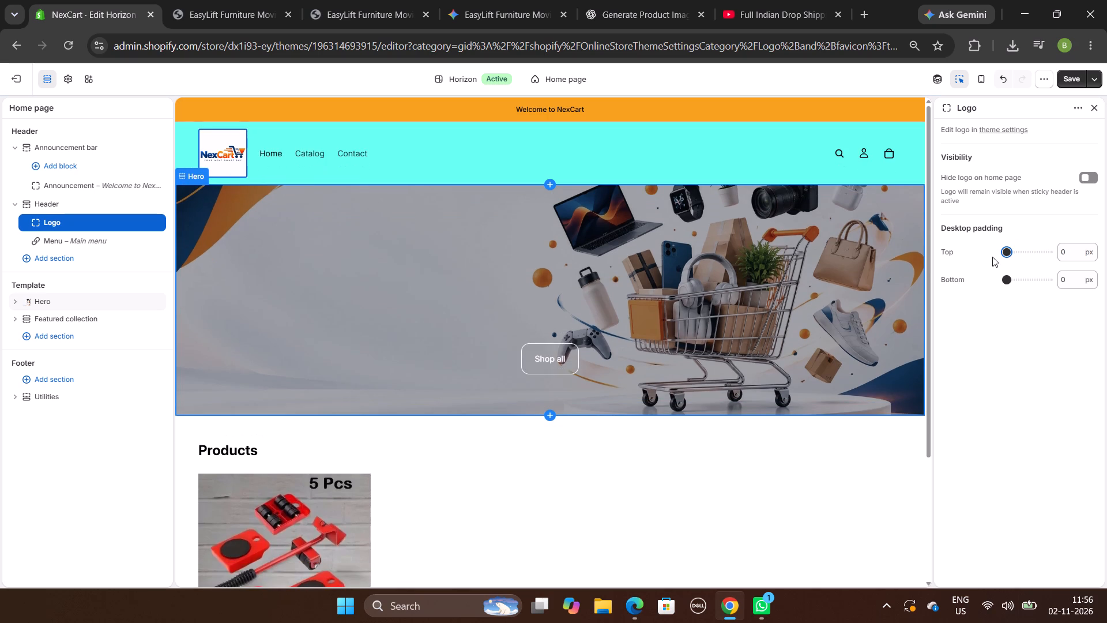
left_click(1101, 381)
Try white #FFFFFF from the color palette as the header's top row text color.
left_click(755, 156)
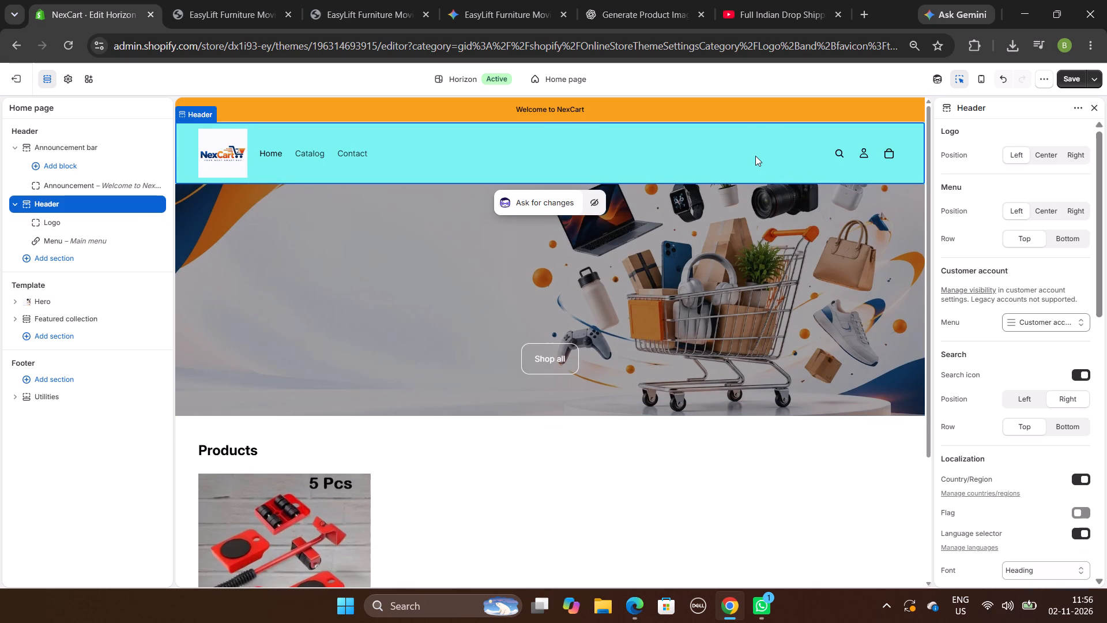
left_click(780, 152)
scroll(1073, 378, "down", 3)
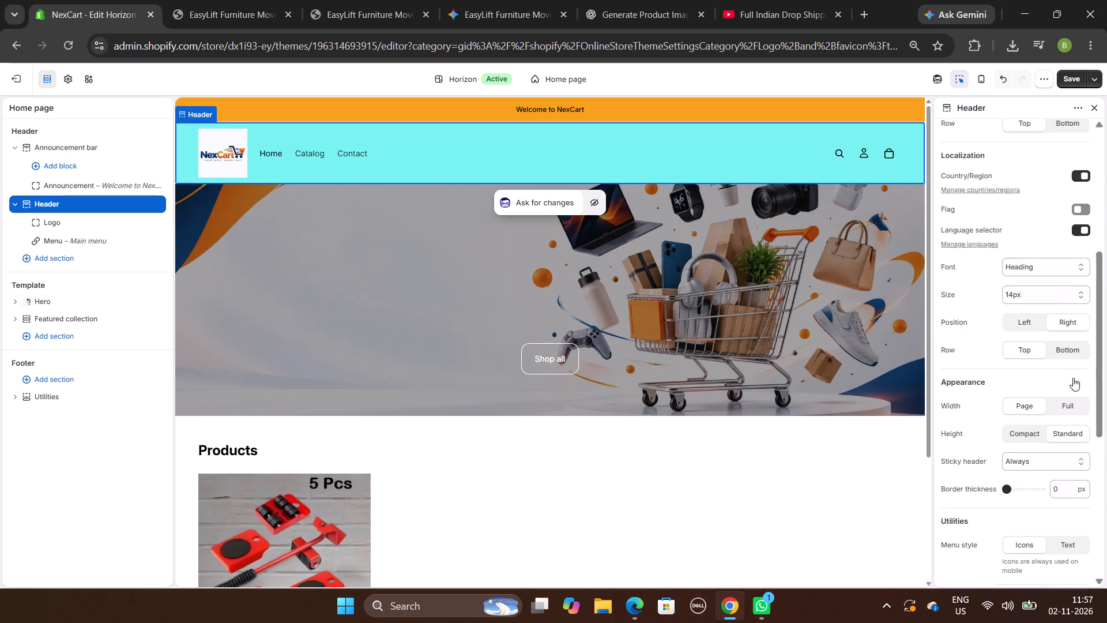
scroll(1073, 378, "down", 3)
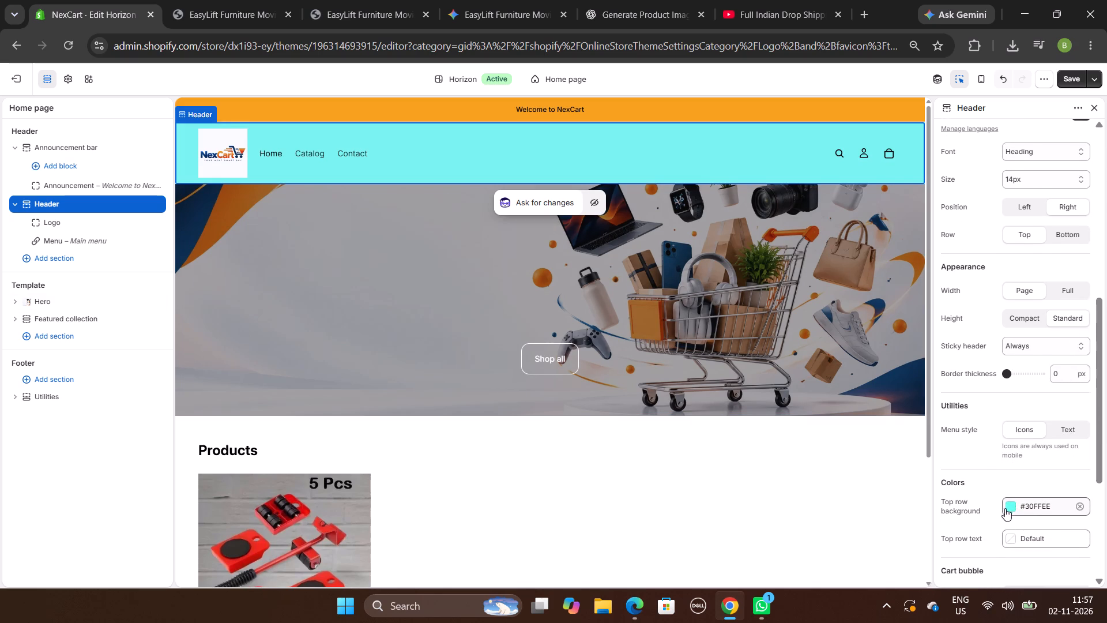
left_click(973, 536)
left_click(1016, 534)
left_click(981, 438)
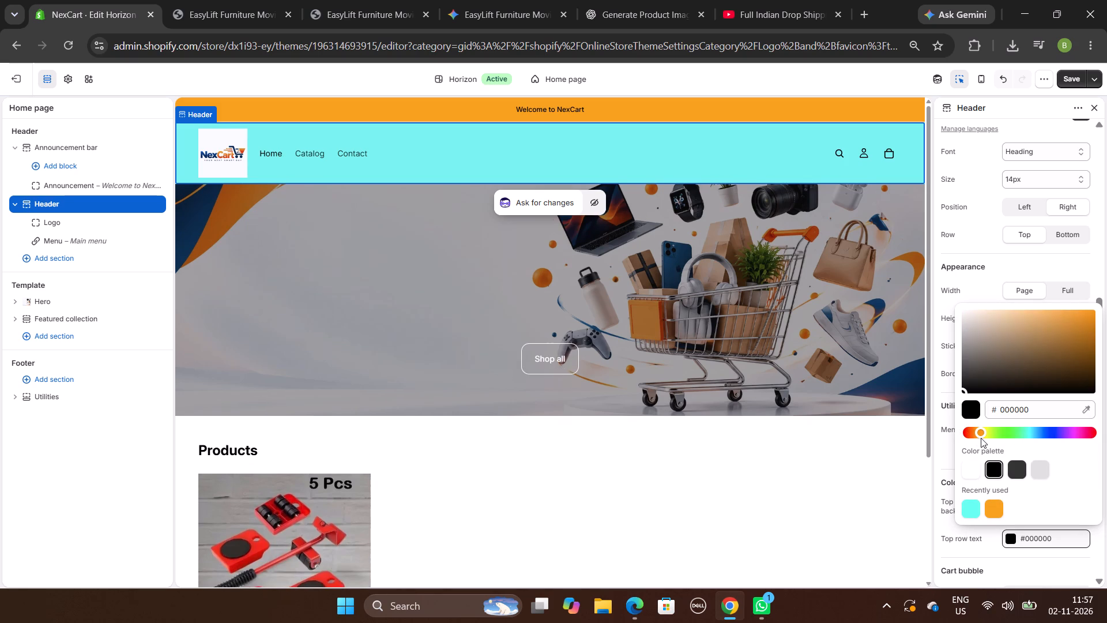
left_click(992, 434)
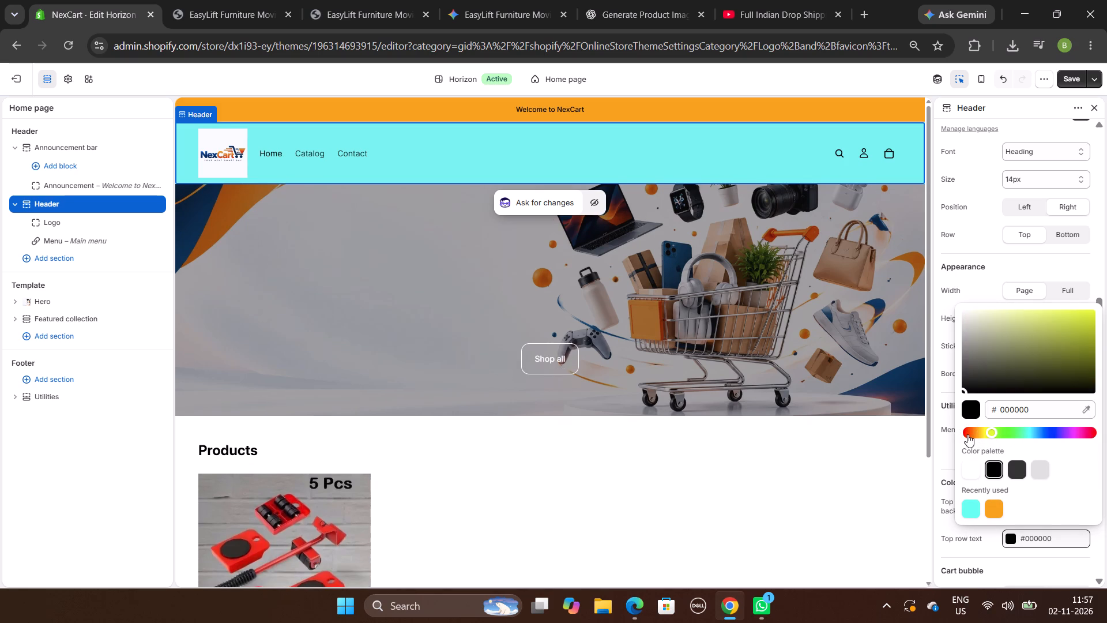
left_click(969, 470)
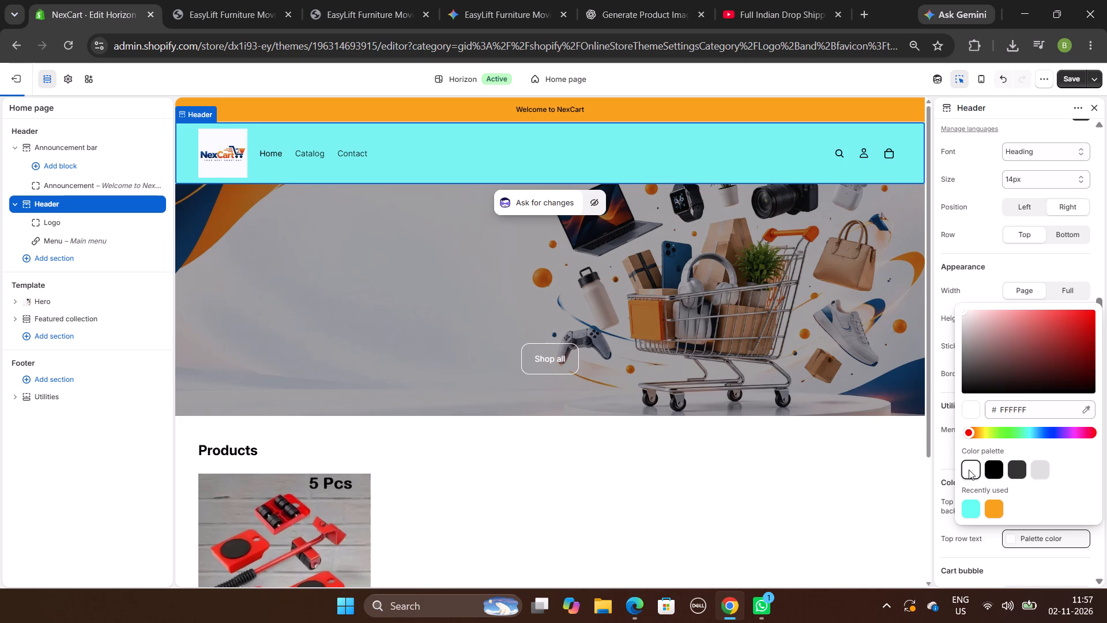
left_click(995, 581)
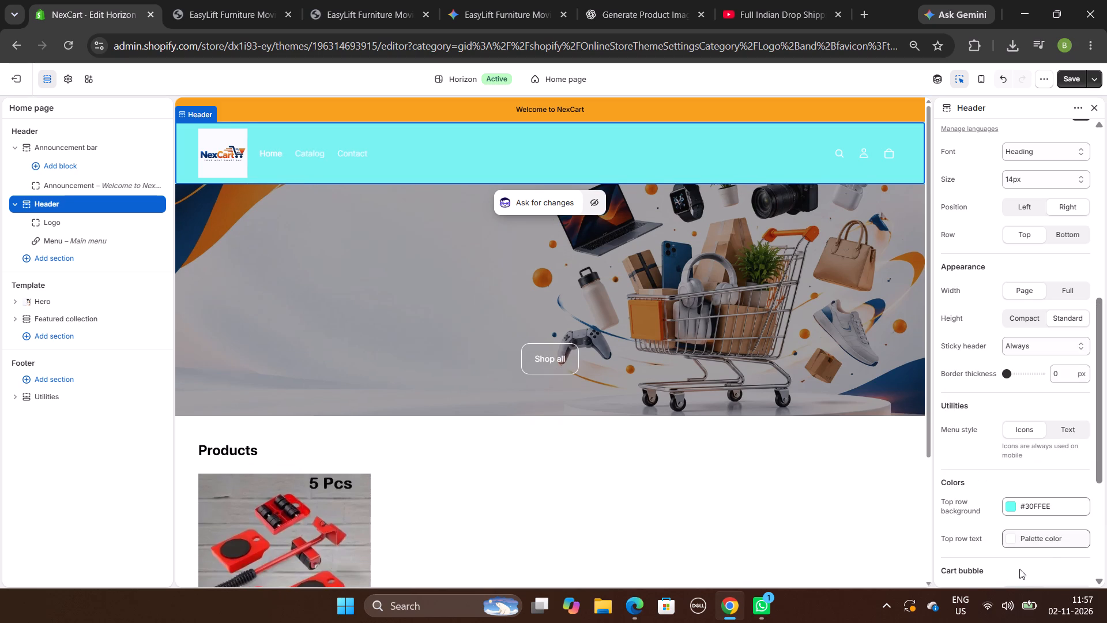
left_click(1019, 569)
Set the header's top row text color to the black #000000 palette color.
left_click(1028, 508)
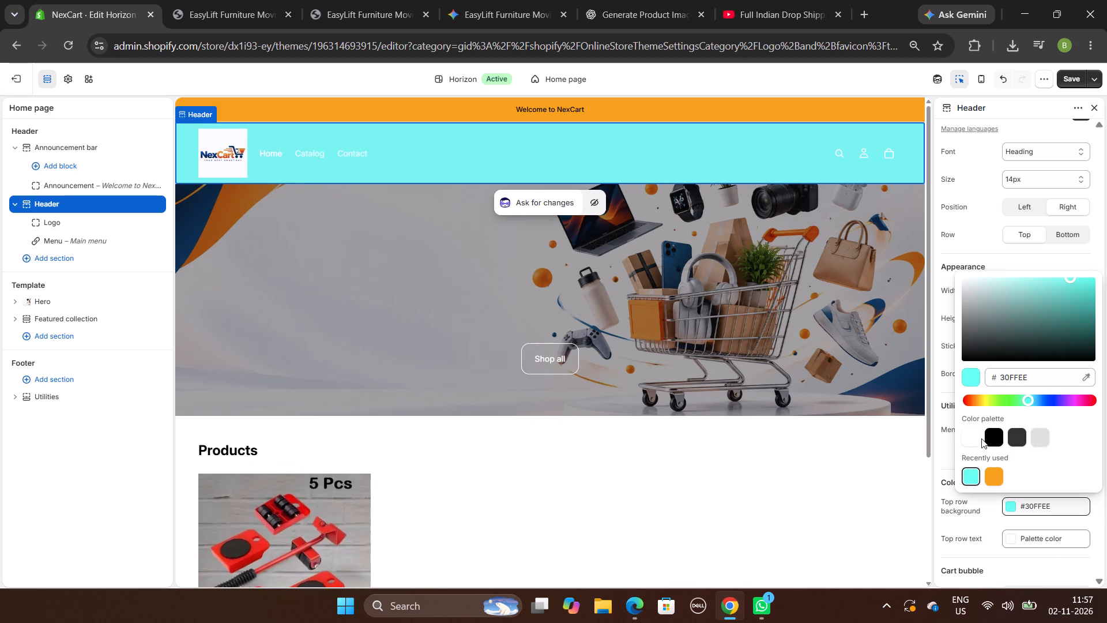
left_click(988, 523)
left_click(1011, 542)
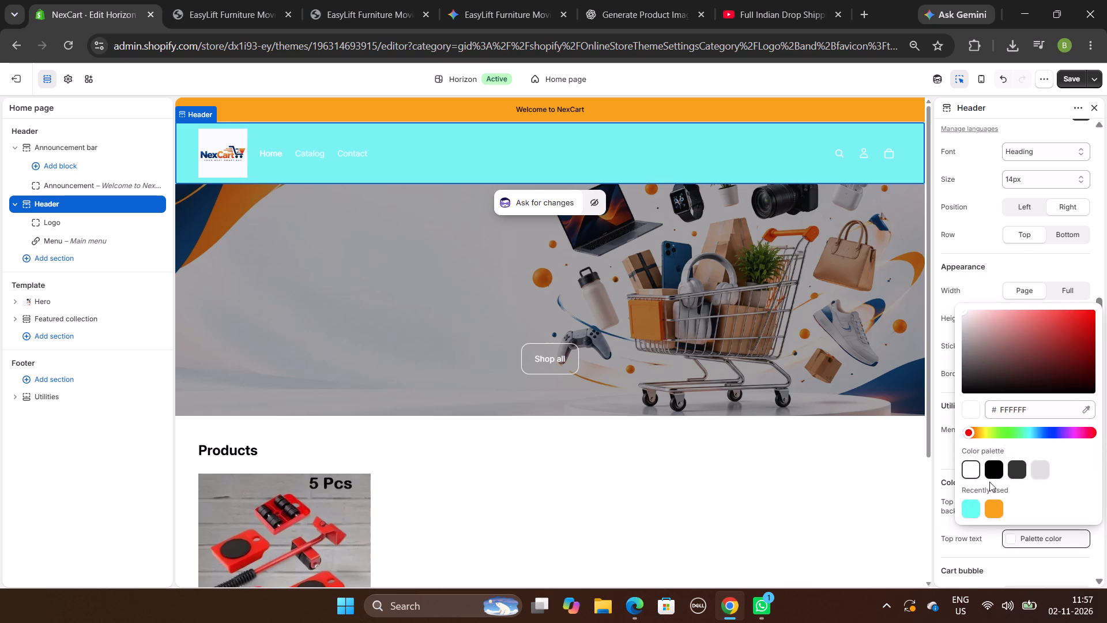
left_click(991, 473)
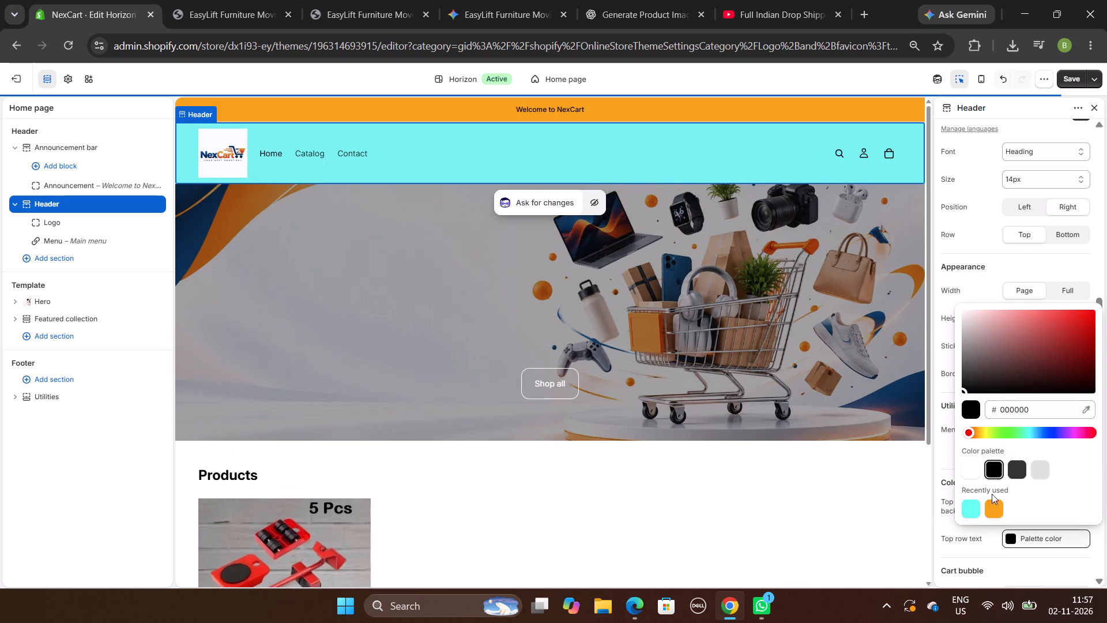
left_click(1004, 565)
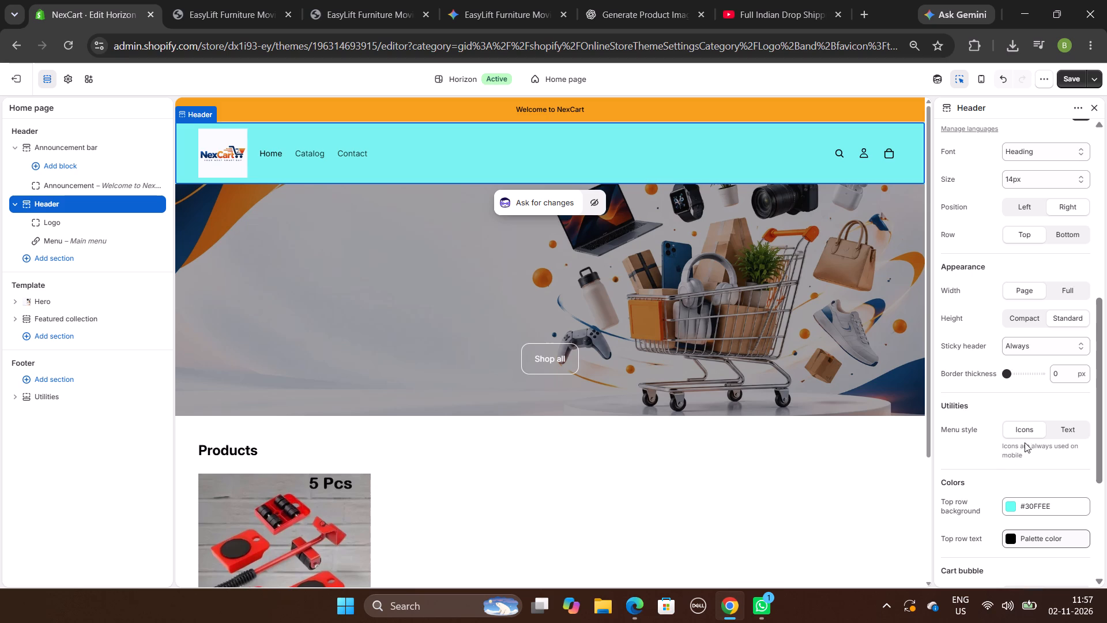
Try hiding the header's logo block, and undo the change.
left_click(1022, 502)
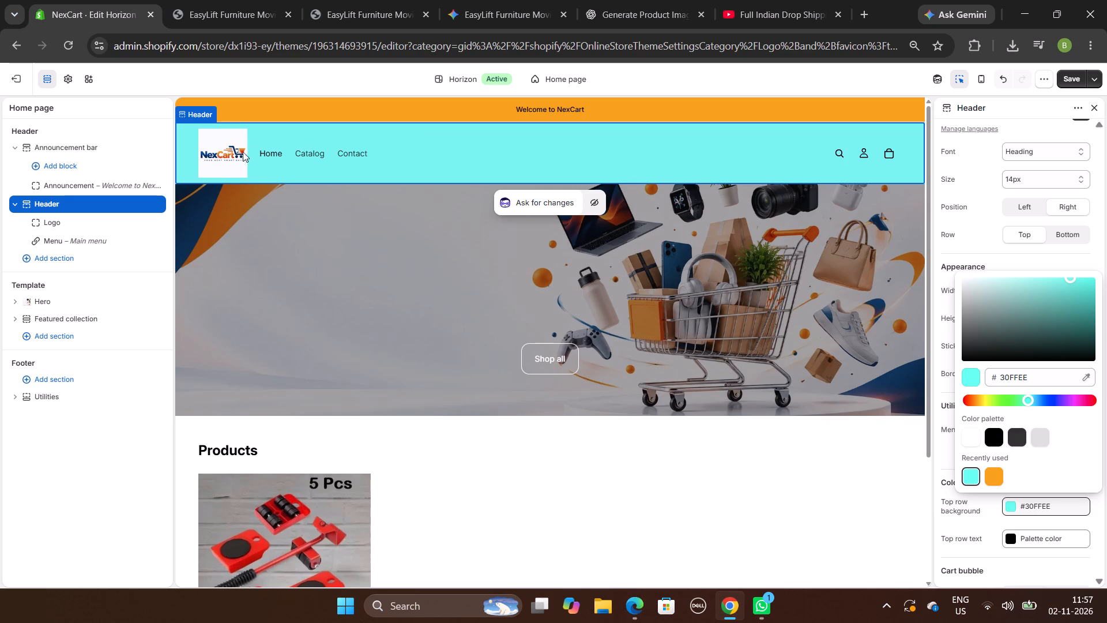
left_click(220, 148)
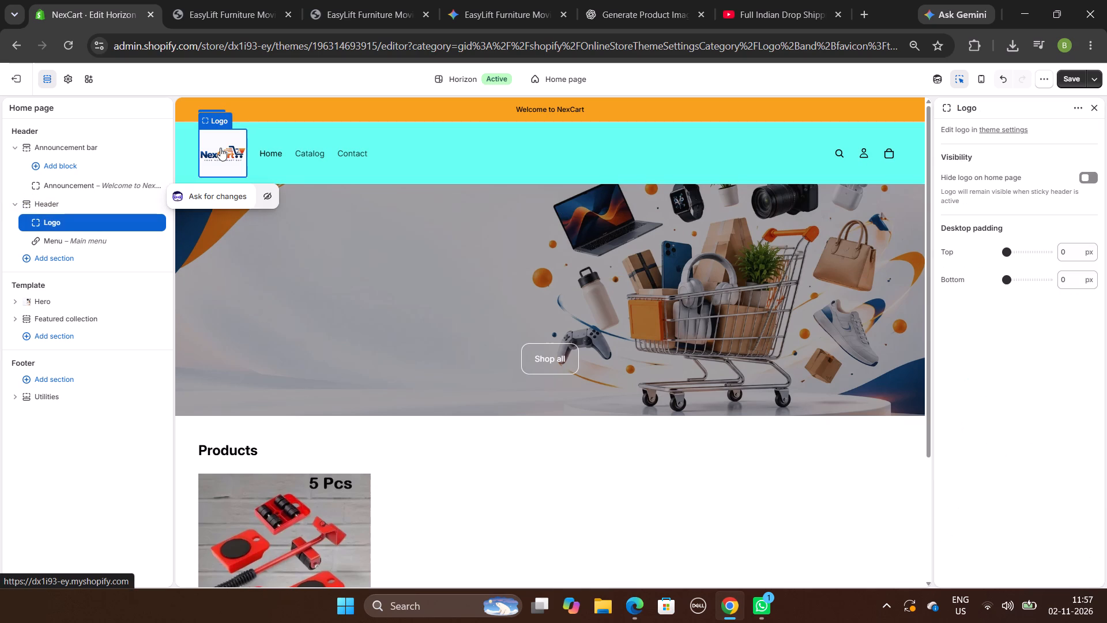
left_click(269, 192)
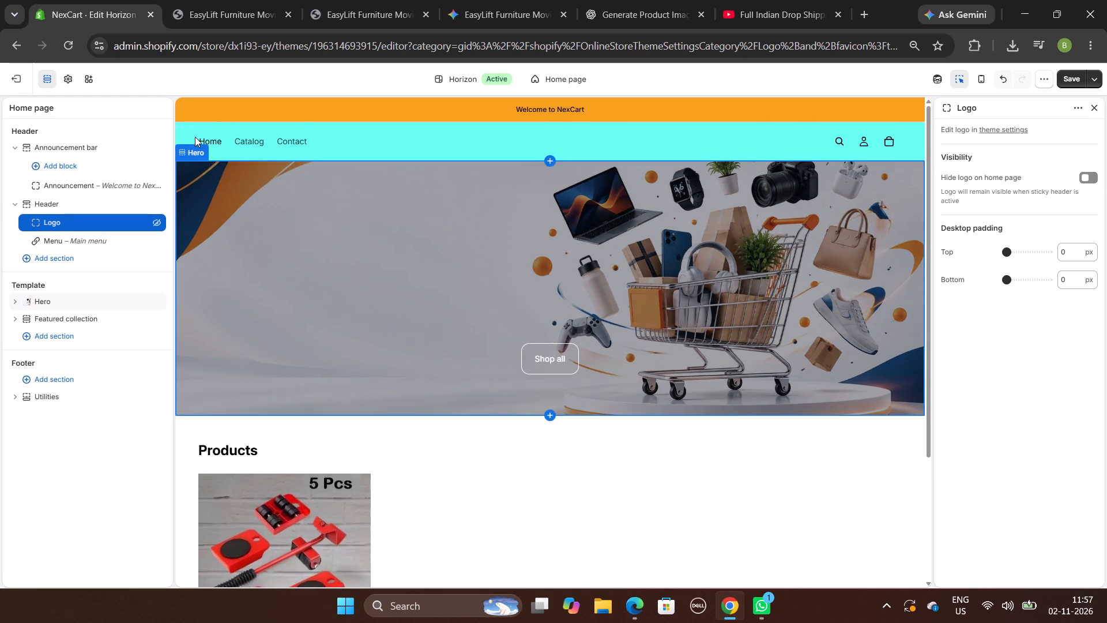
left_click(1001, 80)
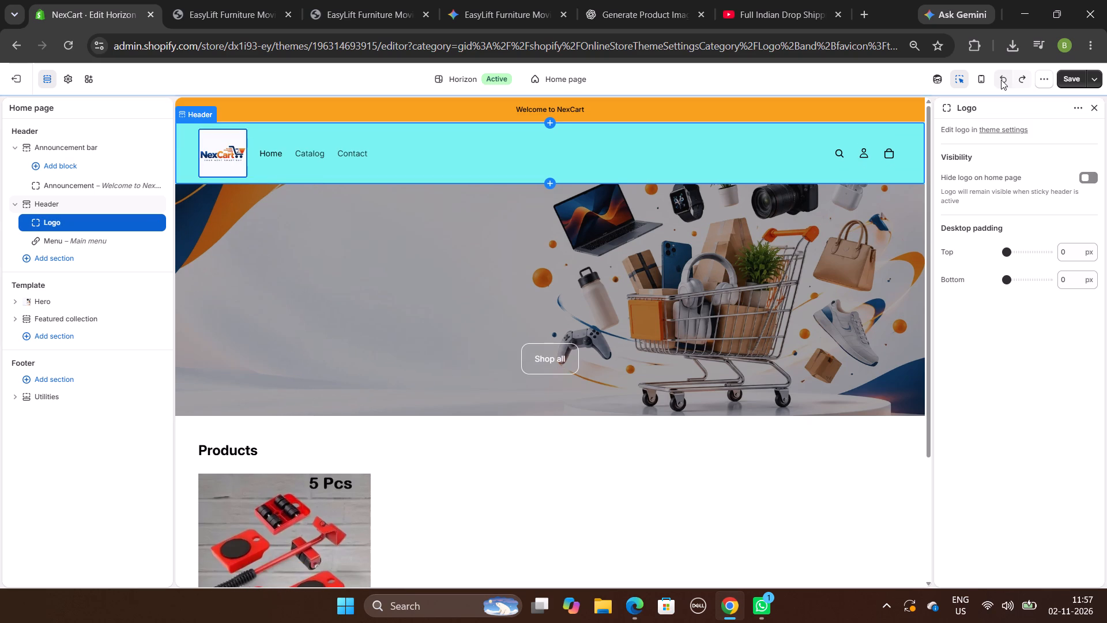
Preview the home page at mobile size, examine its header, hero, products and footer, and return to the desktop preview.
left_click(984, 80)
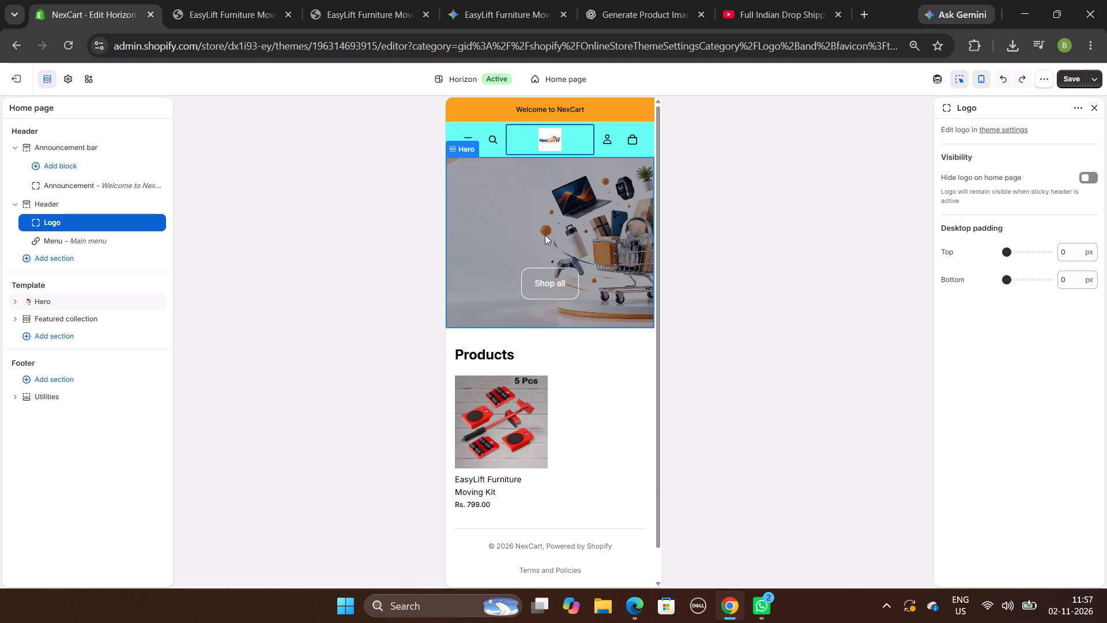
scroll(585, 422, "down", 5)
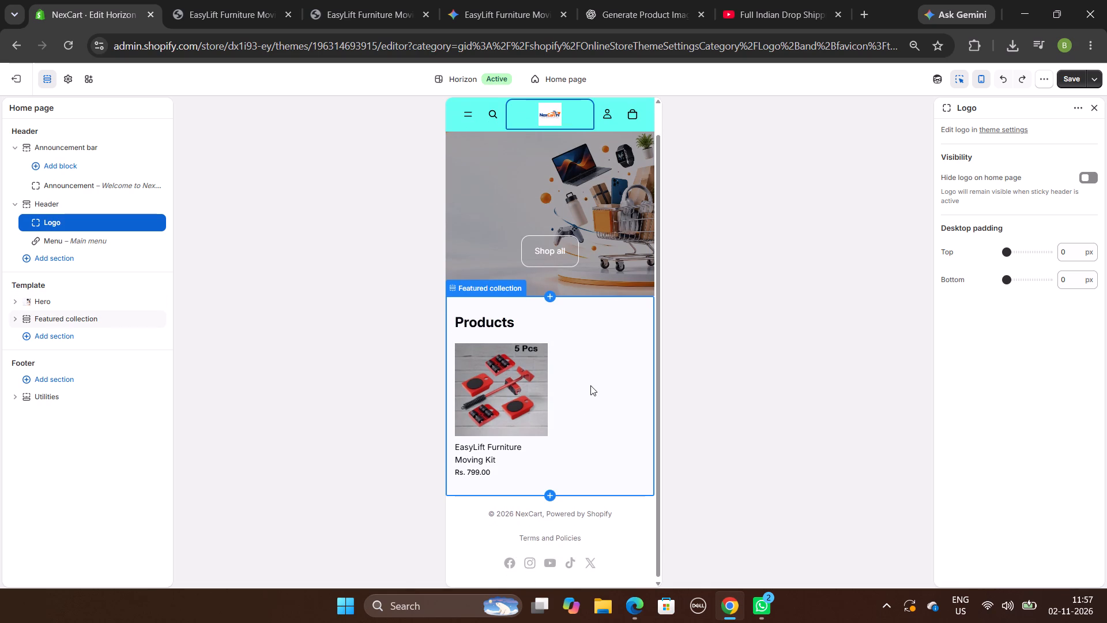
scroll(590, 385, "up", 1)
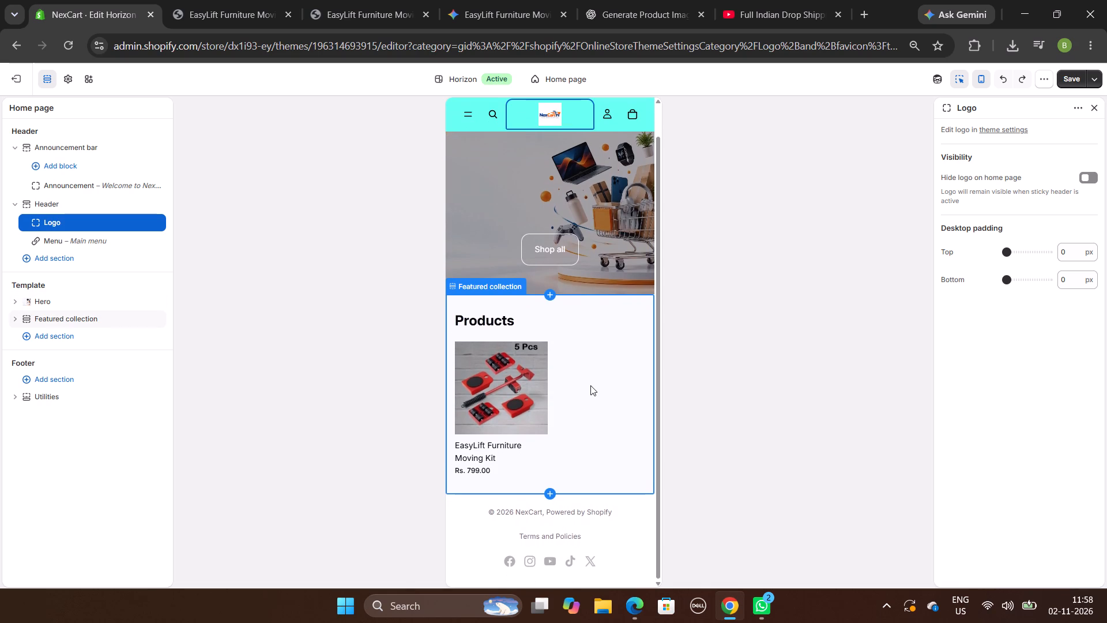
scroll(590, 385, "up", 2)
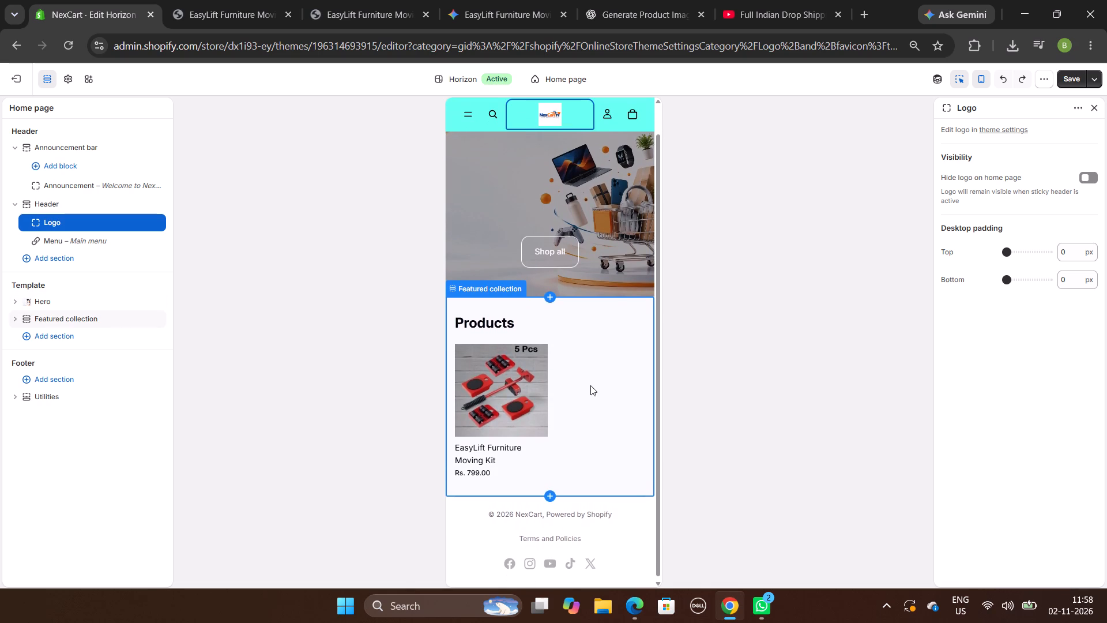
scroll(590, 385, "up", 1)
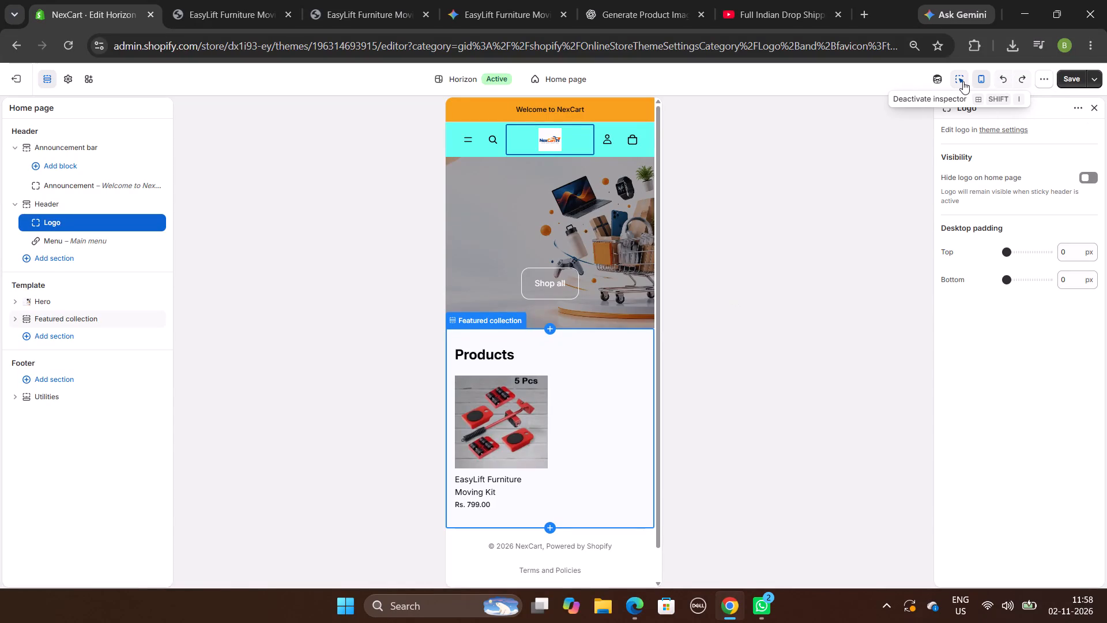
left_click(981, 81)
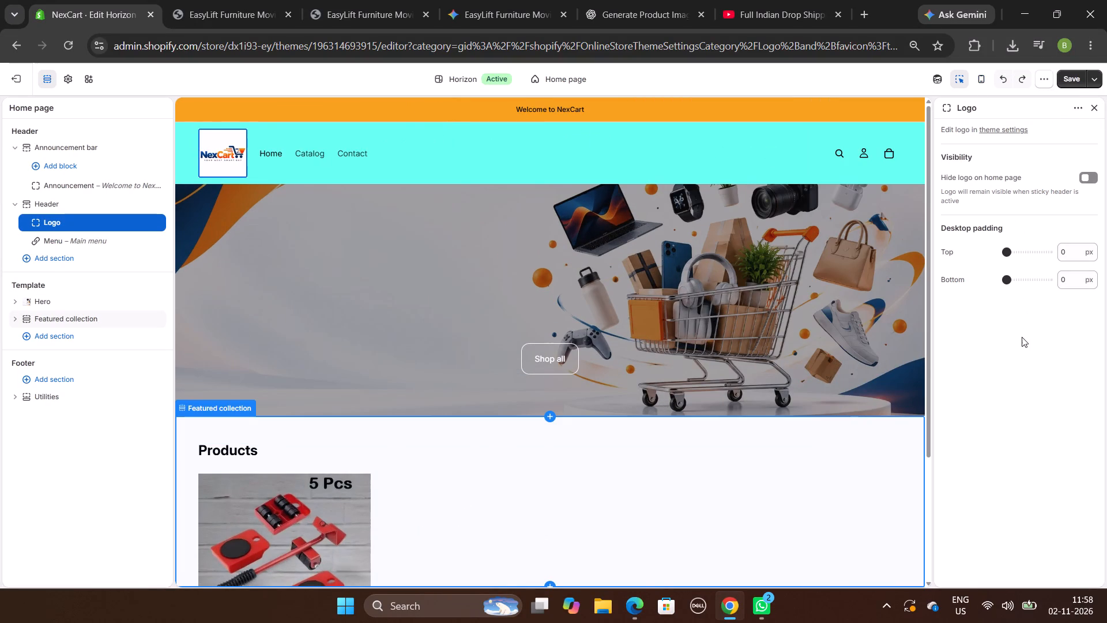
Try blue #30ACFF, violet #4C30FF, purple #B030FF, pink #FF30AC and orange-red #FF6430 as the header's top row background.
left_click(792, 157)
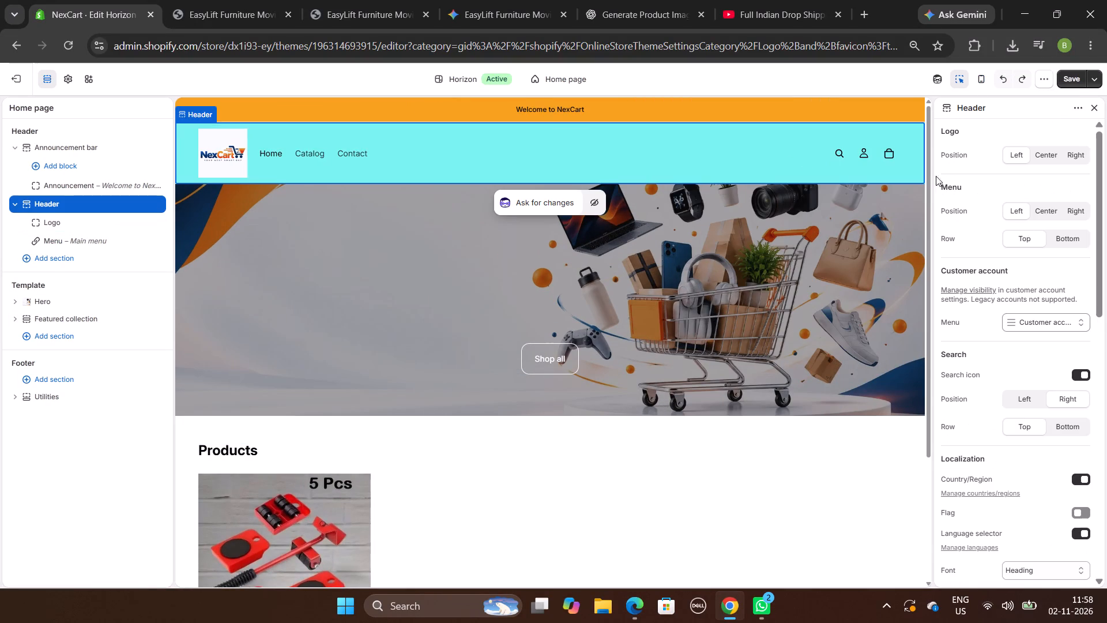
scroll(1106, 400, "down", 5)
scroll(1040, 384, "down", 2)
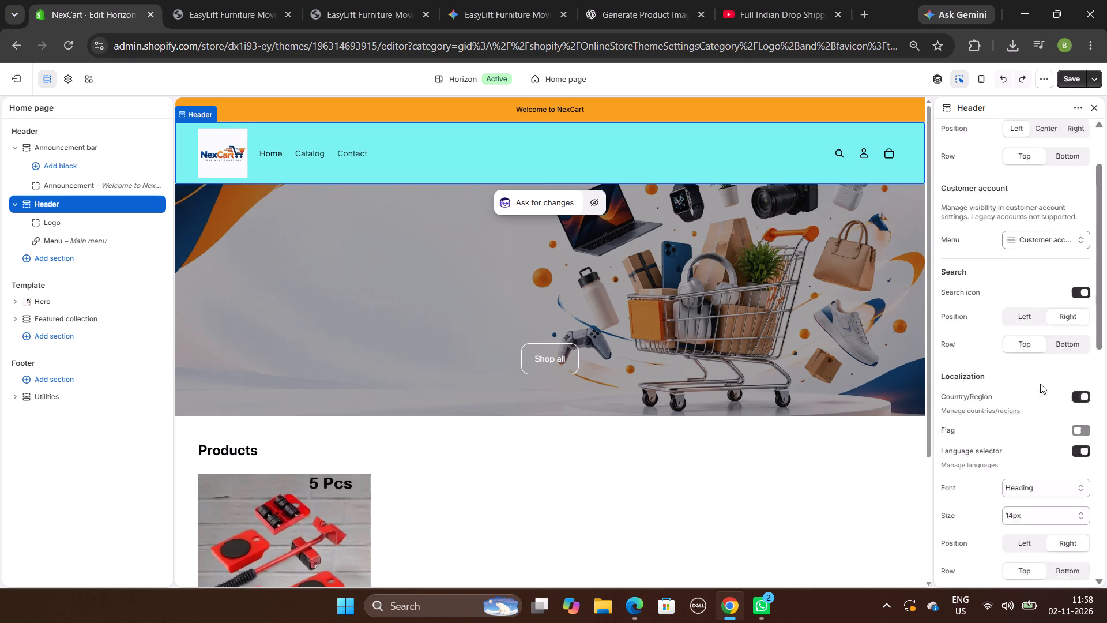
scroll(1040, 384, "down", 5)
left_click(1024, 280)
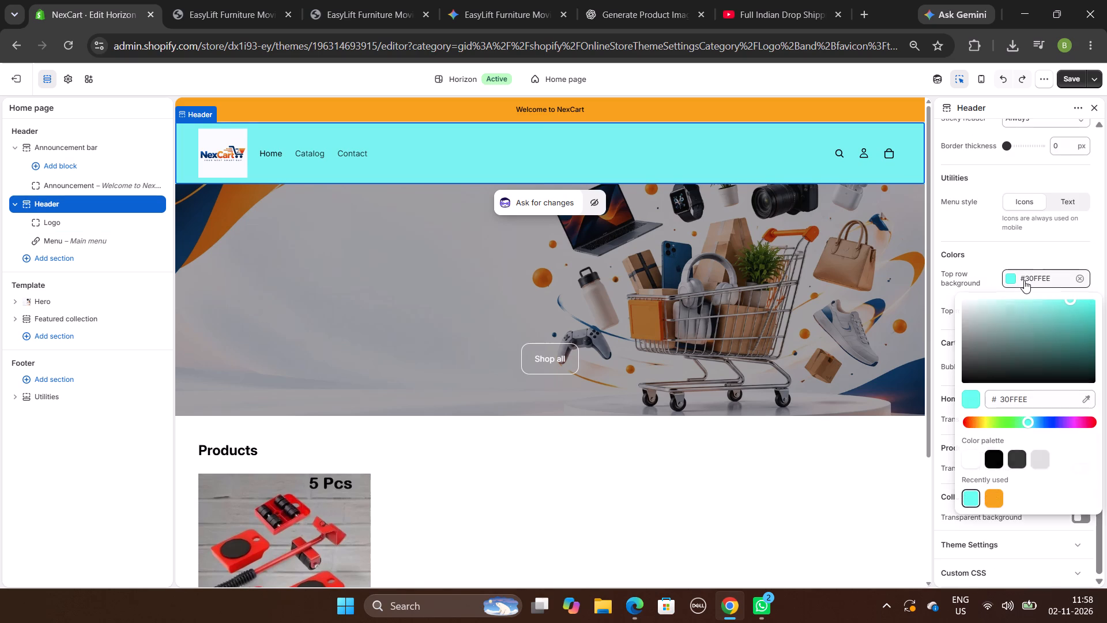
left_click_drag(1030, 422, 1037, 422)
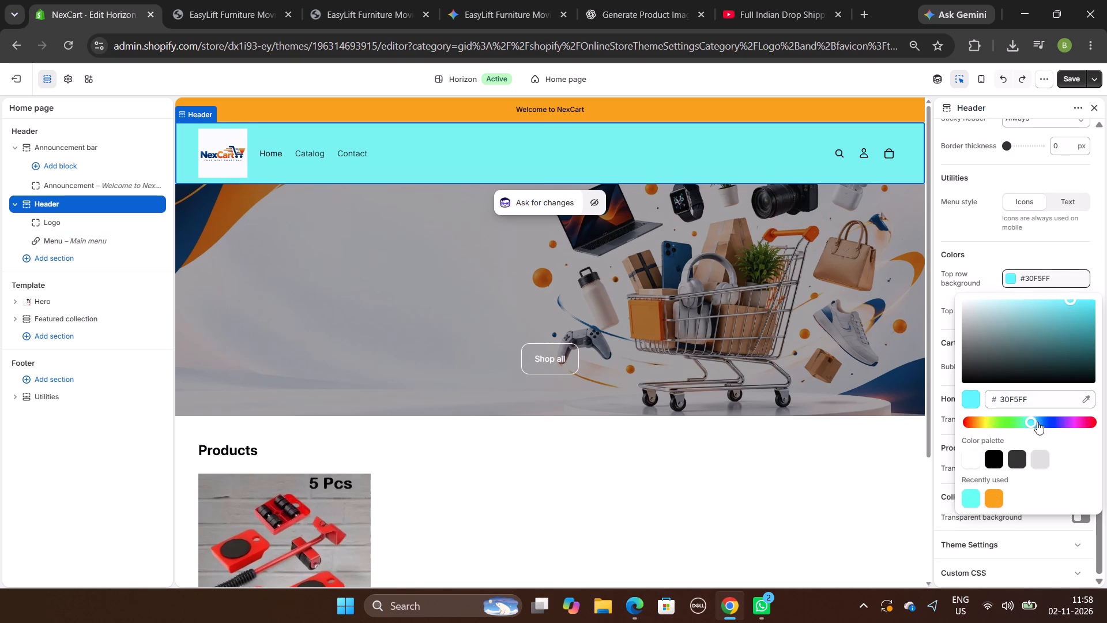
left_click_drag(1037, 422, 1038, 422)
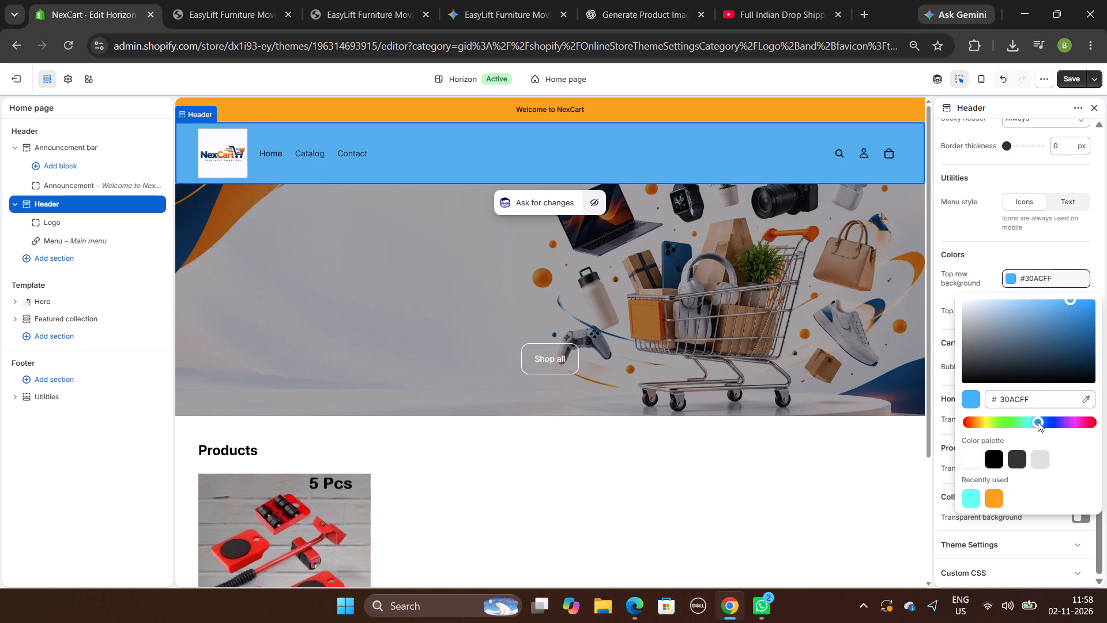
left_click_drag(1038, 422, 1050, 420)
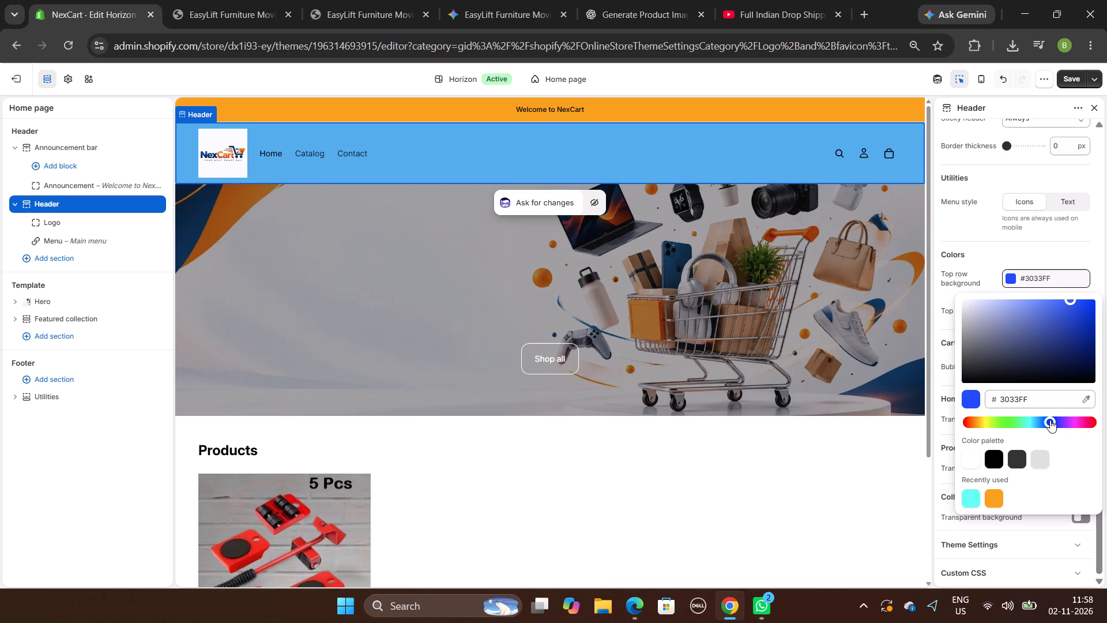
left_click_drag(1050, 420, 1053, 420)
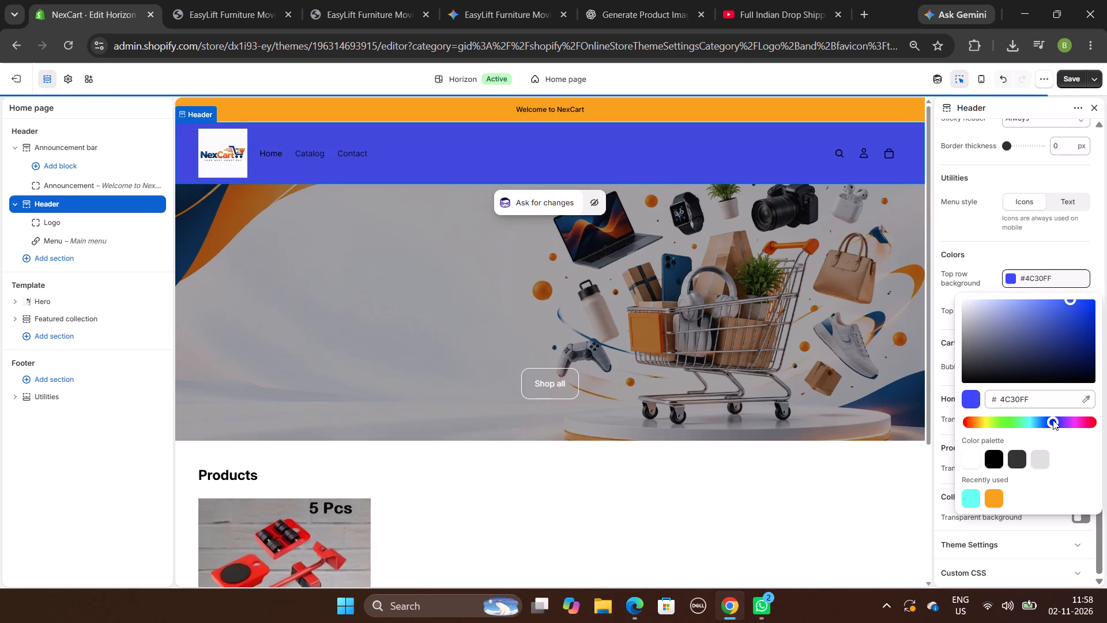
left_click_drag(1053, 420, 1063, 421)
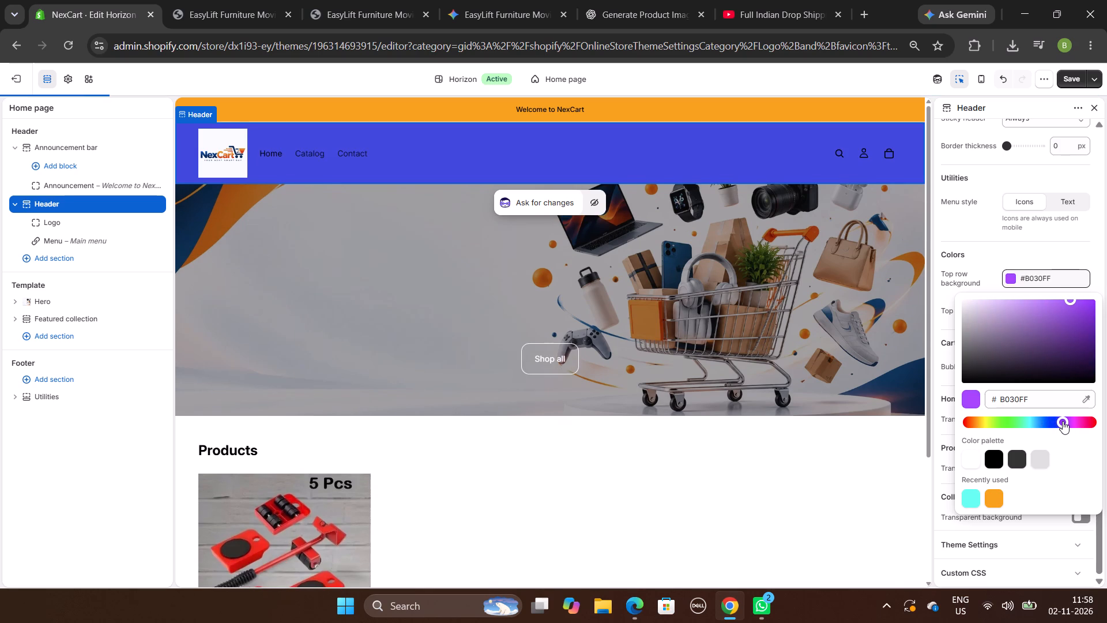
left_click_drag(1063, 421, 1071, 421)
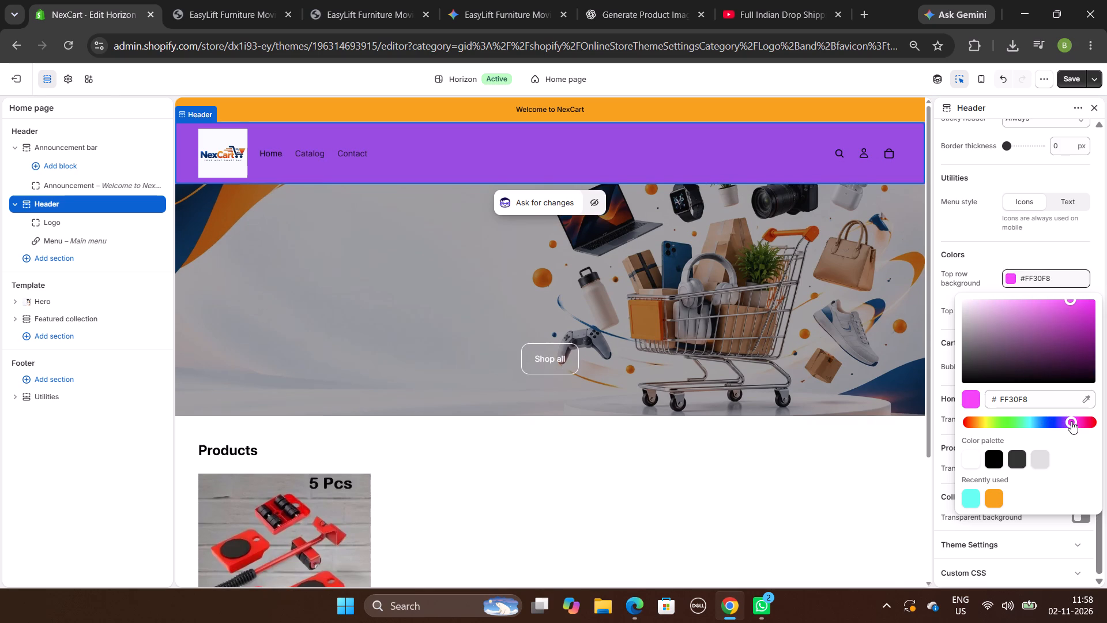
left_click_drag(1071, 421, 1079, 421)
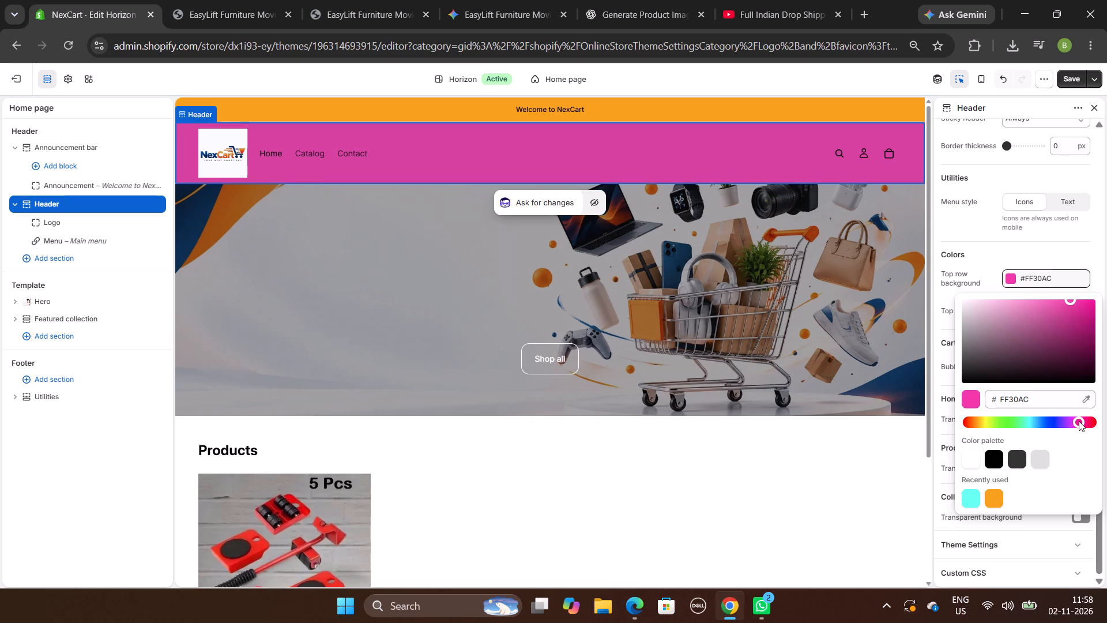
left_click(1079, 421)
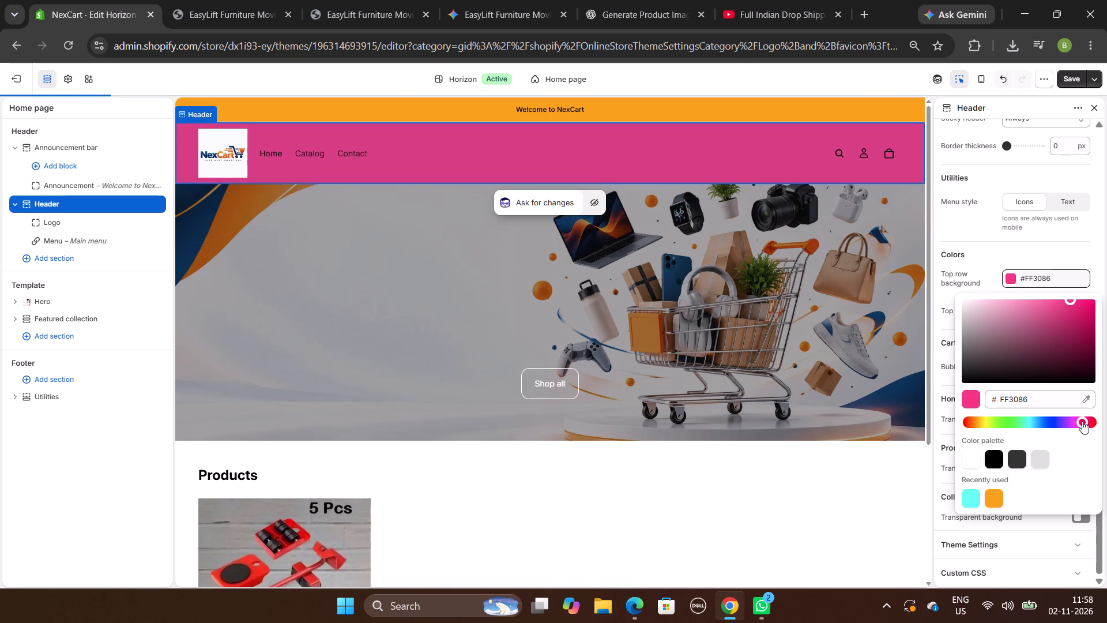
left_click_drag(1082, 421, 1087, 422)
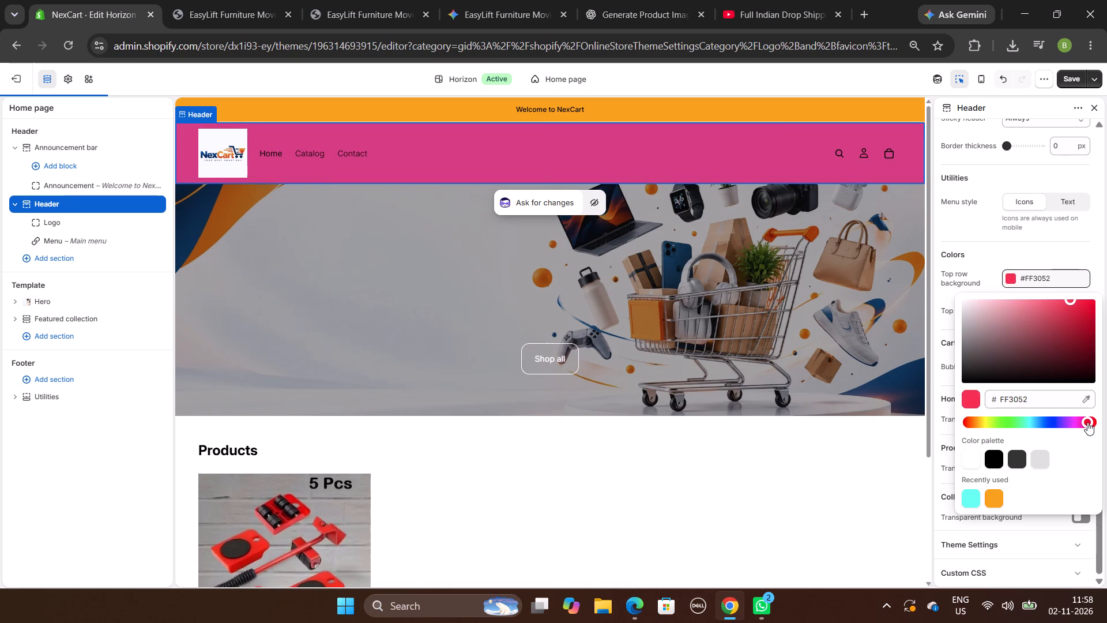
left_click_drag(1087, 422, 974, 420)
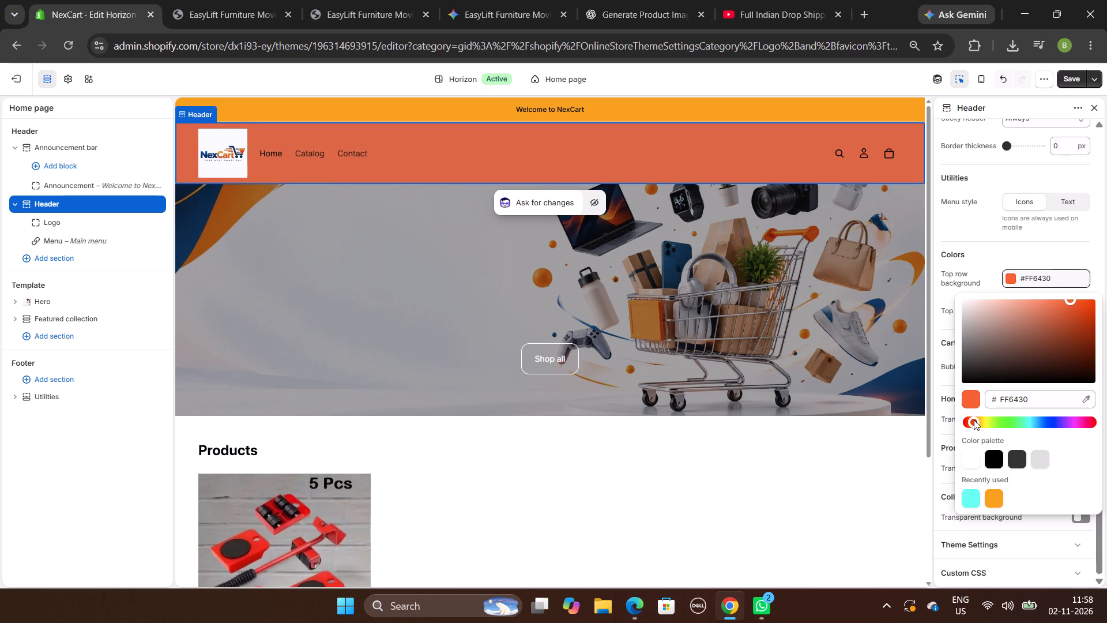
Set the header's top row background to the white #FFFFFF palette color.
left_click(966, 461)
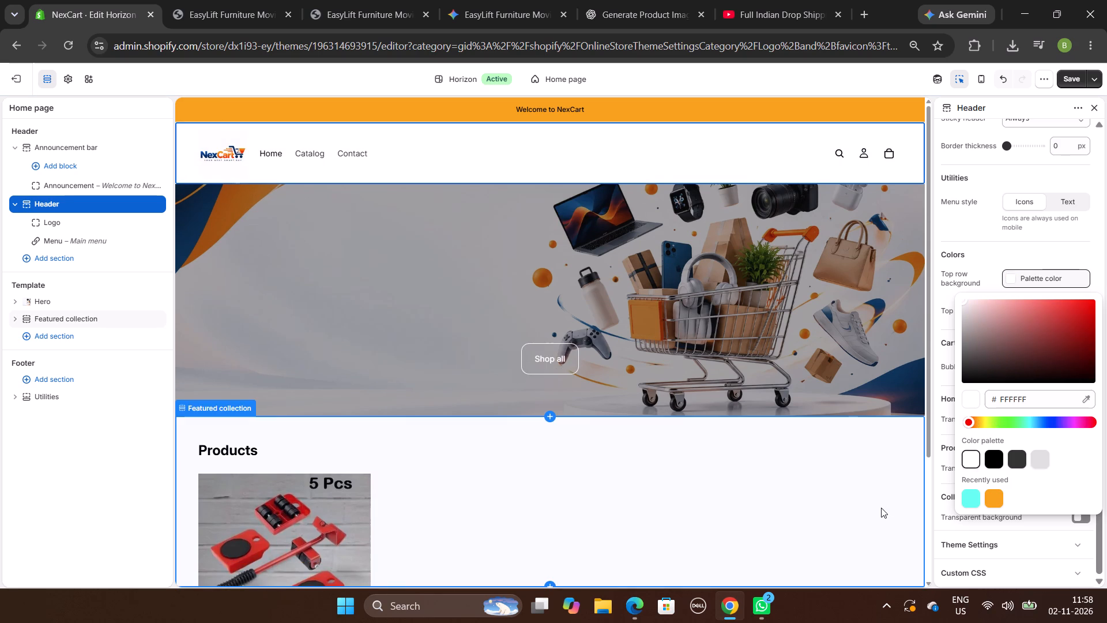
left_click(881, 508)
Open the settings of the Hero section on the home page.
left_click(839, 249)
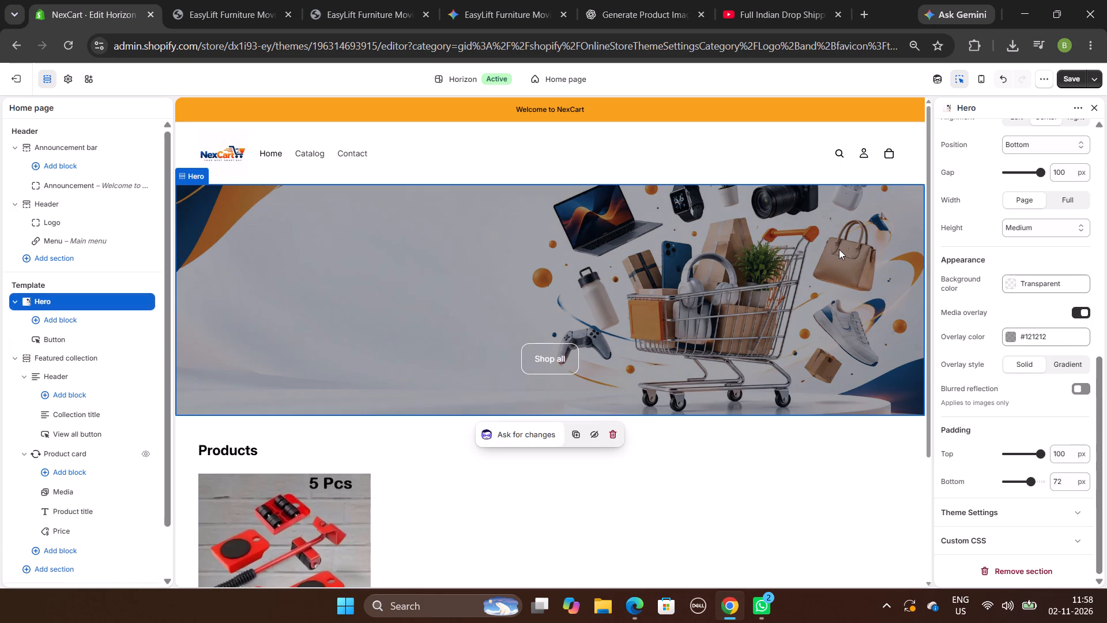
left_click(700, 259)
left_click(680, 275)
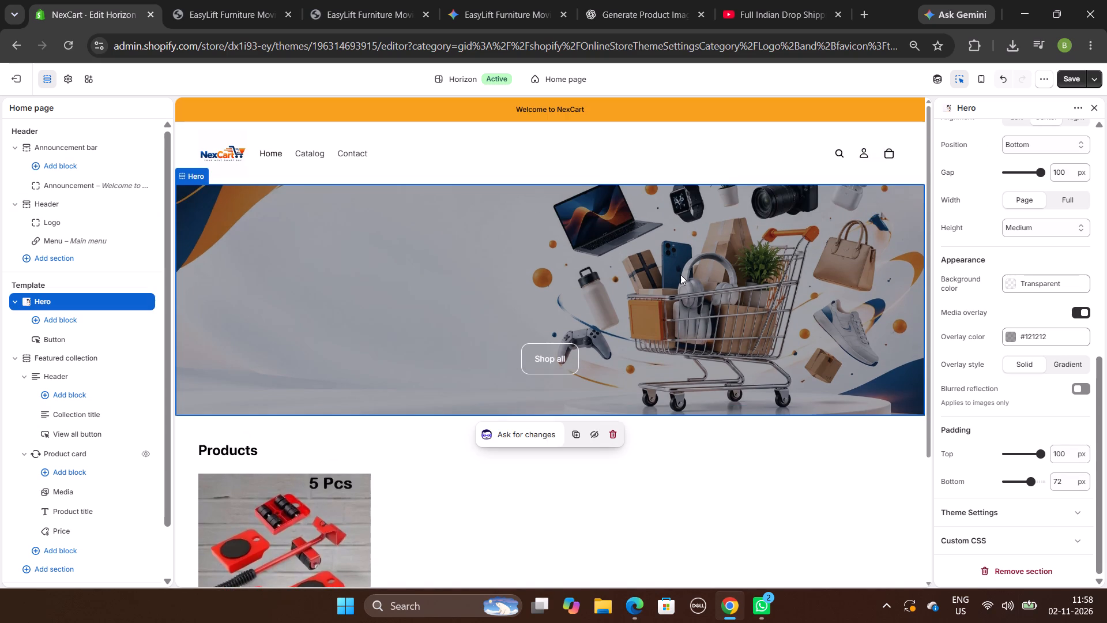
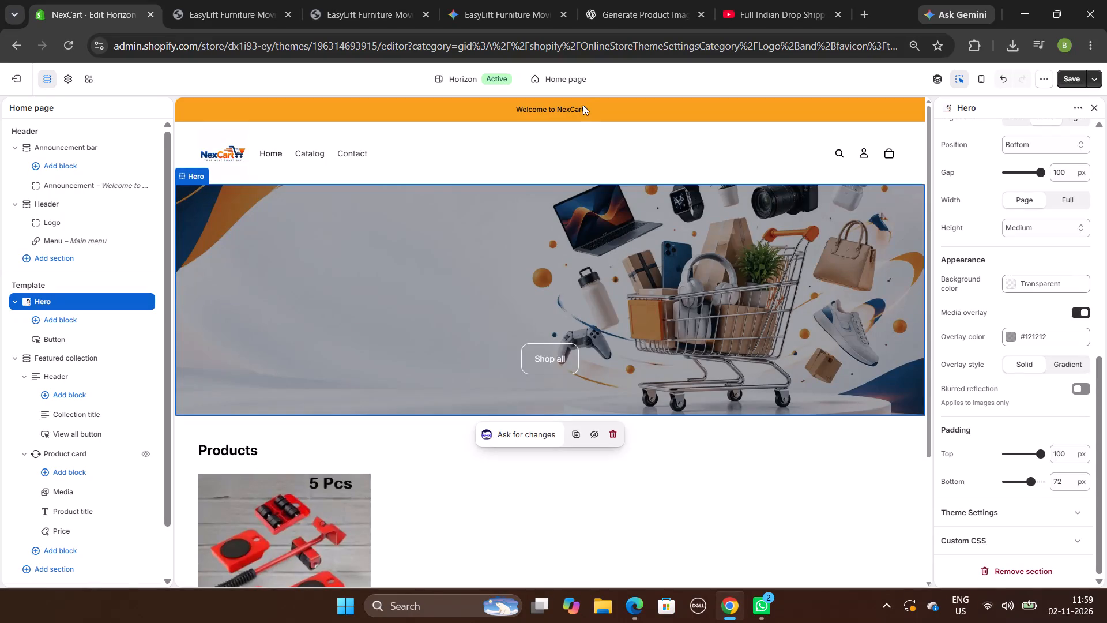
Switch from the home page to the Default product template and look over the EasyLift Furniture Moving Kit page.
left_click(572, 79)
left_click(534, 151)
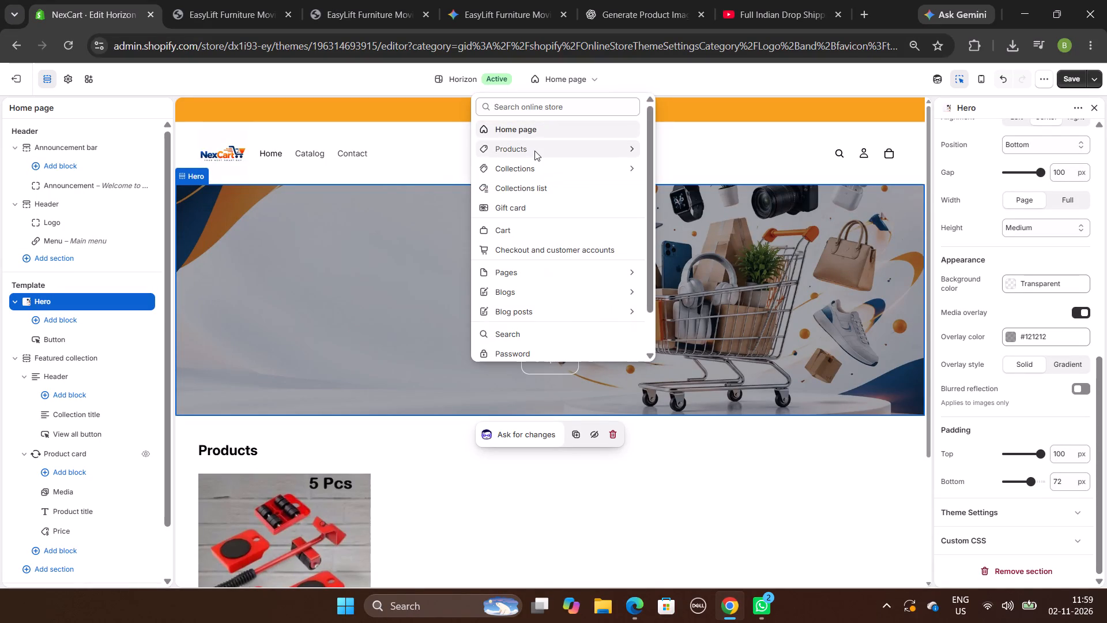
left_click(522, 168)
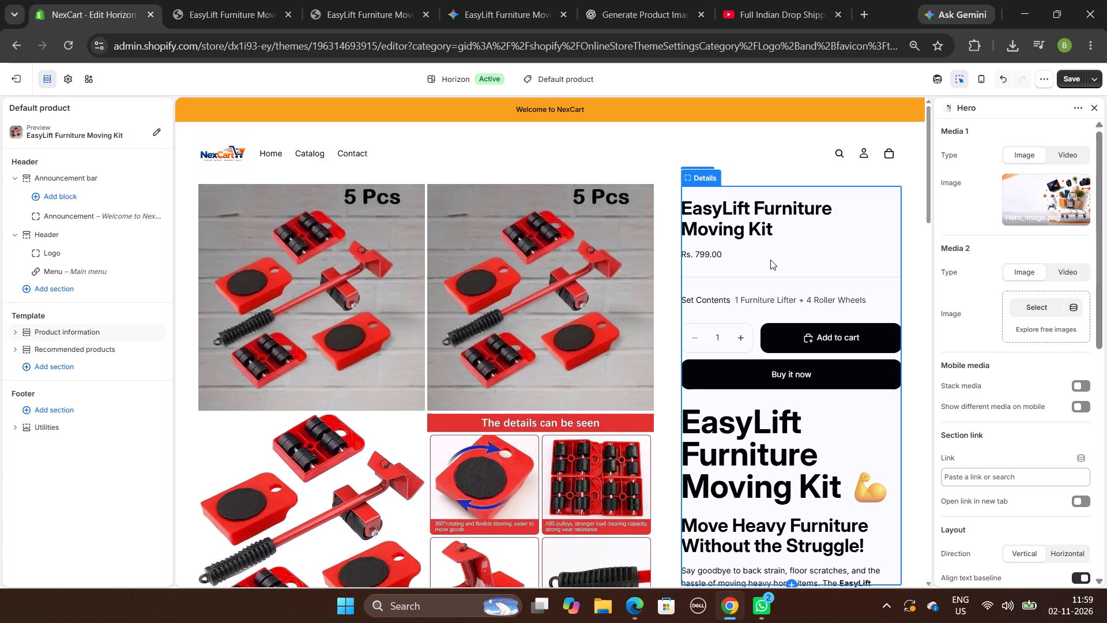
scroll(770, 260, "down", 5)
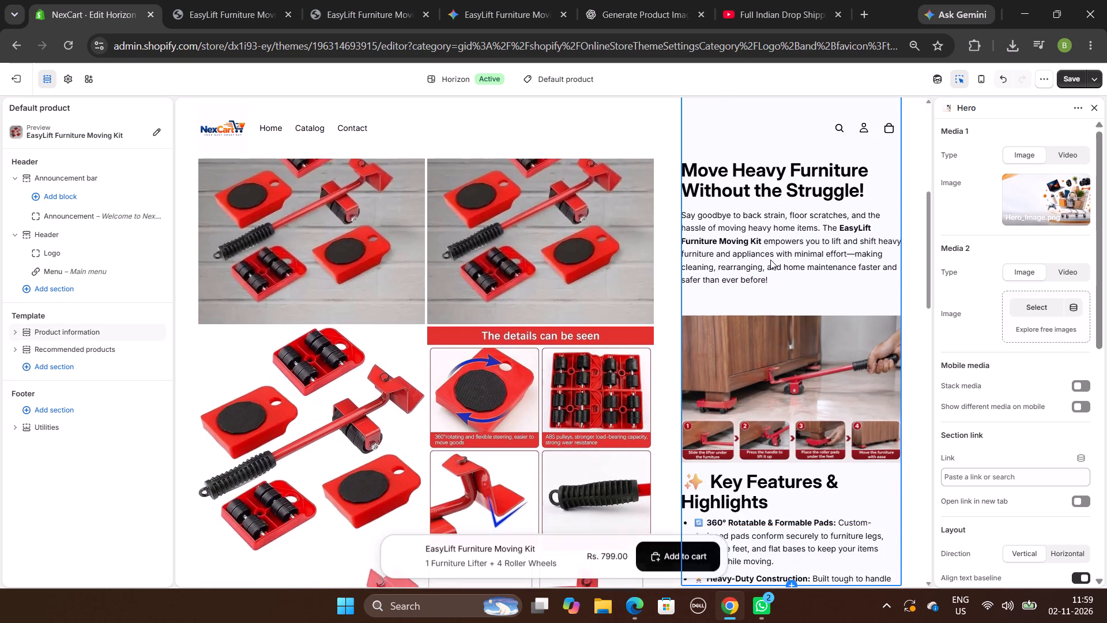
scroll(635, 287, "up", 3)
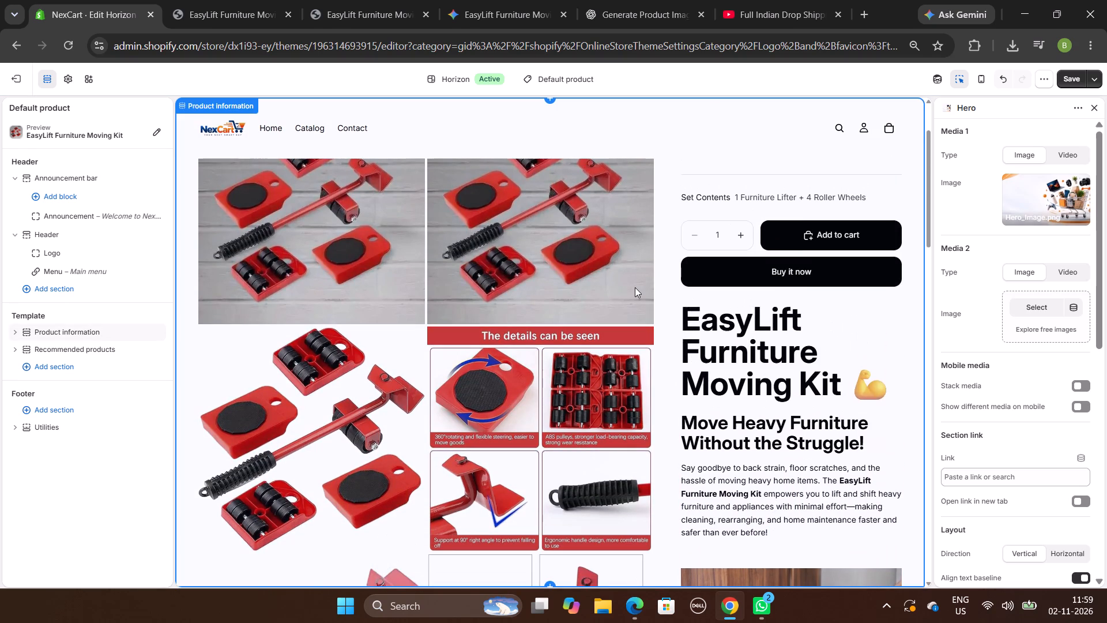
scroll(635, 287, "up", 3)
Set the Product media block's type to Carousel, check it at mobile size and return to the desktop preview.
left_click(521, 277)
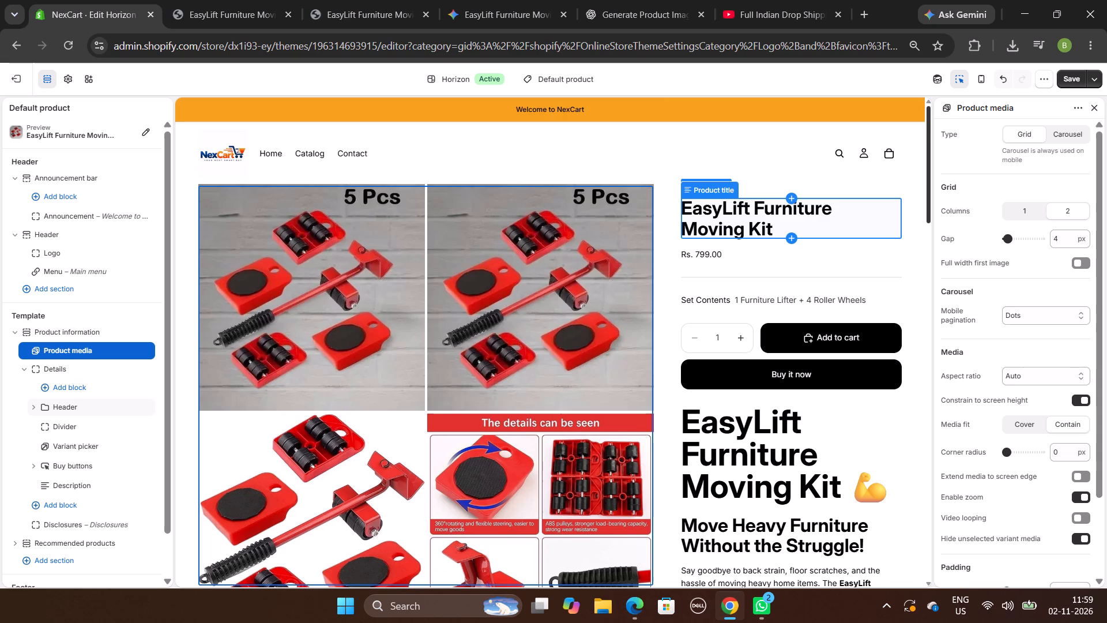
left_click(1062, 134)
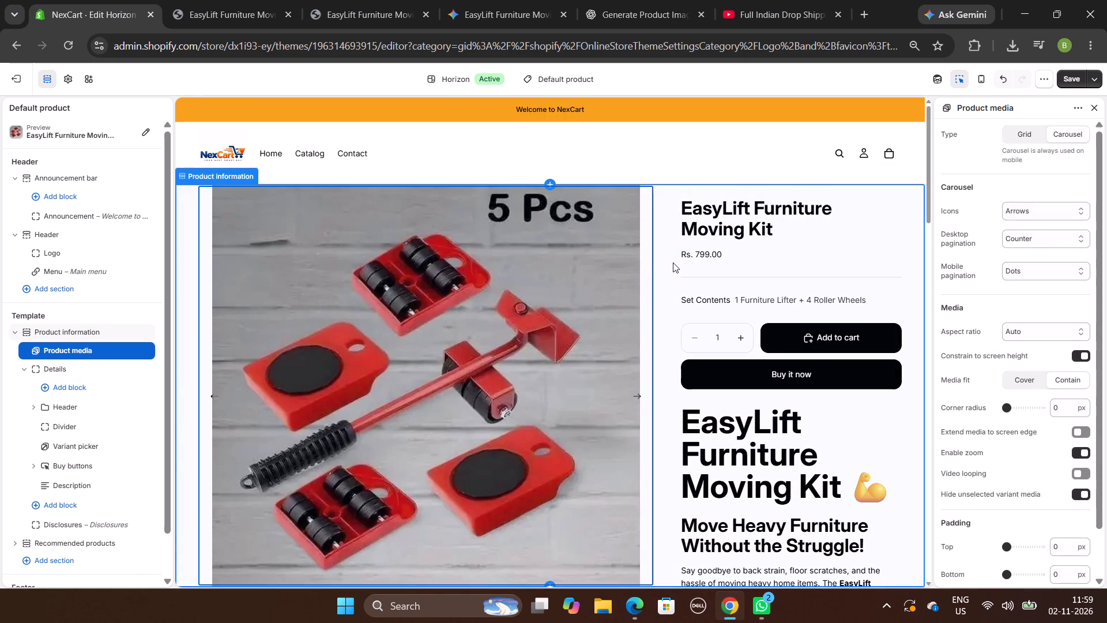
left_click(985, 76)
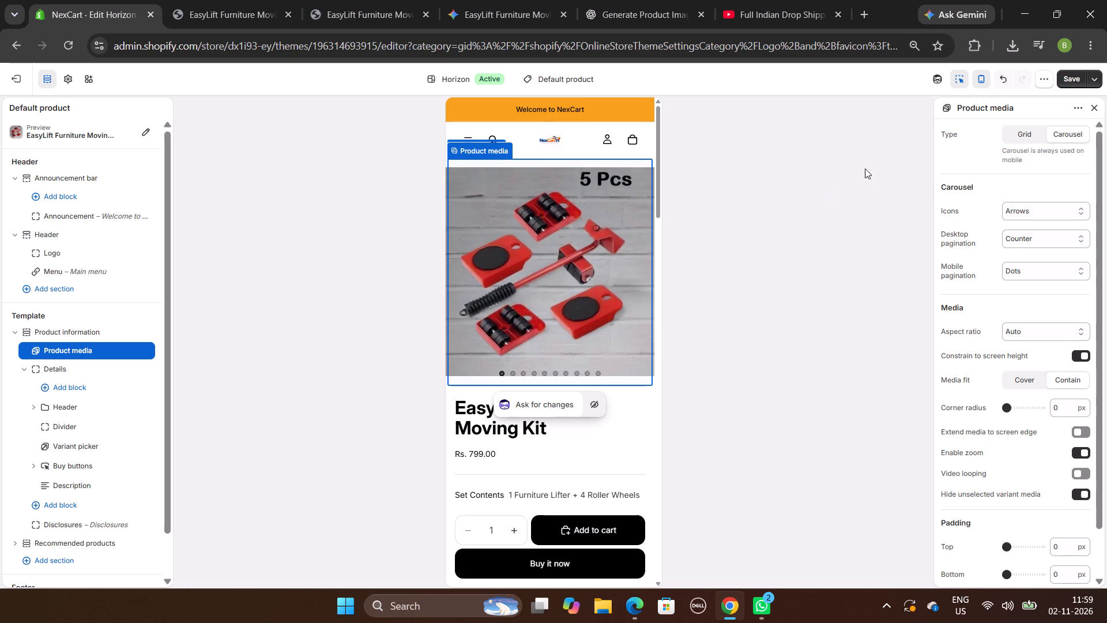
left_click(978, 81)
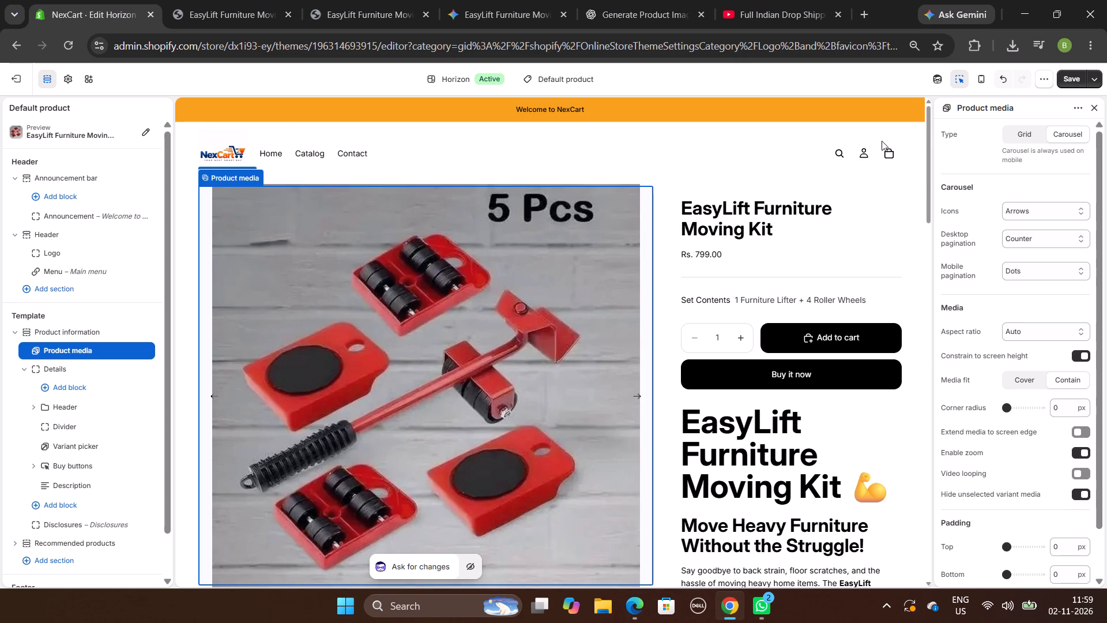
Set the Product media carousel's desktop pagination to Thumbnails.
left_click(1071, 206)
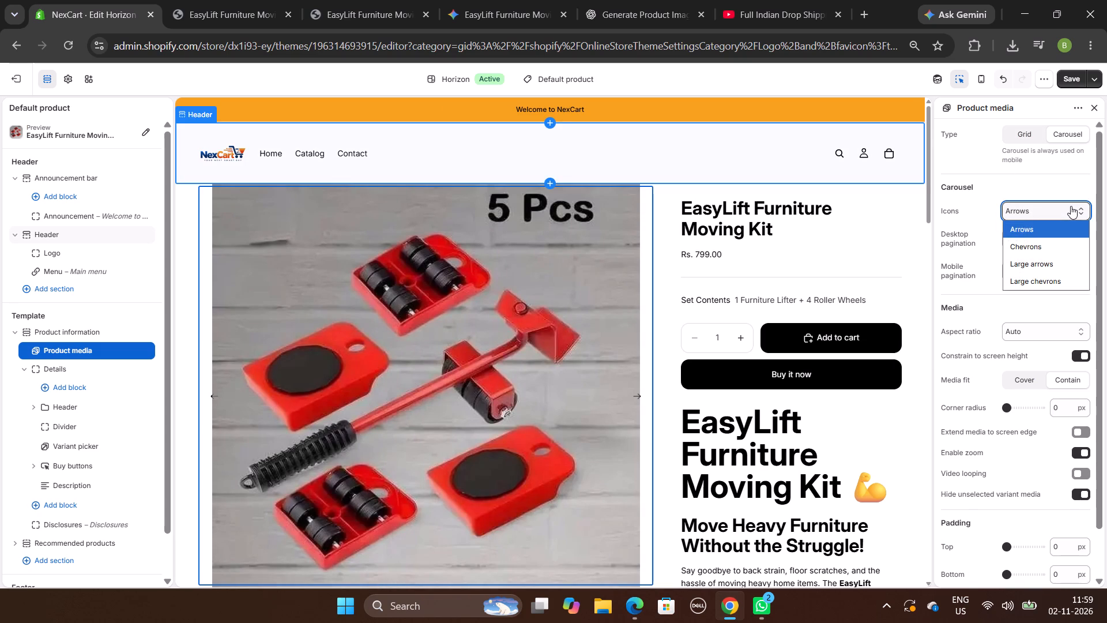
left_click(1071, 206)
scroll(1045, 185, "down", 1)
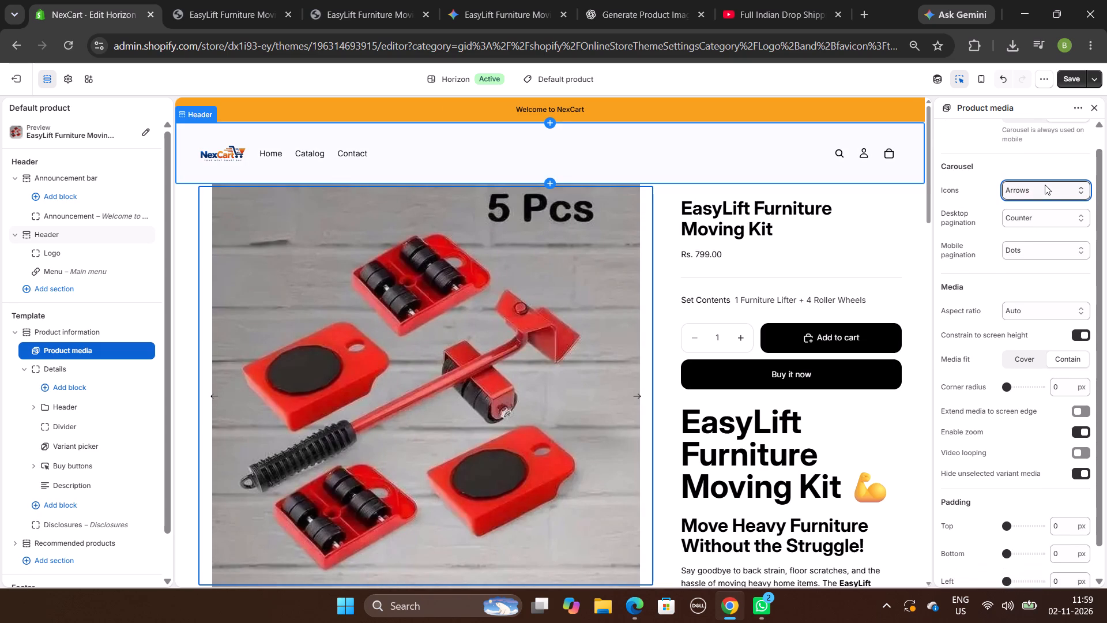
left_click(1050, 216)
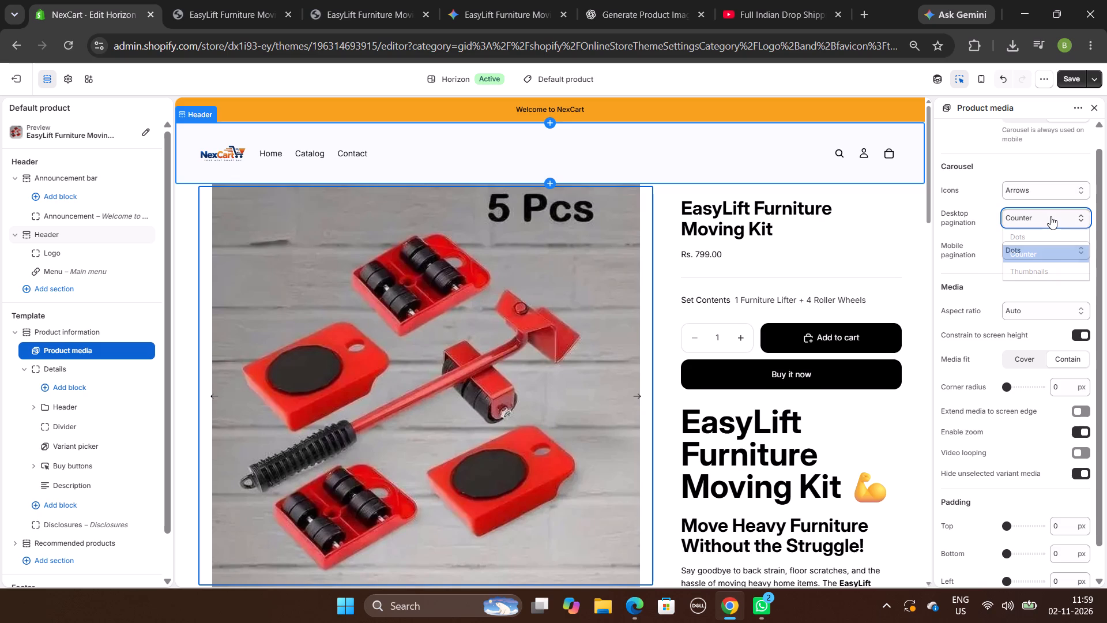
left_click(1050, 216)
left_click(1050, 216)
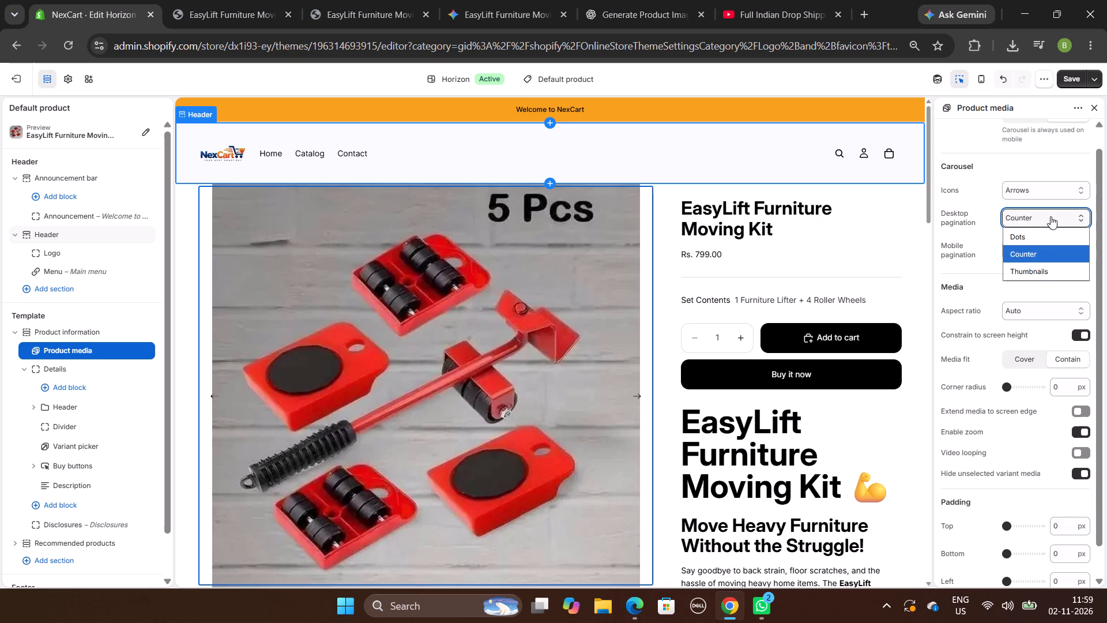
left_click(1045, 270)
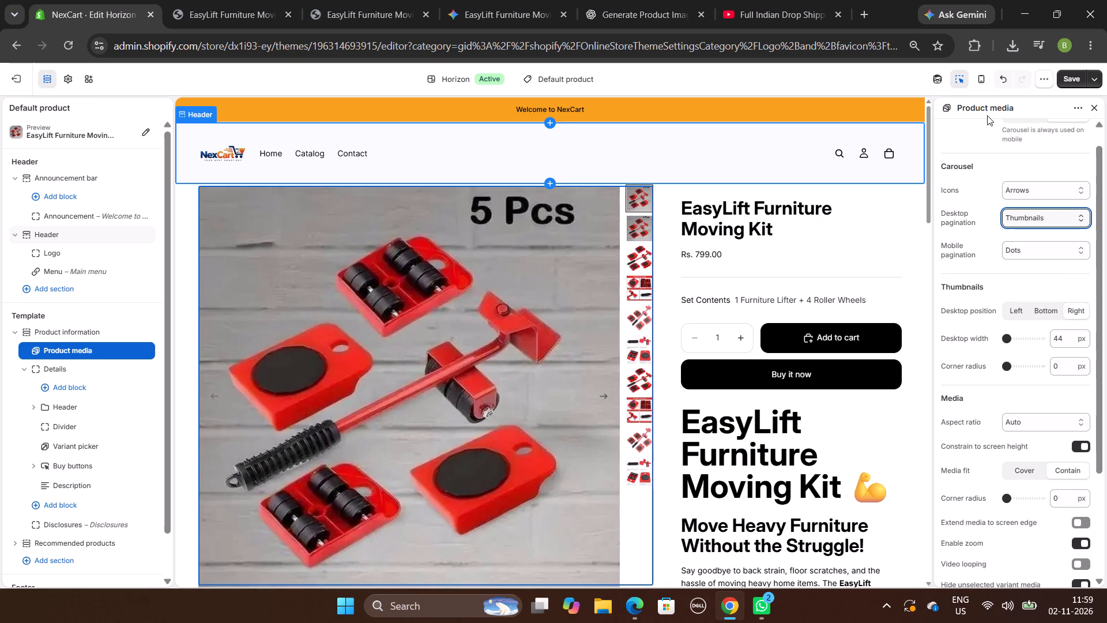
Switch to the mobile preview and set the Product media carousel's mobile pagination to Thumbnails.
left_click(978, 74)
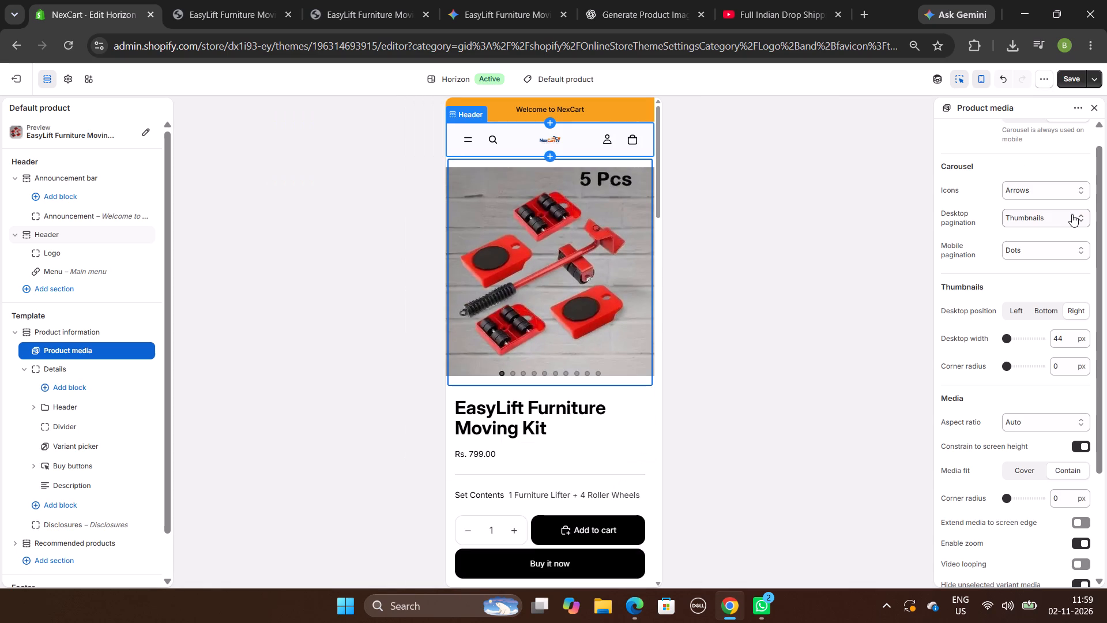
left_click(1049, 186)
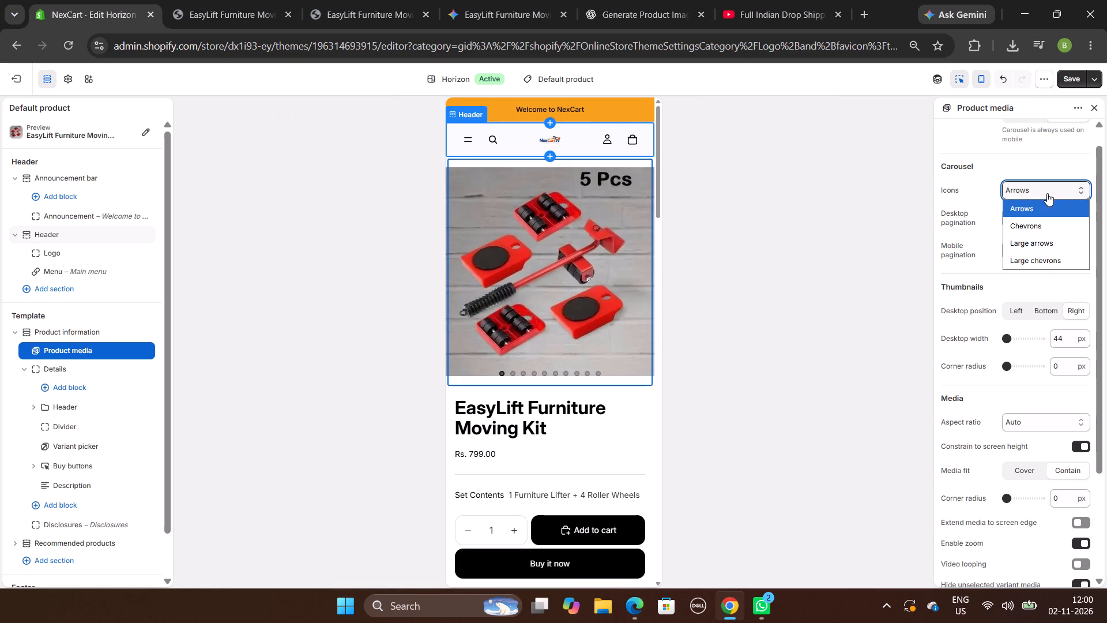
left_click(1046, 186)
left_click(1059, 250)
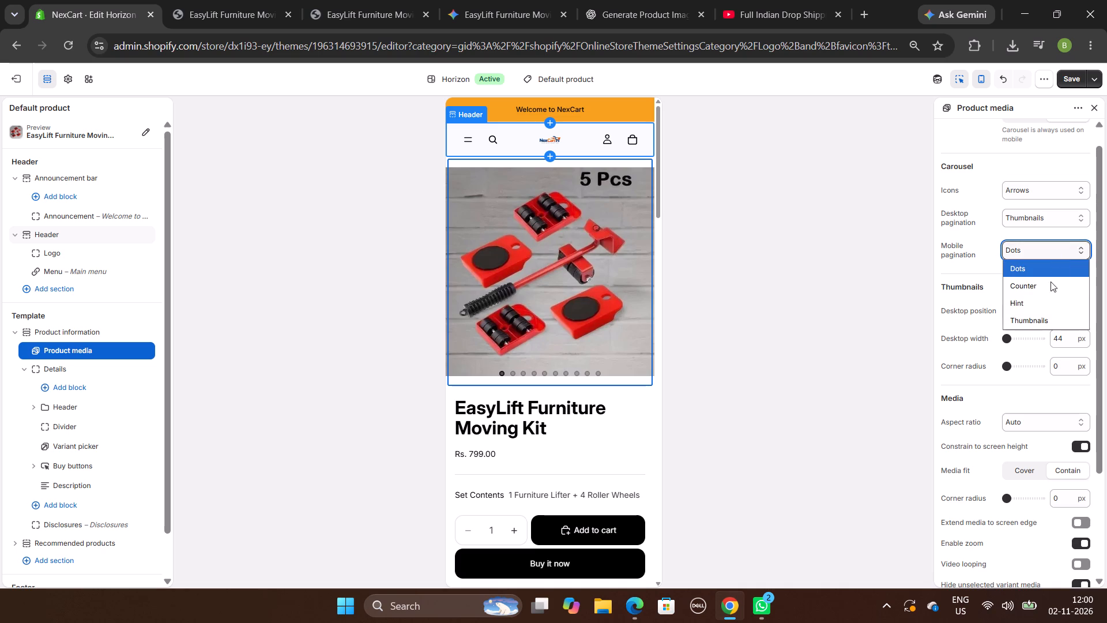
left_click(1036, 321)
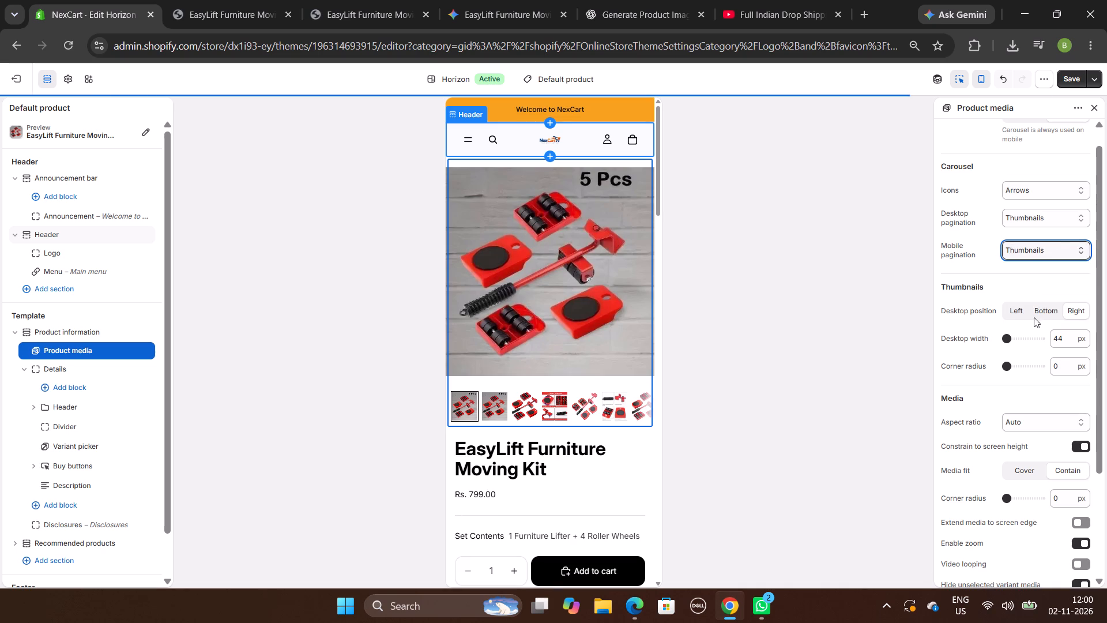
Set the Product media carousel's desktop pagination to Dots.
left_click(1044, 219)
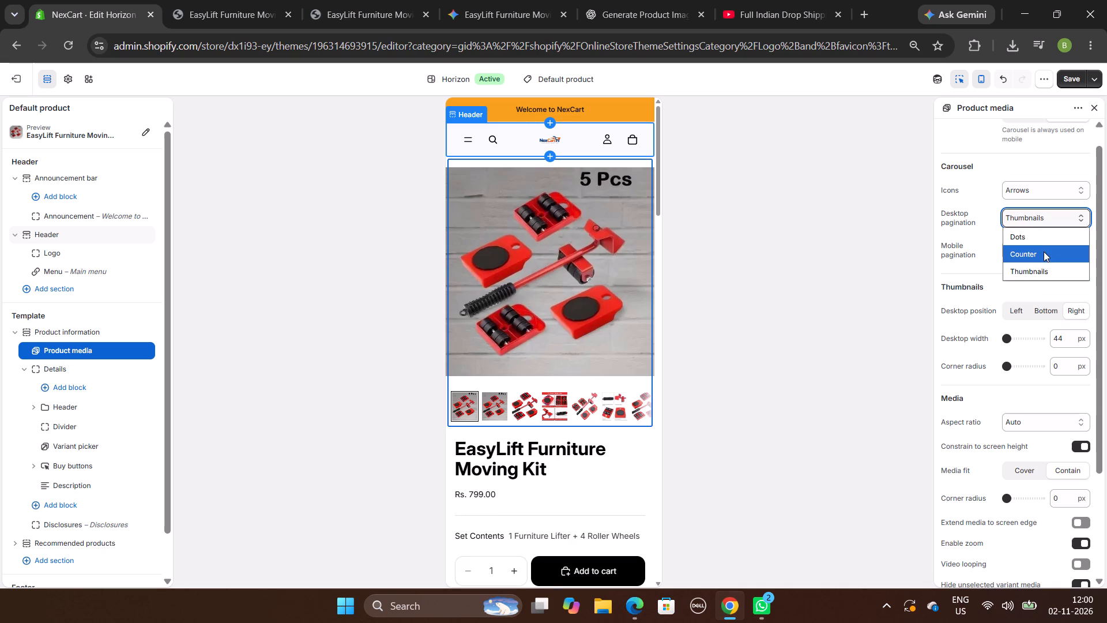
left_click(1040, 243)
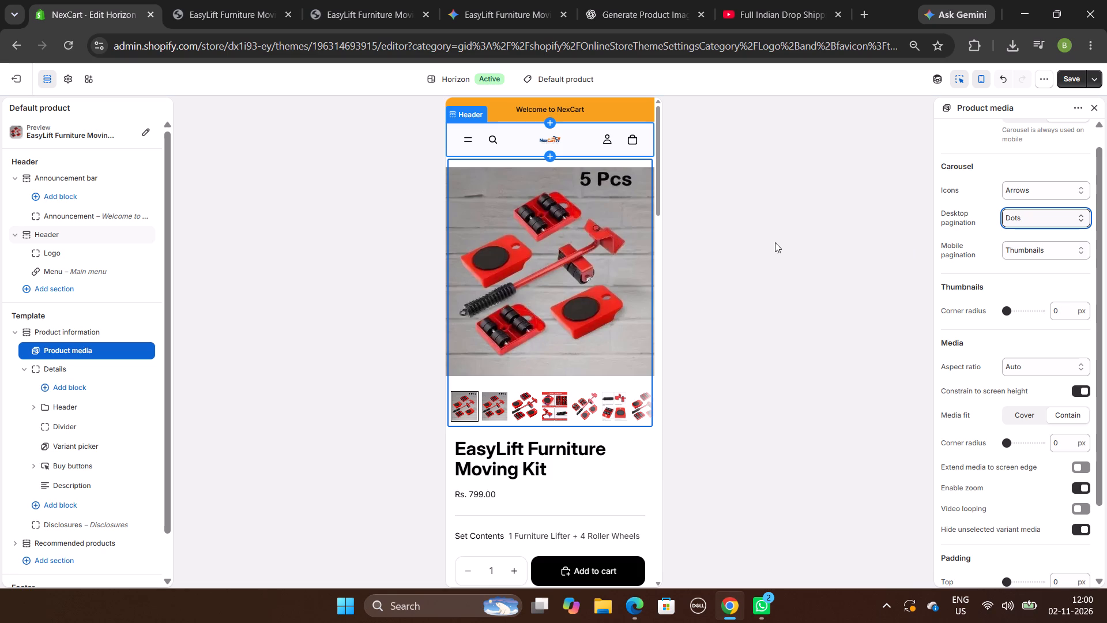
Examine the product page at mobile size, from the image thumbnails and buy buttons through the description to the footer.
scroll(566, 324, "down", 5)
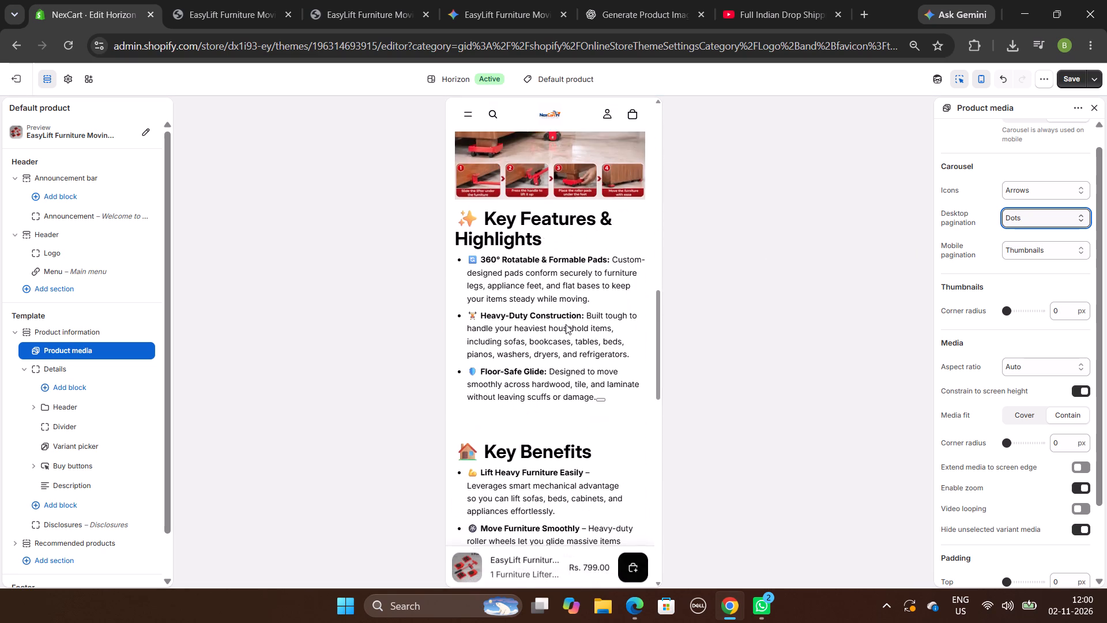
scroll(566, 324, "down", 7)
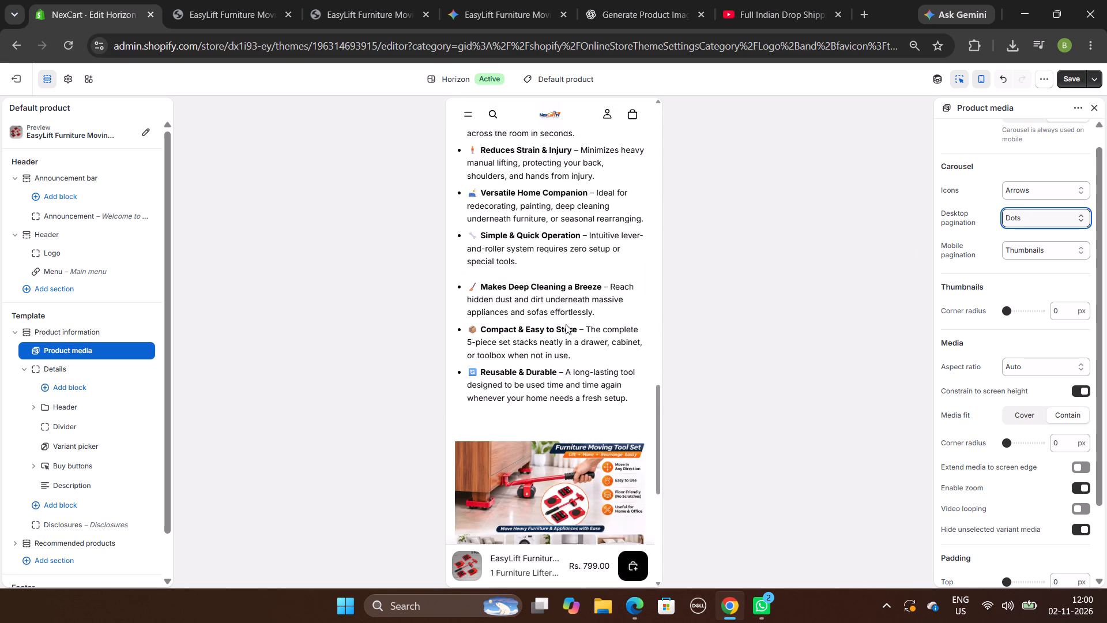
scroll(566, 324, "down", 3)
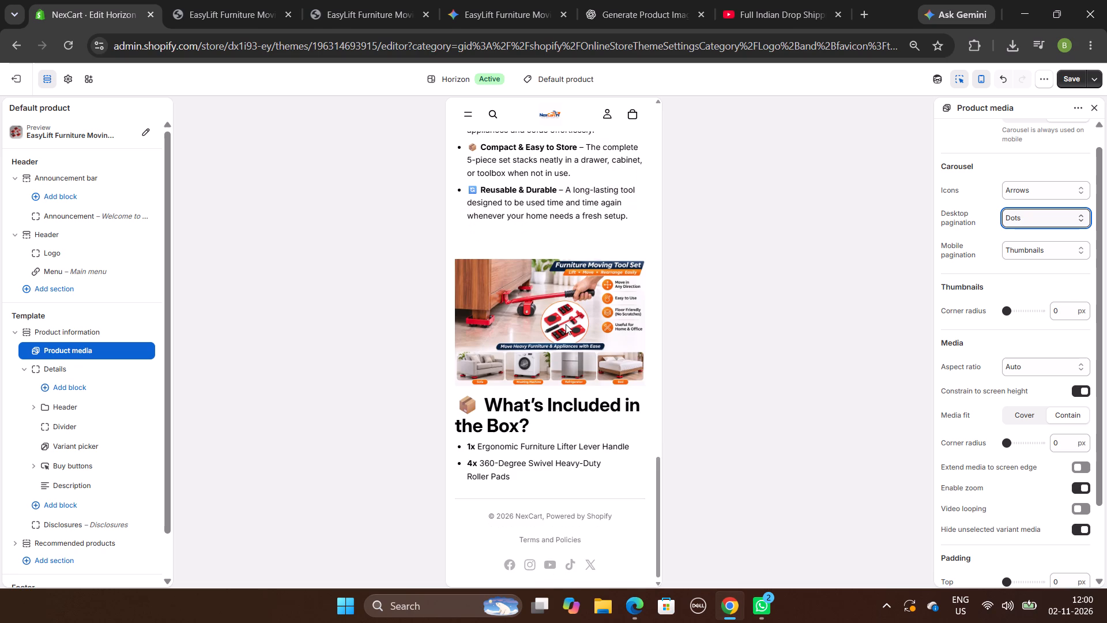
scroll(566, 324, "up", 7)
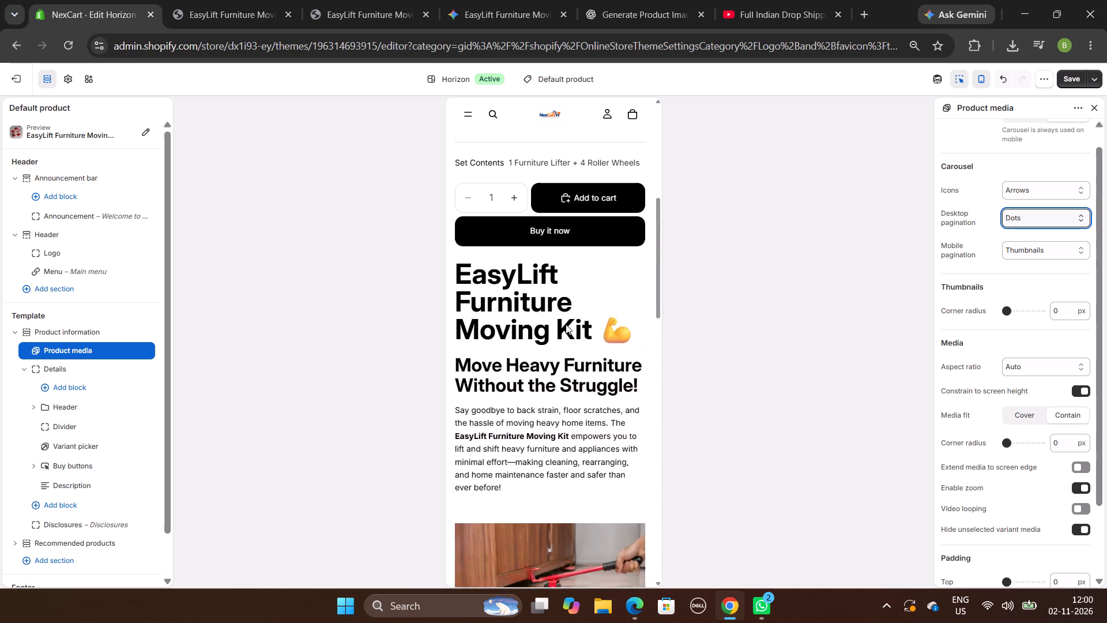
scroll(566, 324, "up", 2)
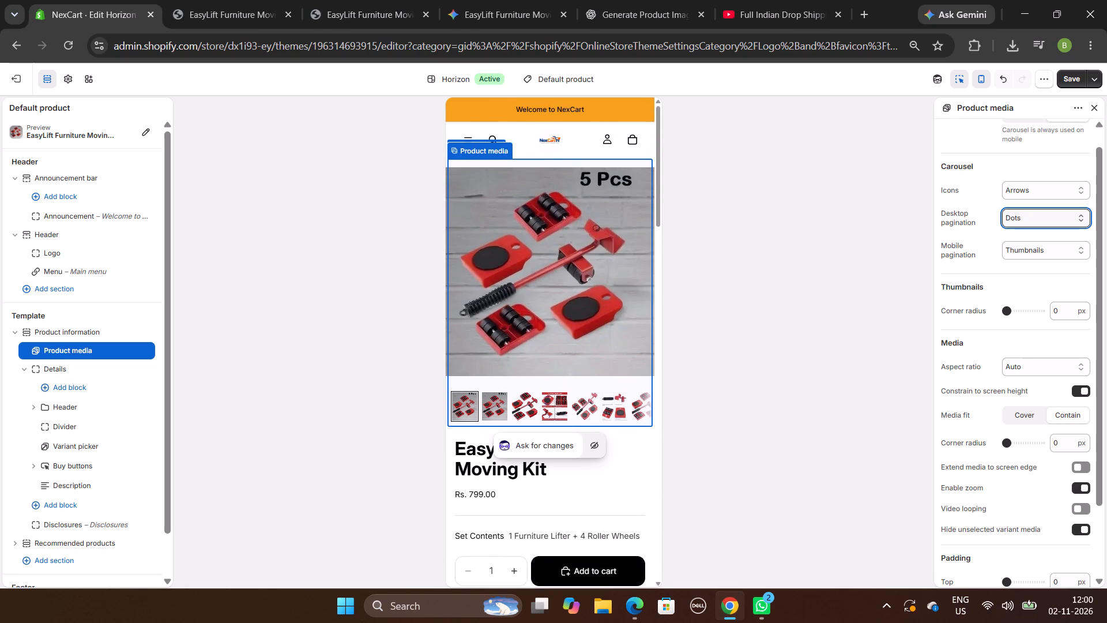
scroll(596, 326, "up", 1)
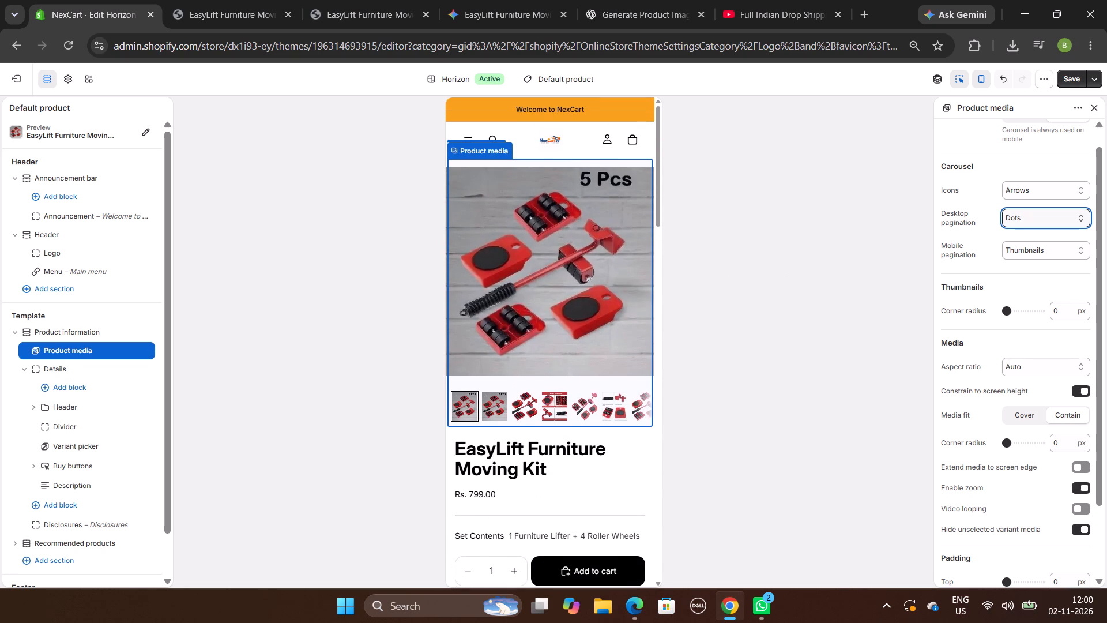
scroll(597, 354, "down", 1)
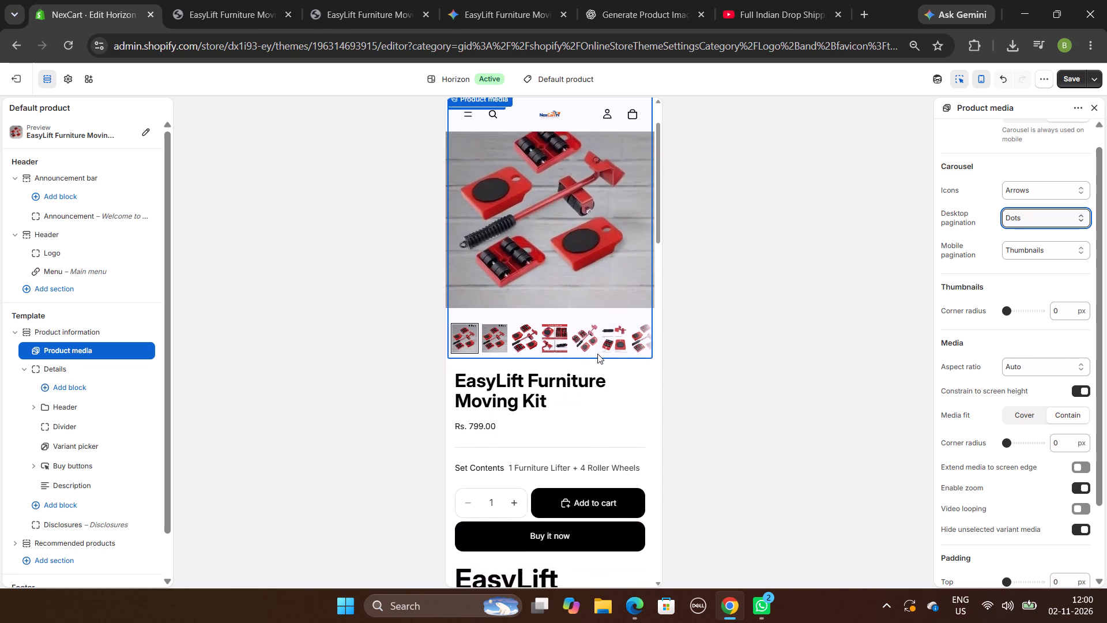
scroll(597, 354, "down", 2)
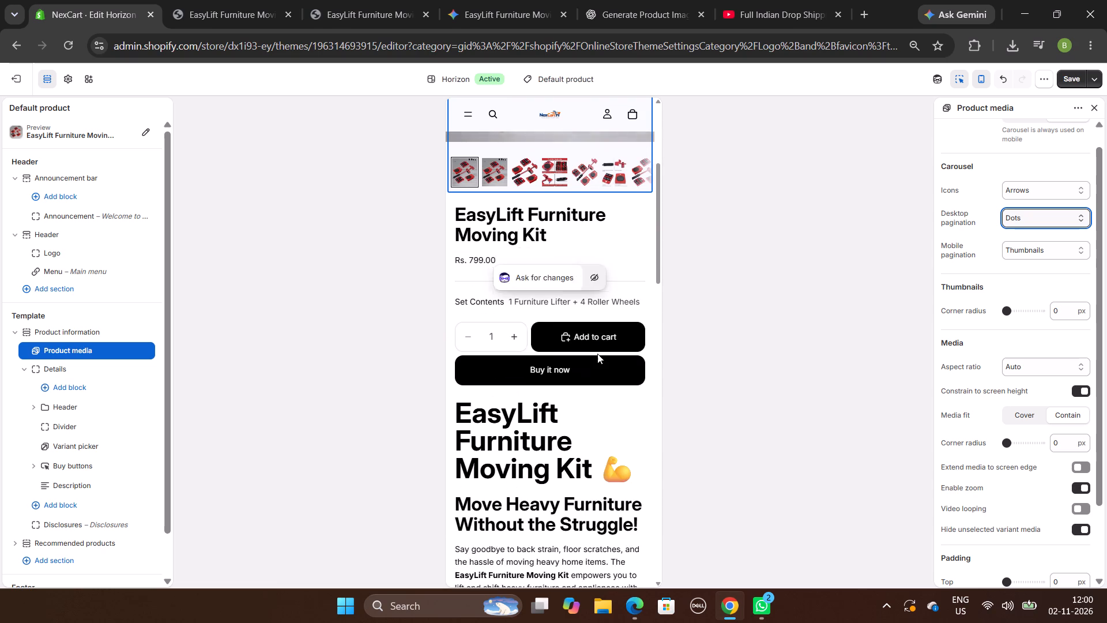
scroll(597, 354, "down", 1)
scroll(597, 354, "up", 1)
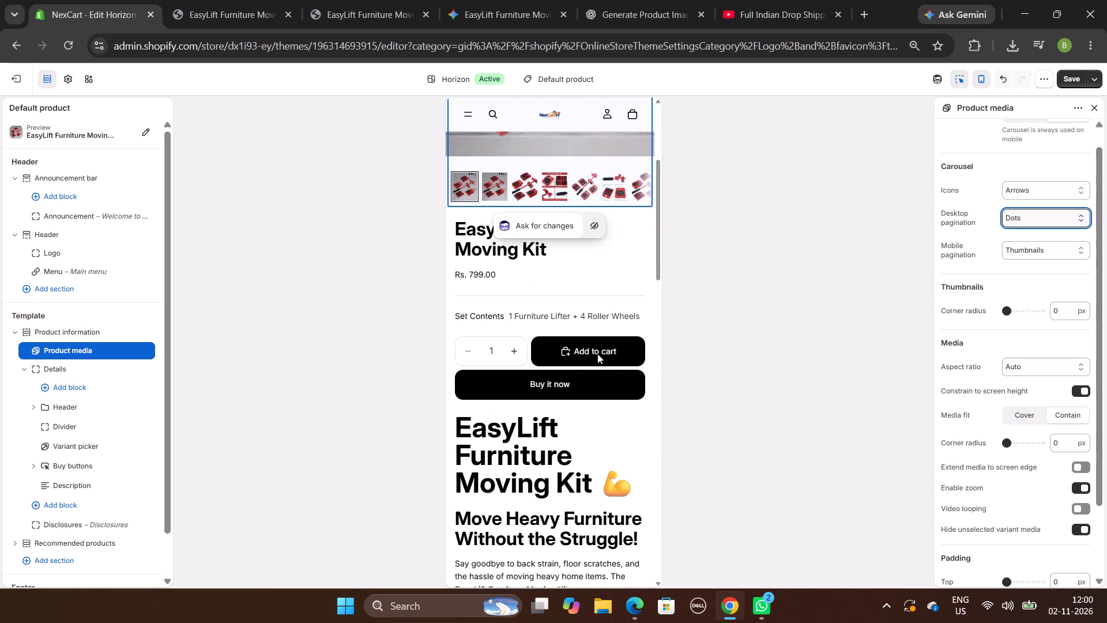
scroll(597, 354, "up", 4)
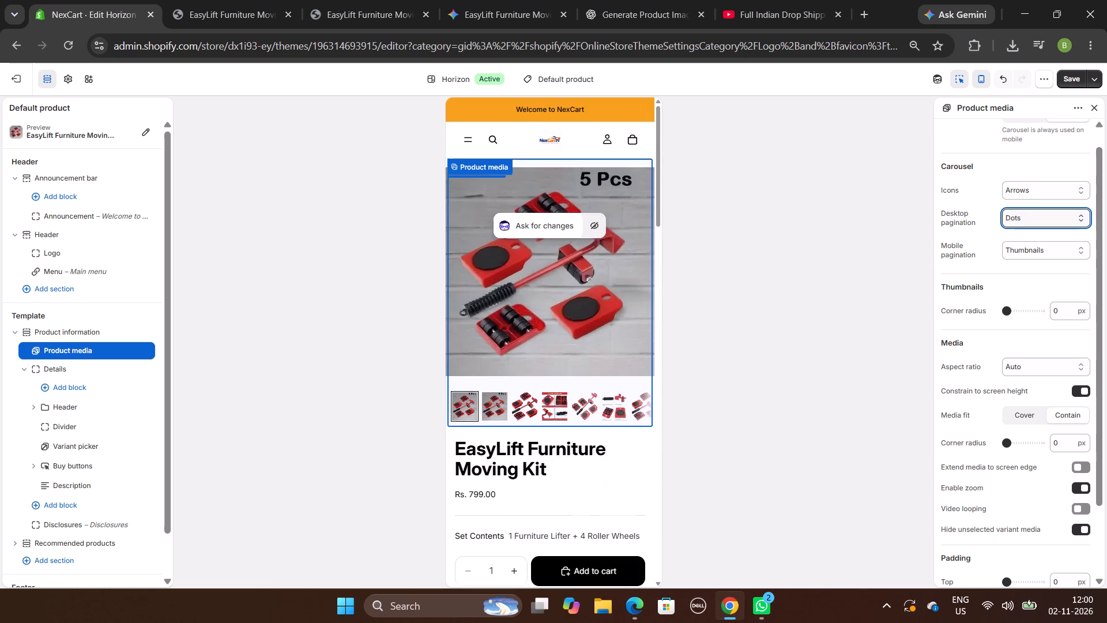
scroll(597, 354, "down", 7)
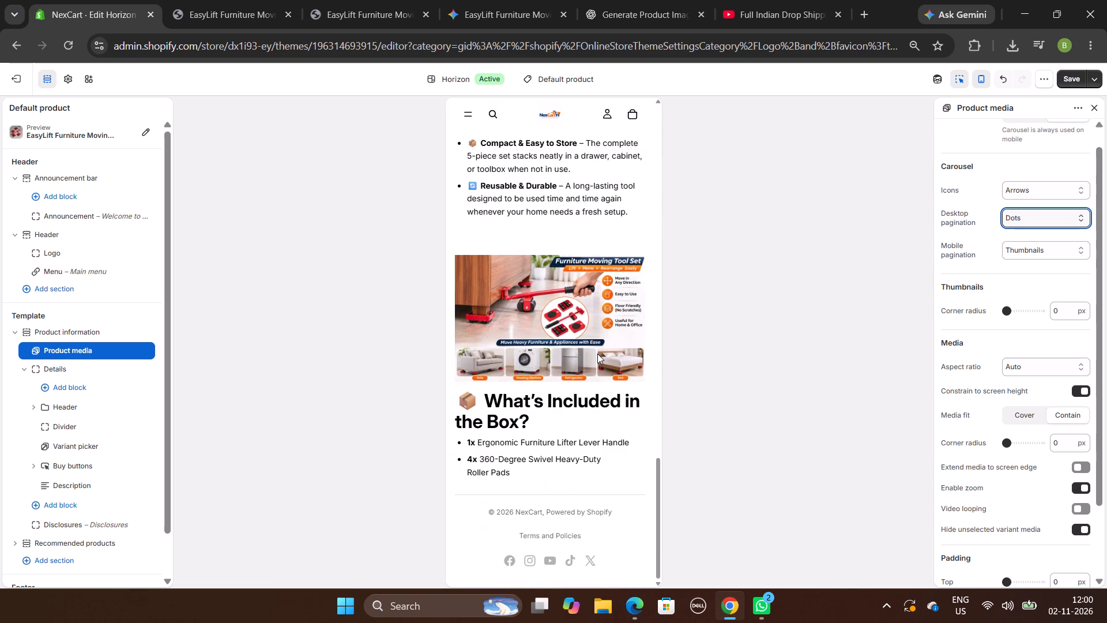
scroll(597, 354, "up", 5)
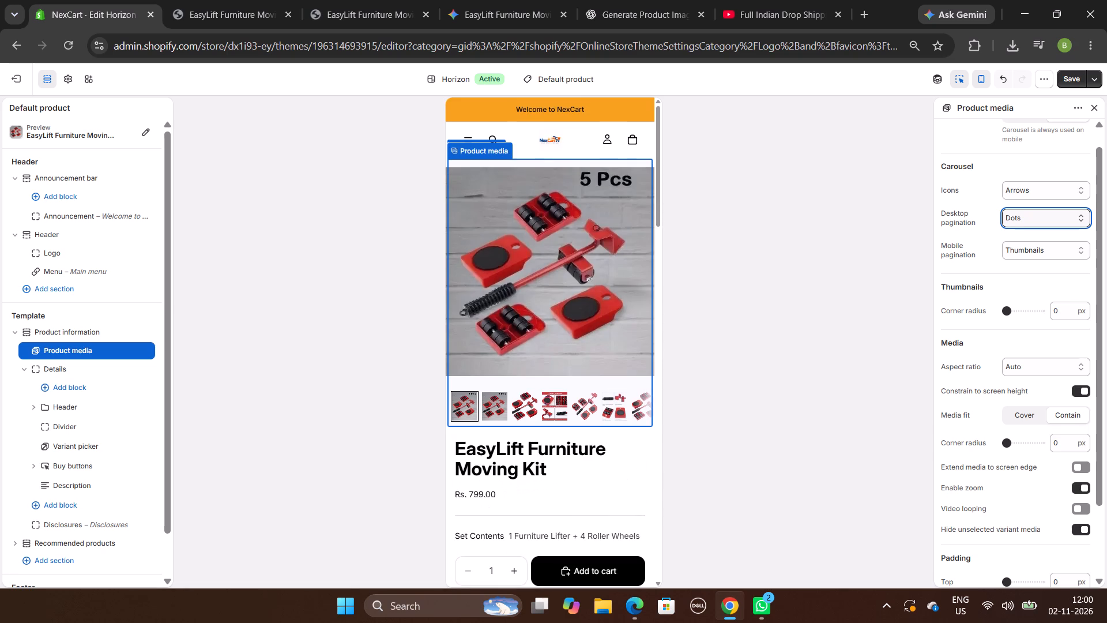
Return to the desktop preview and set the Product media carousel's desktop pagination to Counter.
left_click(1040, 287)
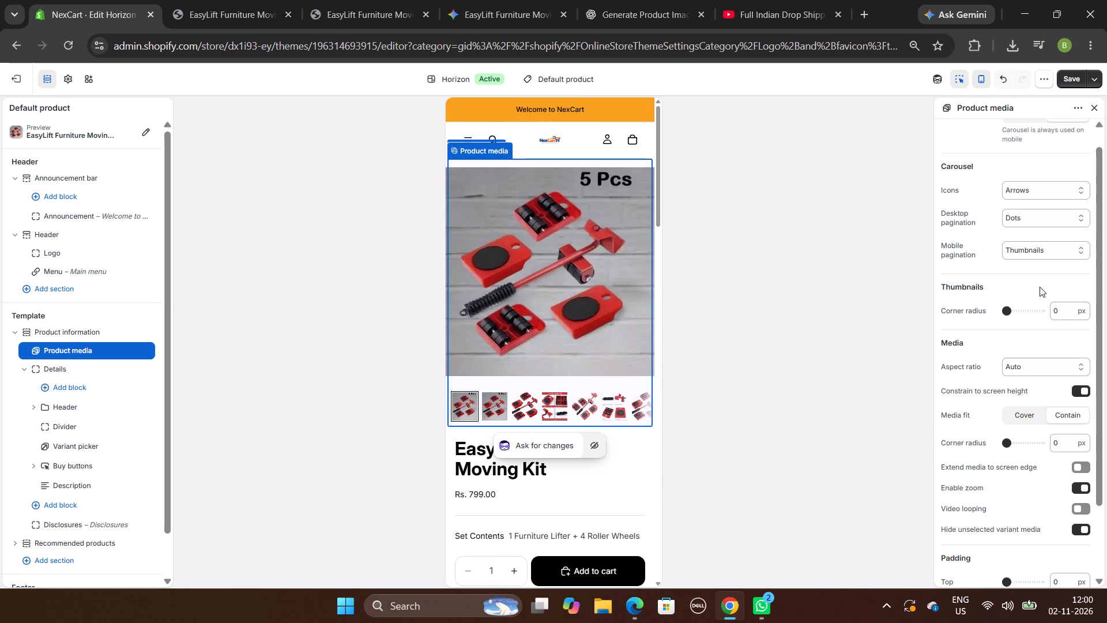
left_click(1043, 222)
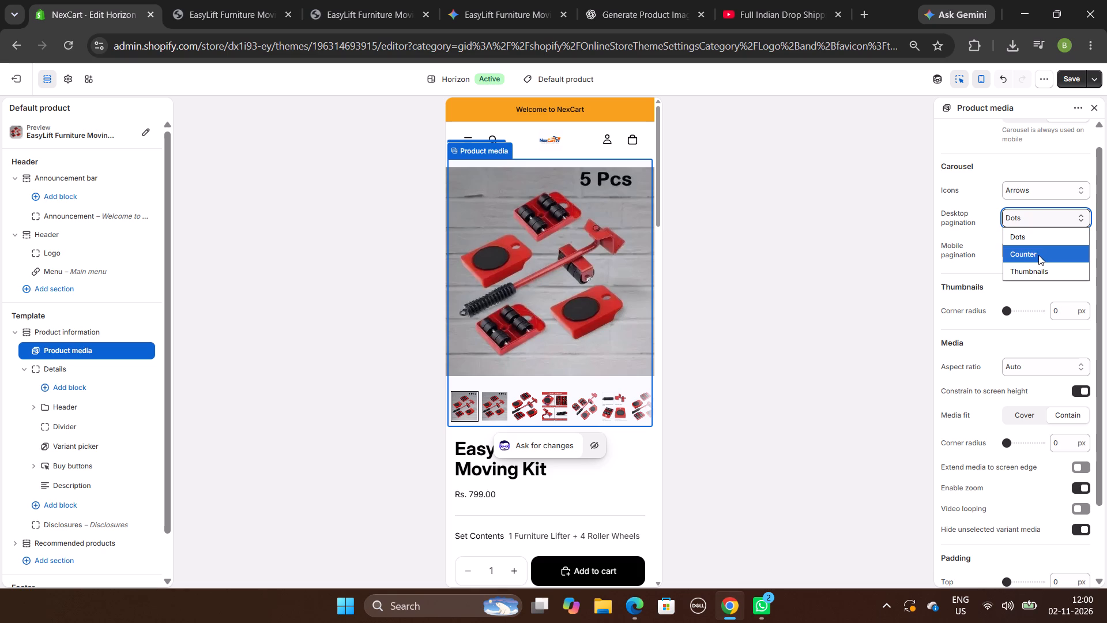
left_click(981, 76)
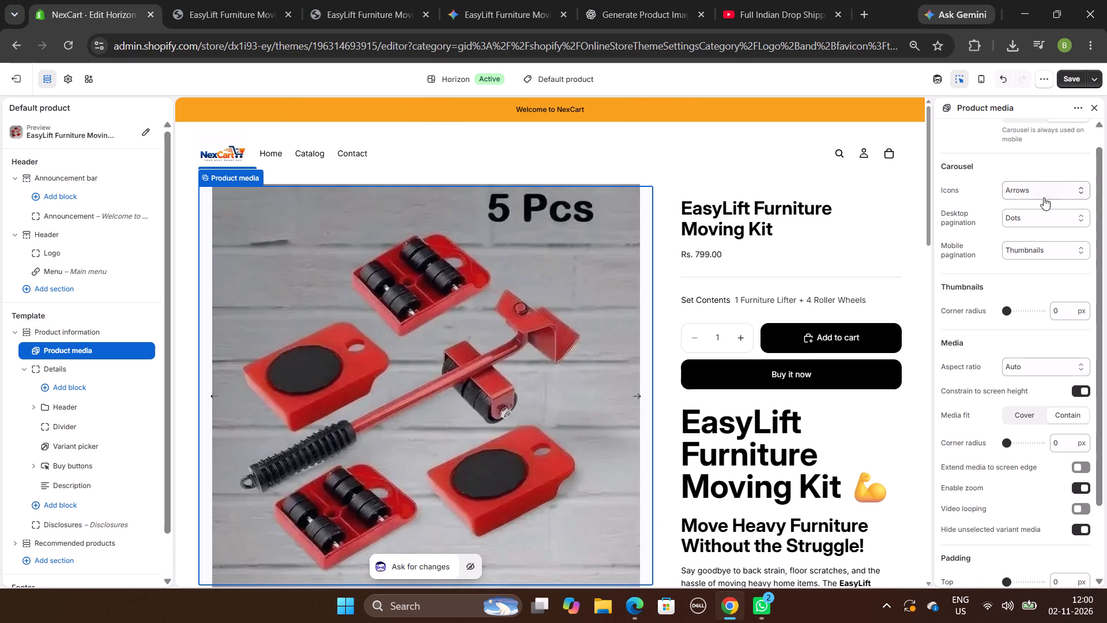
left_click(1049, 218)
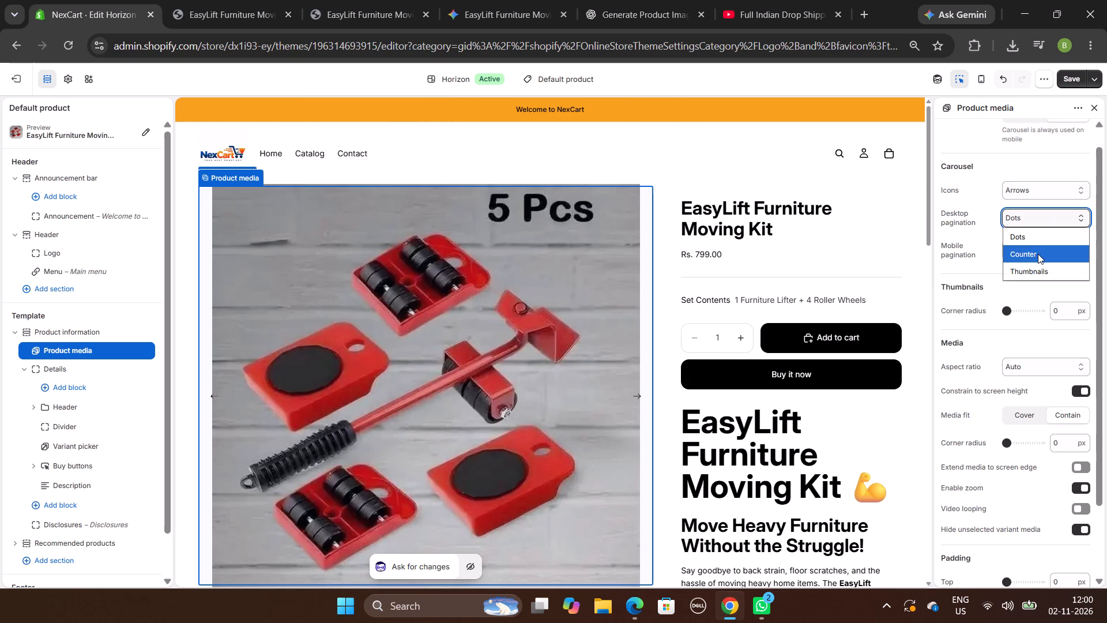
left_click(1038, 254)
Browse the product images forwards and backwards in the desktop carousel to check how the counter pagination behaves.
scroll(584, 288, "down", 1)
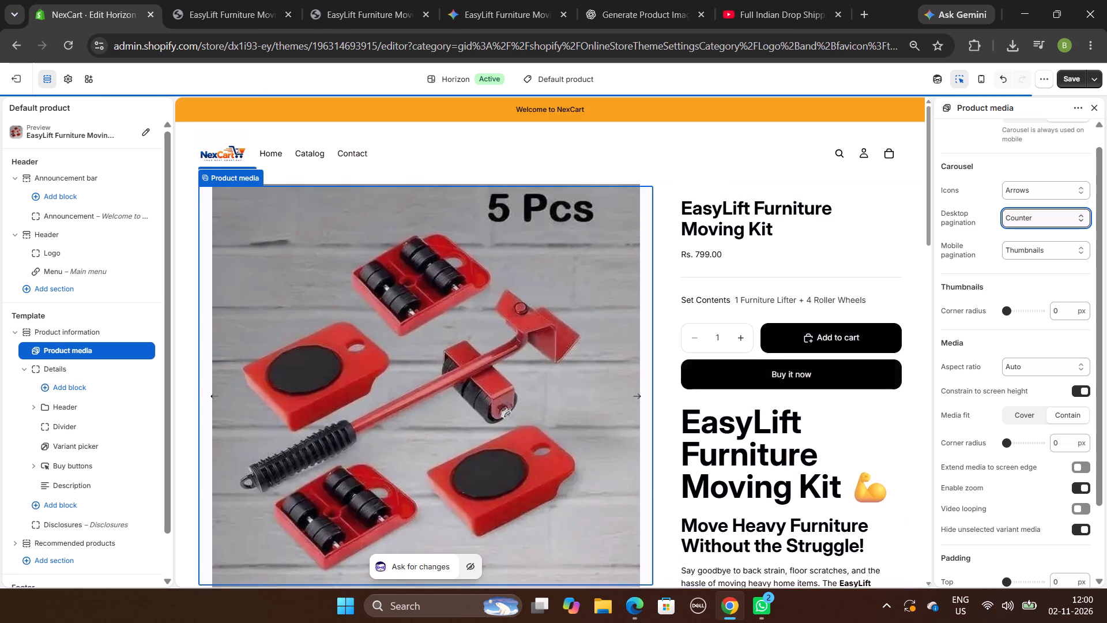
scroll(584, 288, "down", 1)
left_click(637, 322)
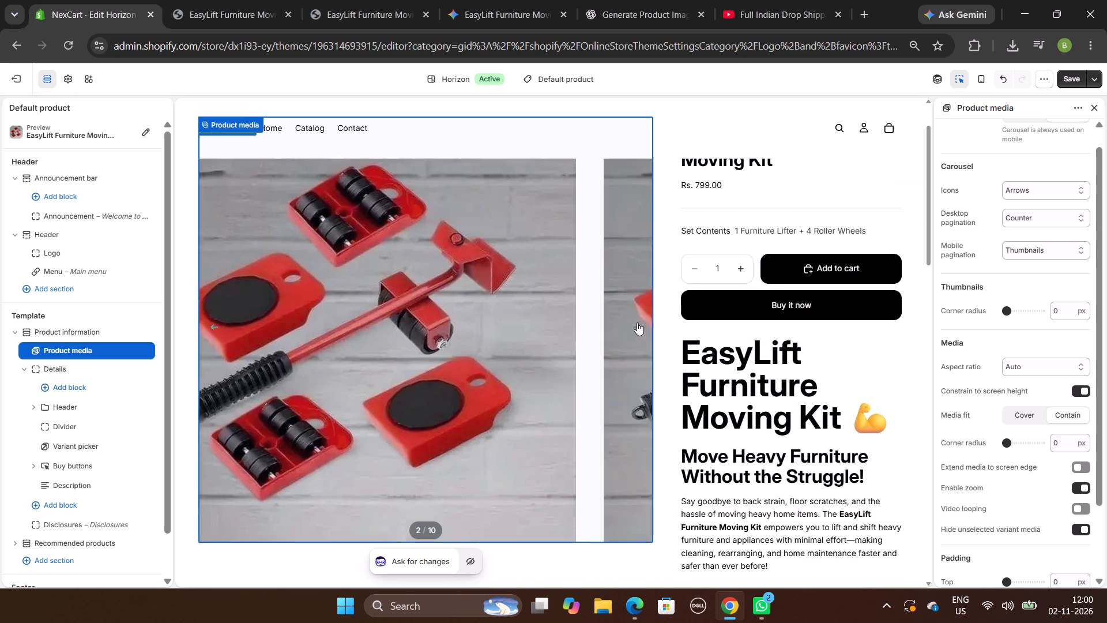
left_click(637, 322)
left_click(637, 322)
triple_click(637, 322)
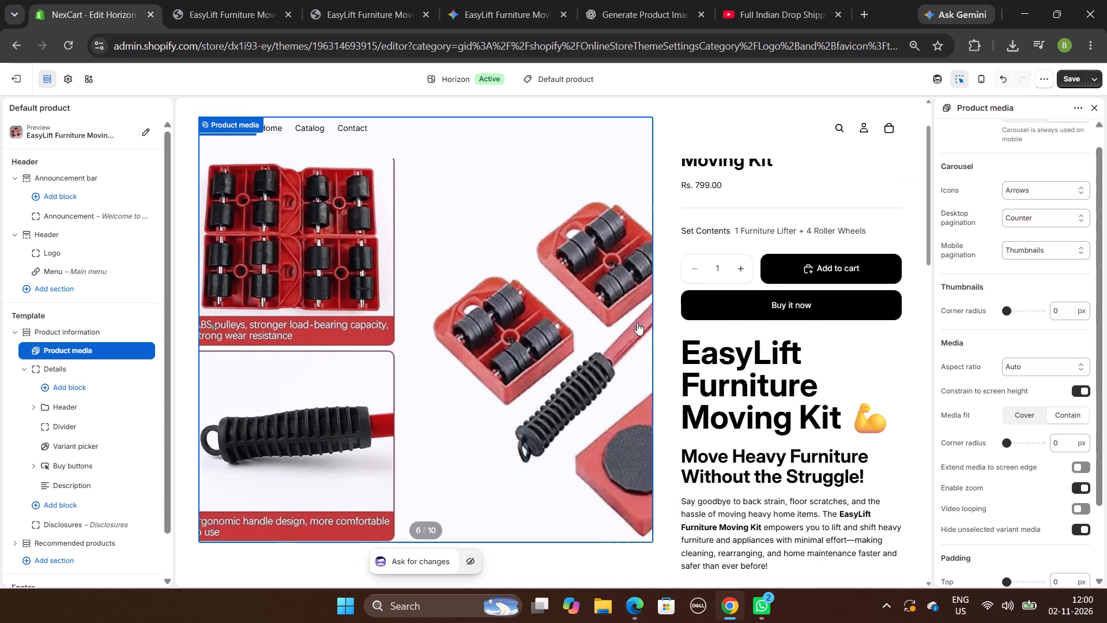
triple_click(637, 322)
triple_click(637, 322)
double_click(637, 322)
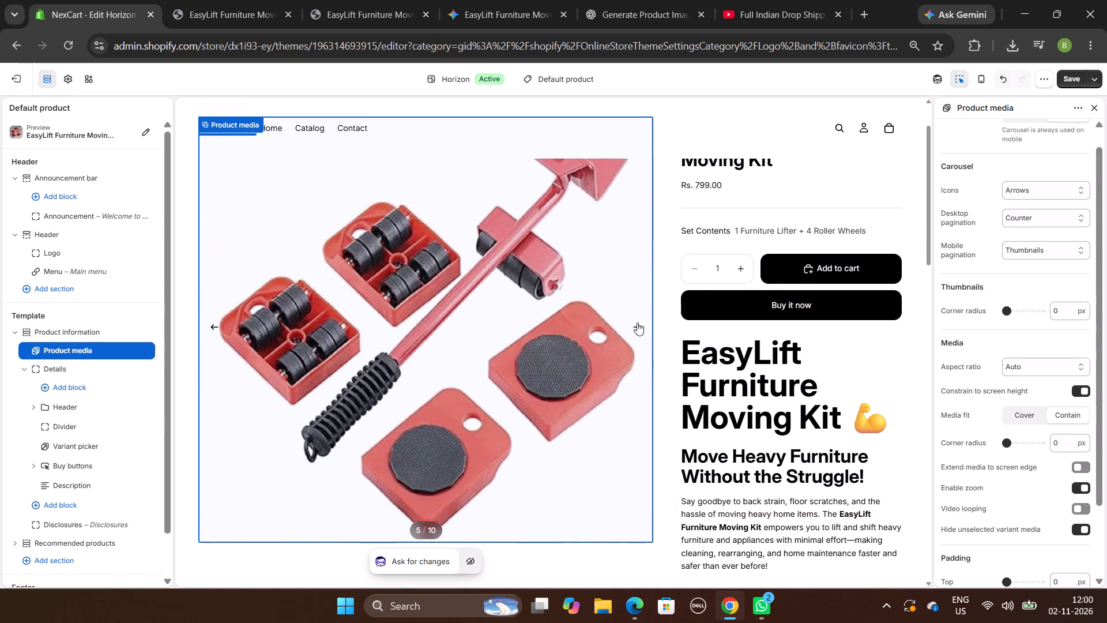
left_click(638, 329)
left_click(638, 329)
left_click(638, 329)
left_click(638, 329)
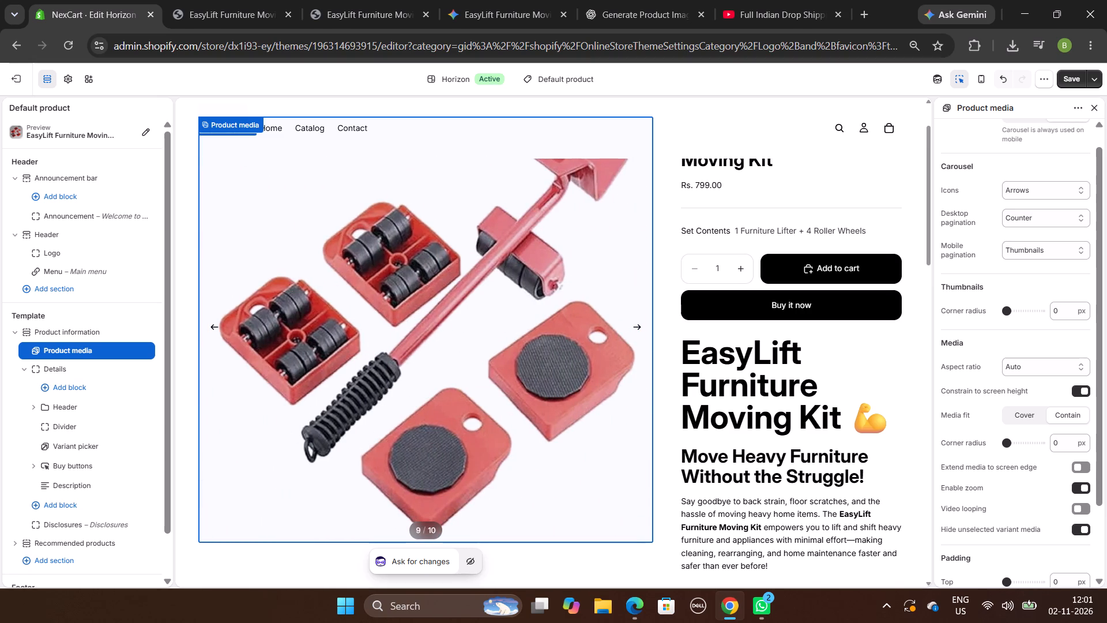
left_click(638, 327)
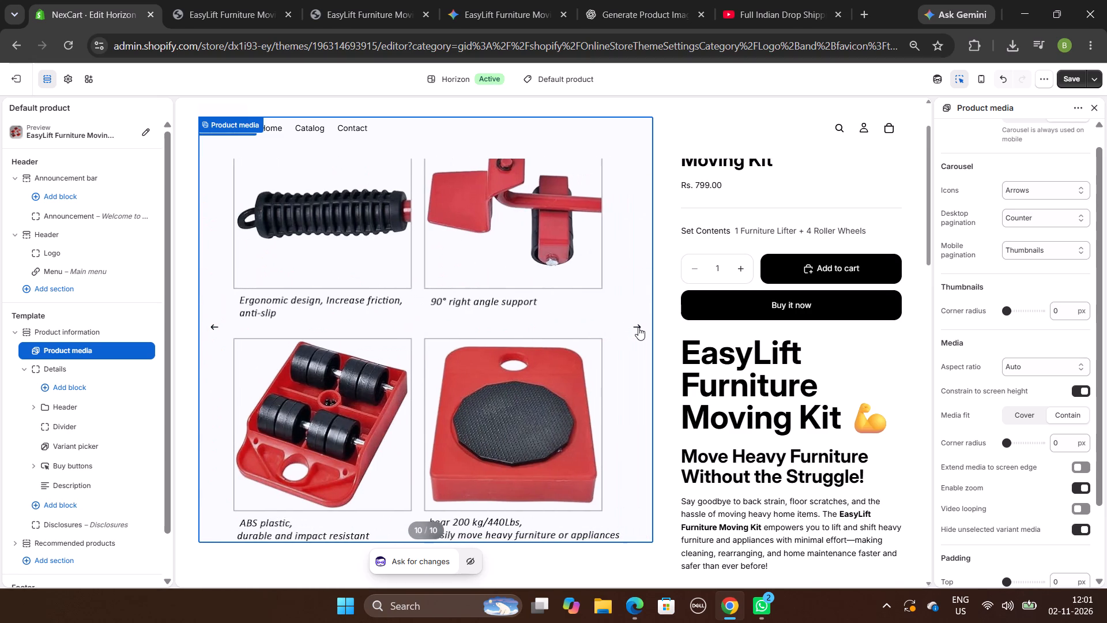
left_click(214, 328)
scroll(476, 346, "up", 1)
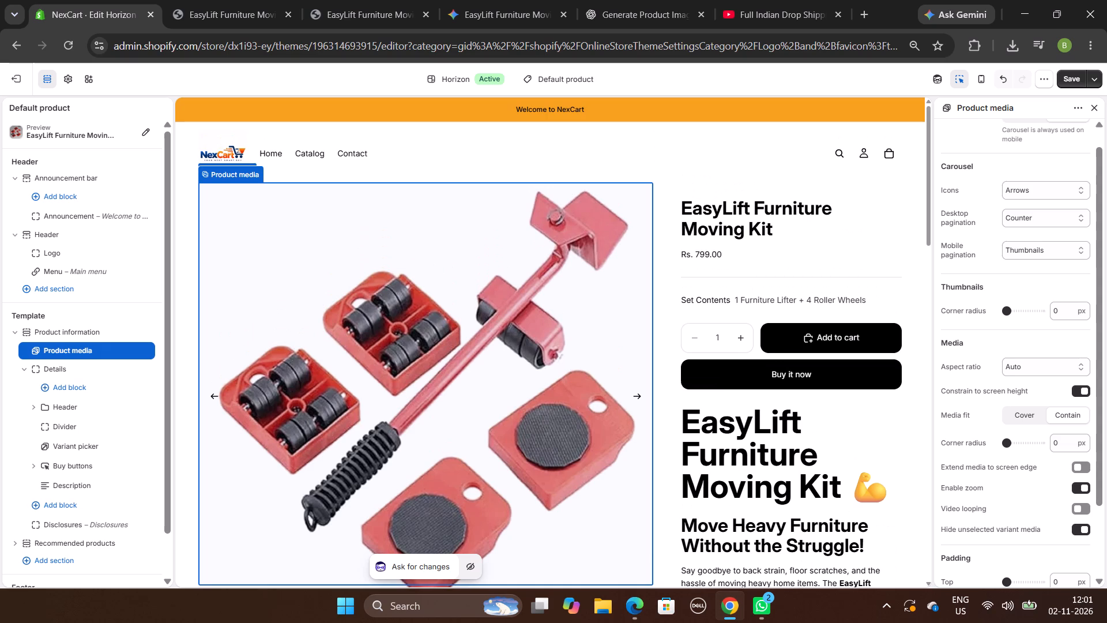
scroll(367, 364, "down", 1)
left_click(217, 365)
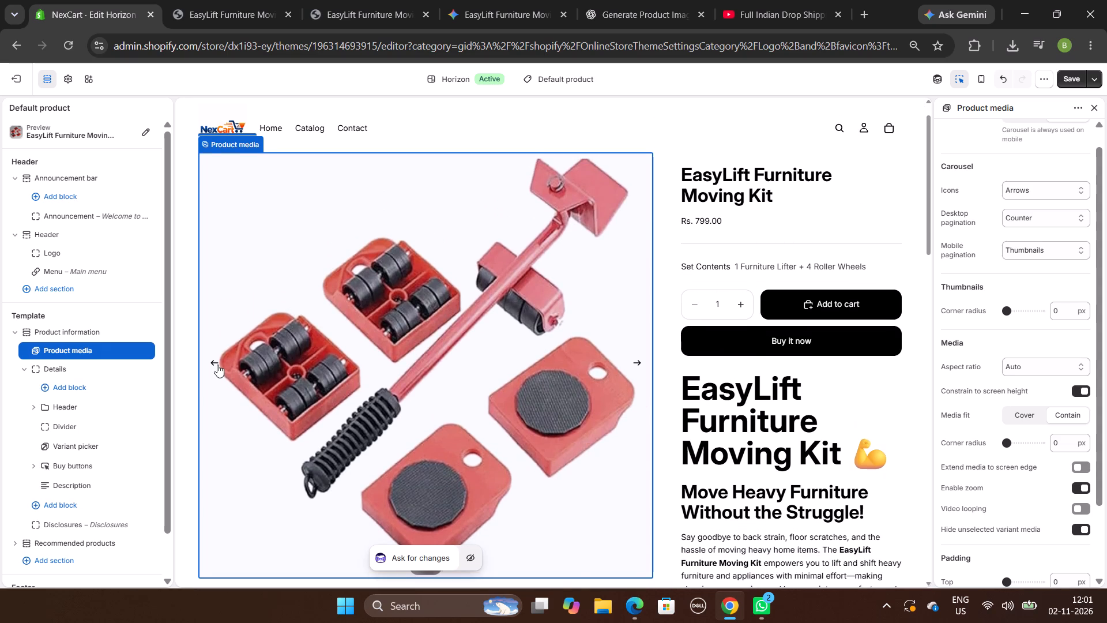
left_click(217, 365)
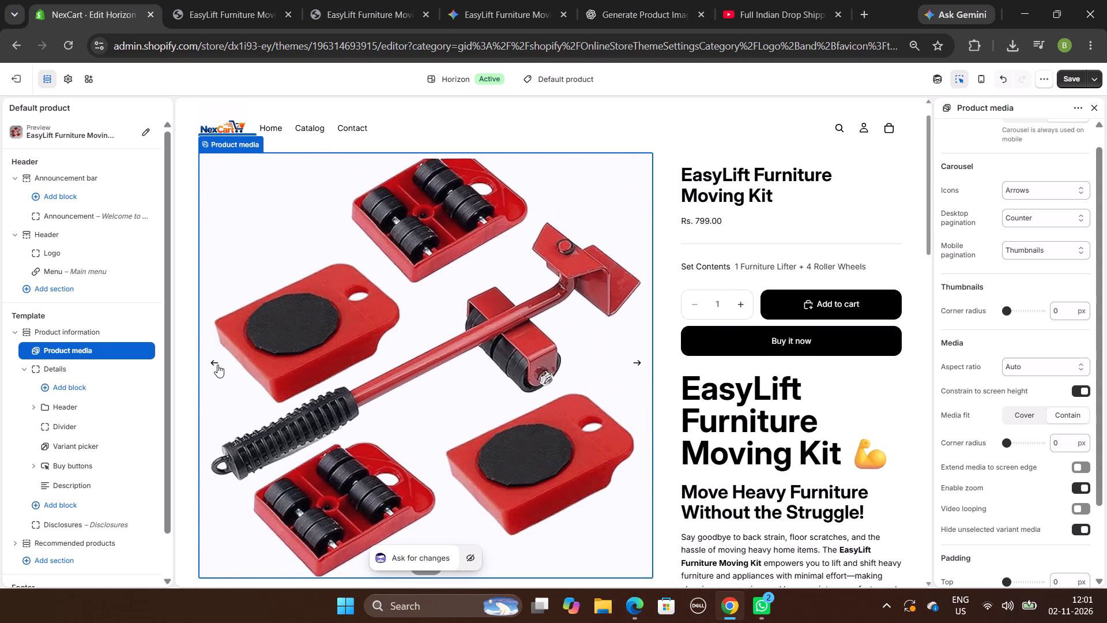
left_click(217, 365)
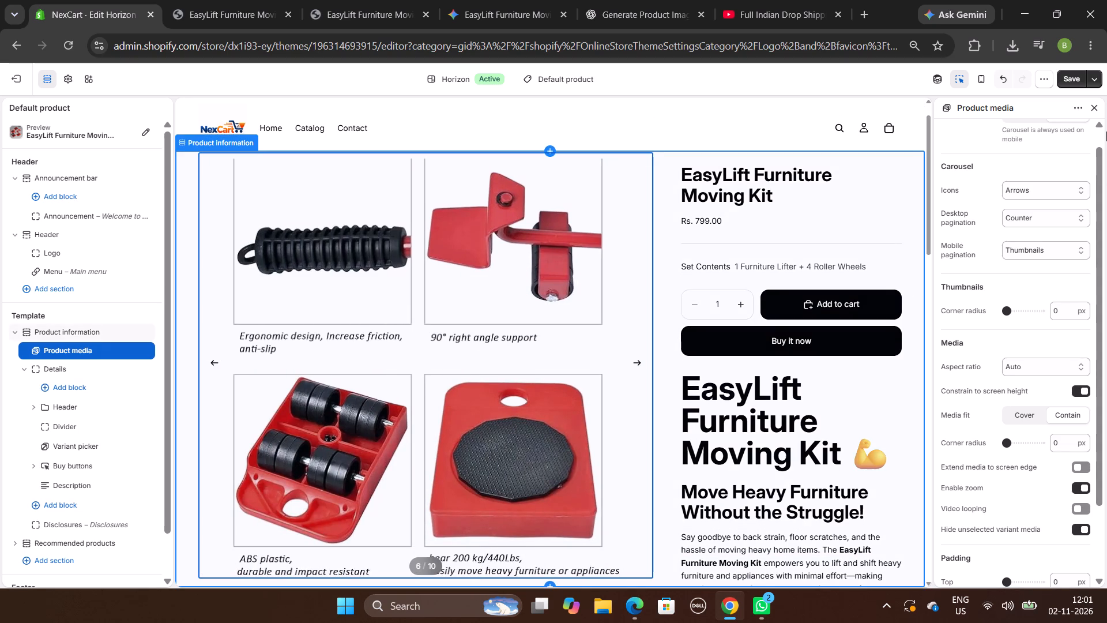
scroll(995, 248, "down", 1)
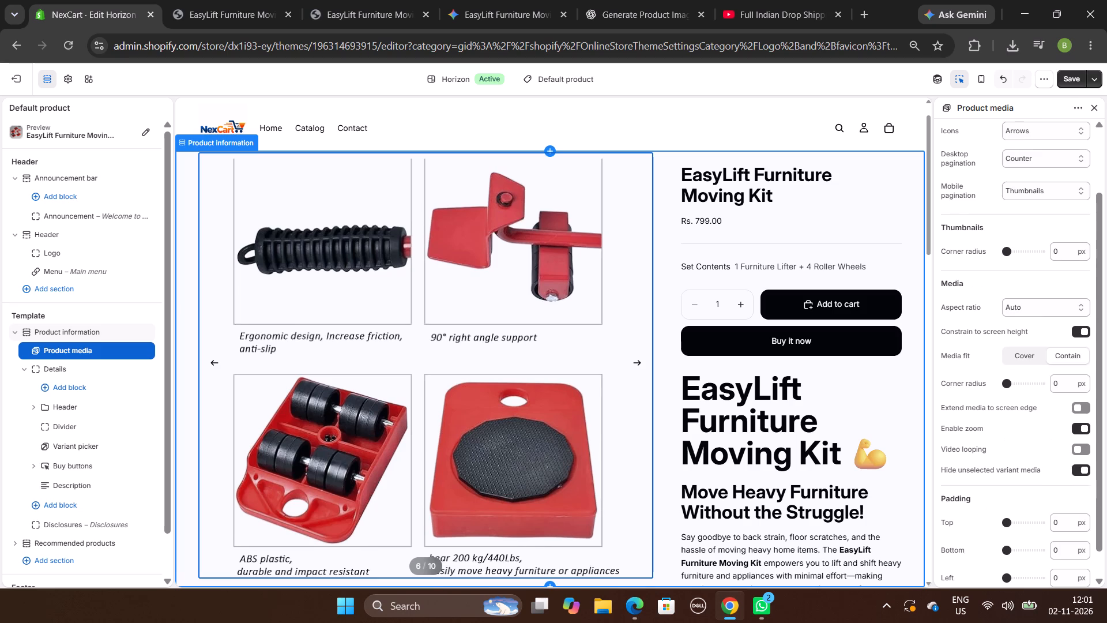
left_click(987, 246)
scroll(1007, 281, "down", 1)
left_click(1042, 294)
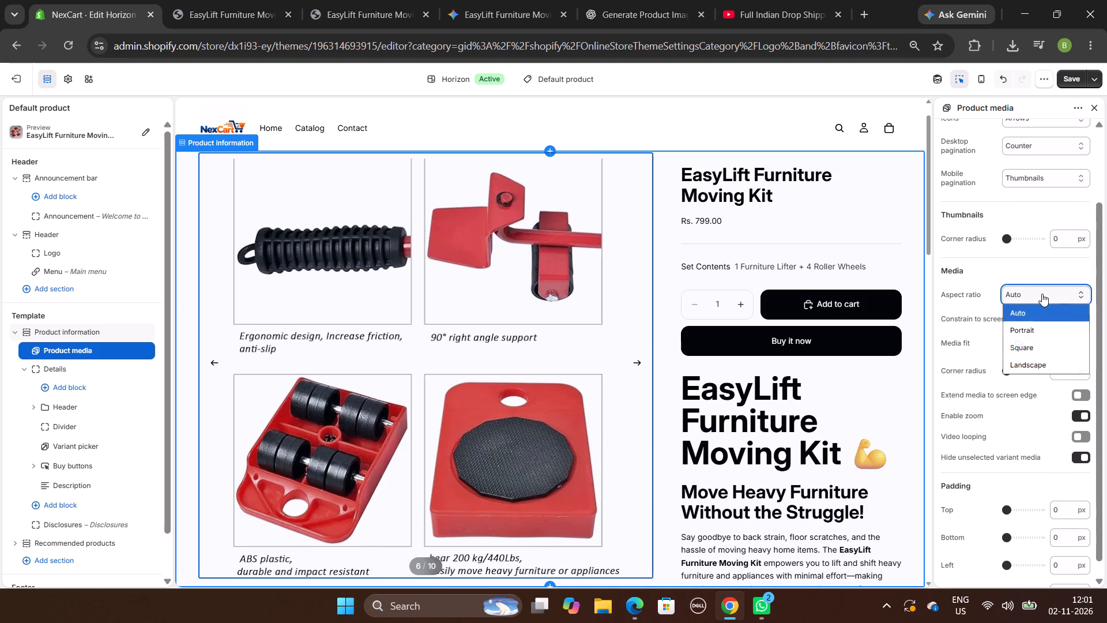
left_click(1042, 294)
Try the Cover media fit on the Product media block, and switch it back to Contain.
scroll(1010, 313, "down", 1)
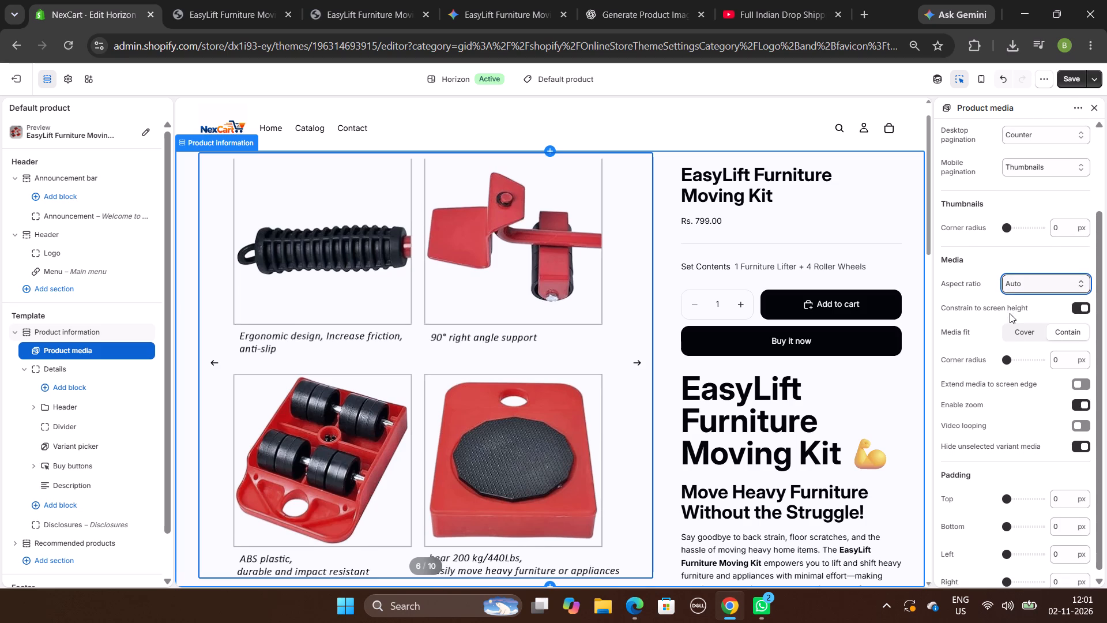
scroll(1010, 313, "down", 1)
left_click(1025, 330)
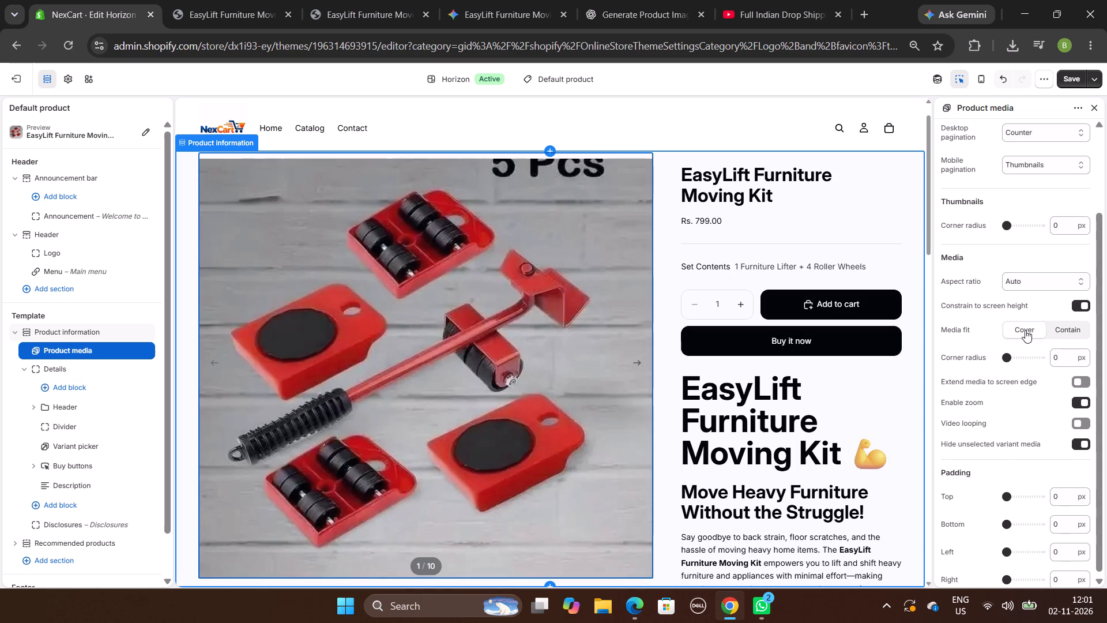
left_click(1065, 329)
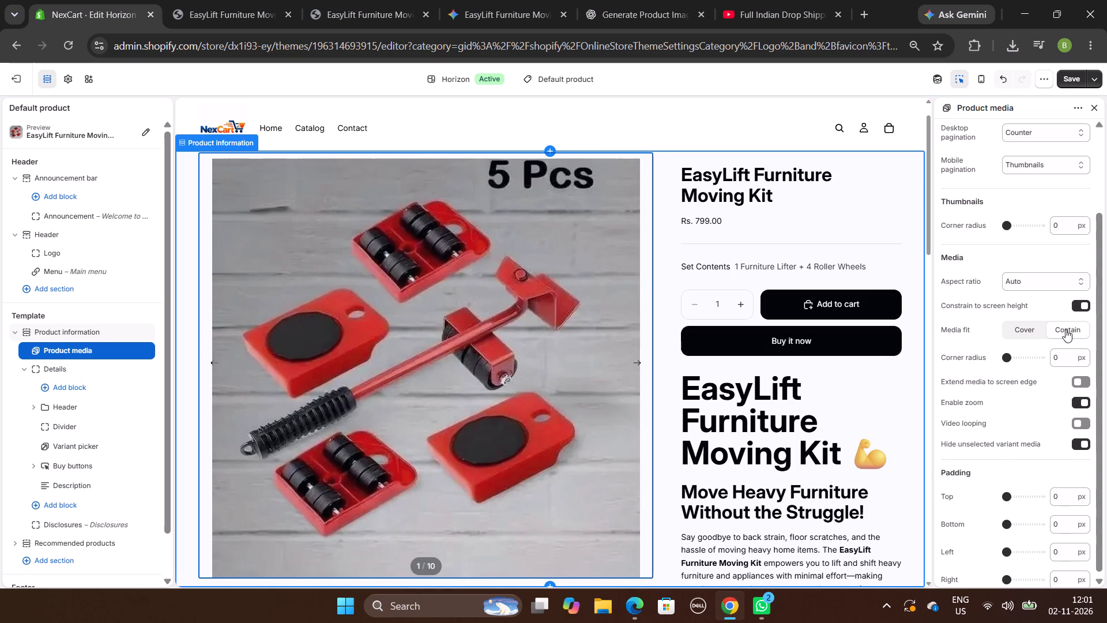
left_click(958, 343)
Select the Product information section and examine the desktop product page down to the footer, with a brief check of the mobile preview.
left_click(896, 223)
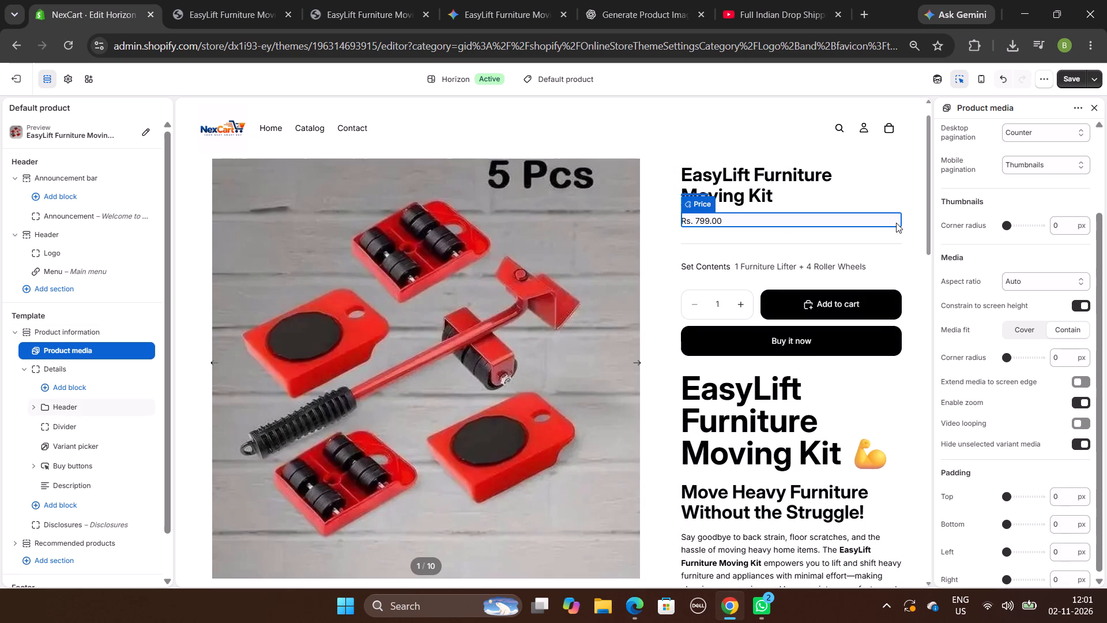
left_click(876, 183)
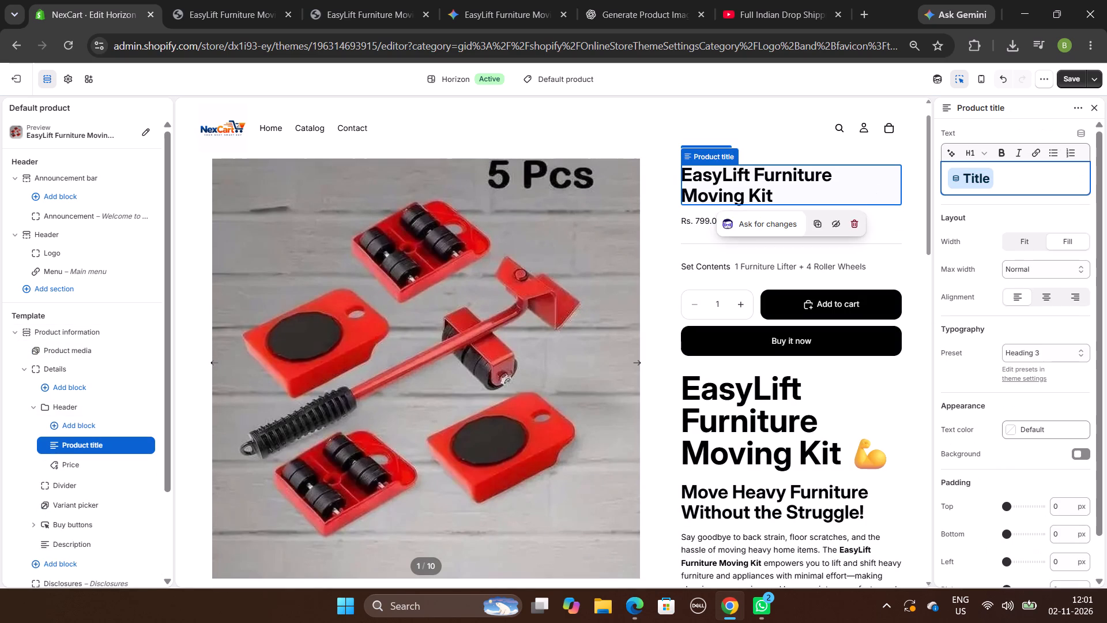
left_click(658, 246)
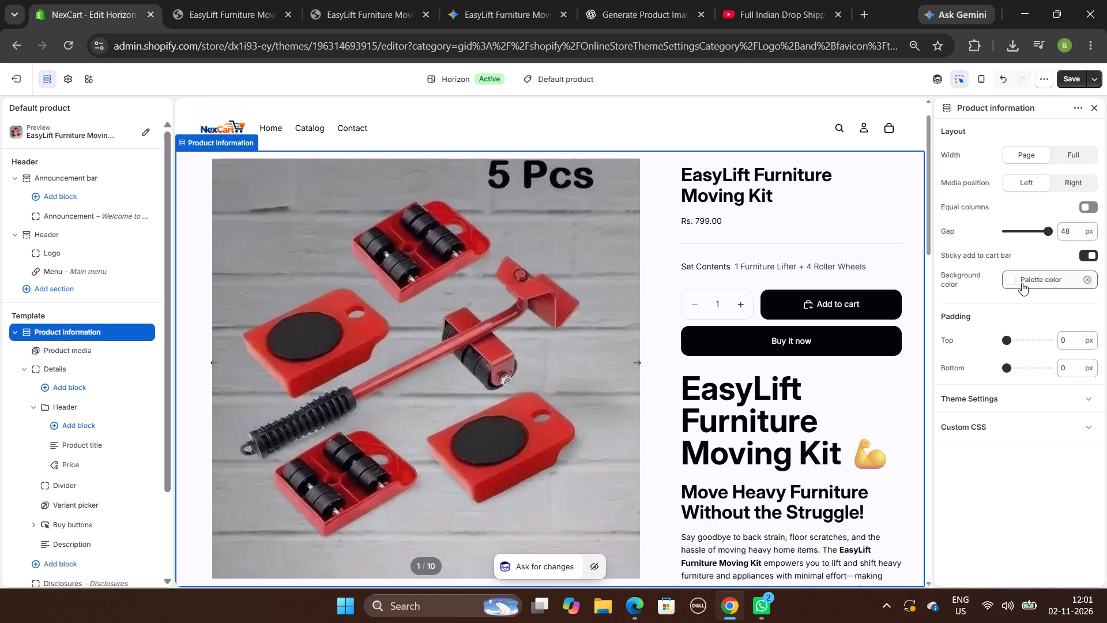
scroll(931, 341, "down", 2)
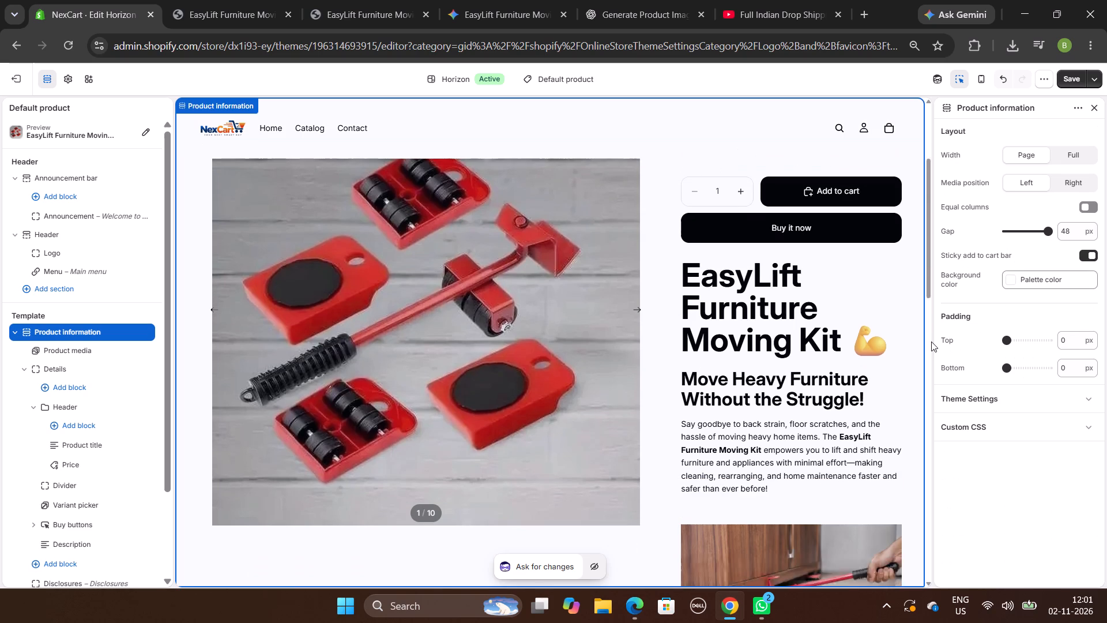
scroll(931, 341, "down", 1)
scroll(931, 341, "up", 3)
scroll(931, 341, "down", 4)
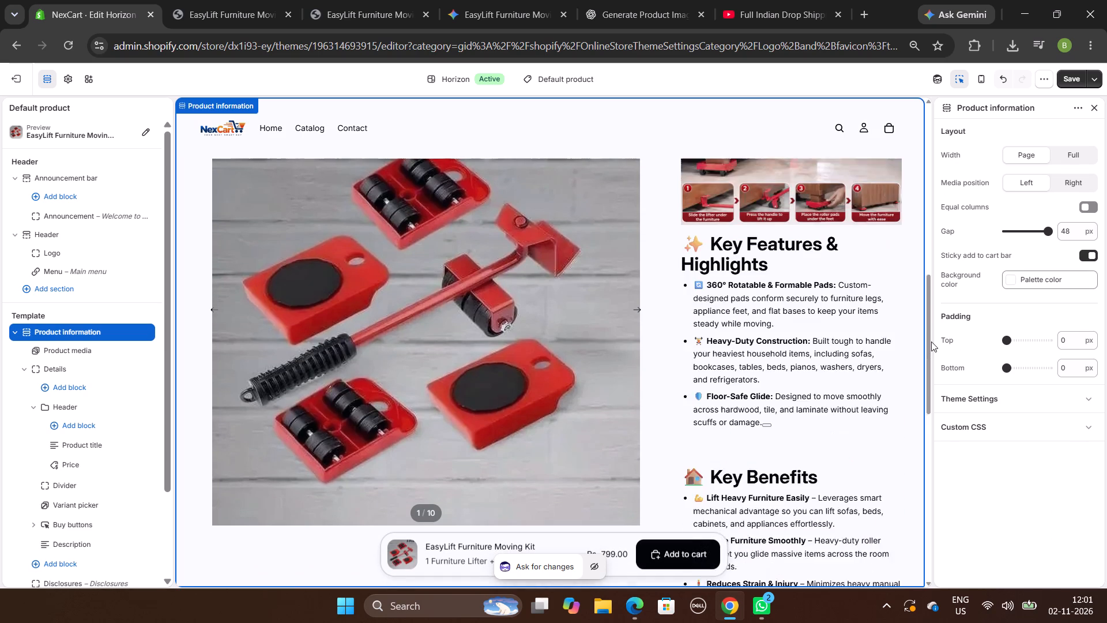
scroll(931, 341, "down", 7)
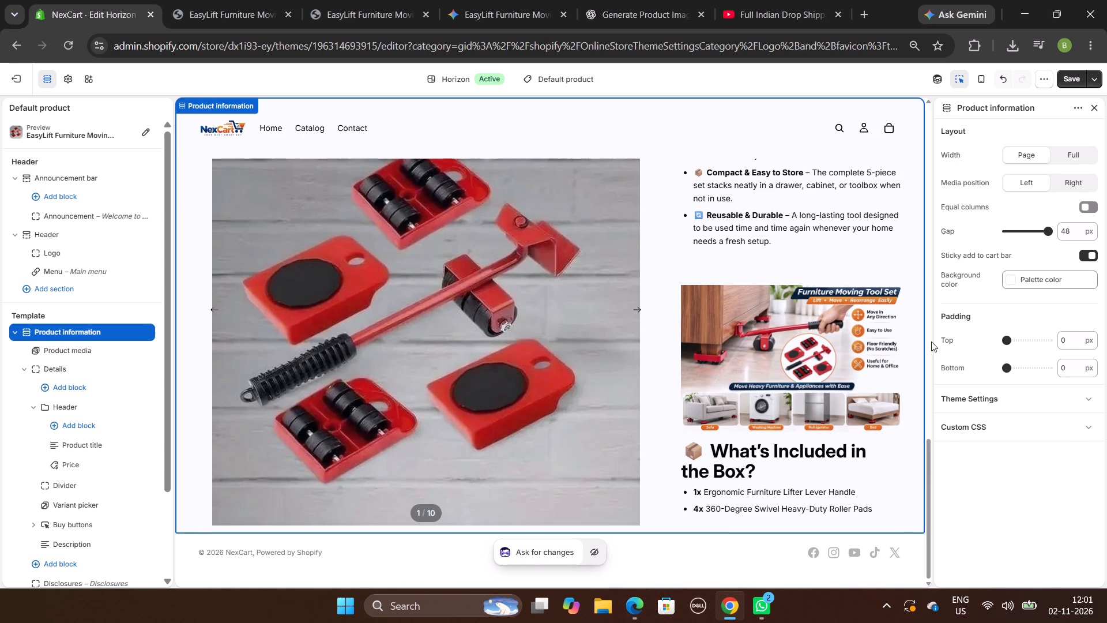
scroll(931, 341, "up", 7)
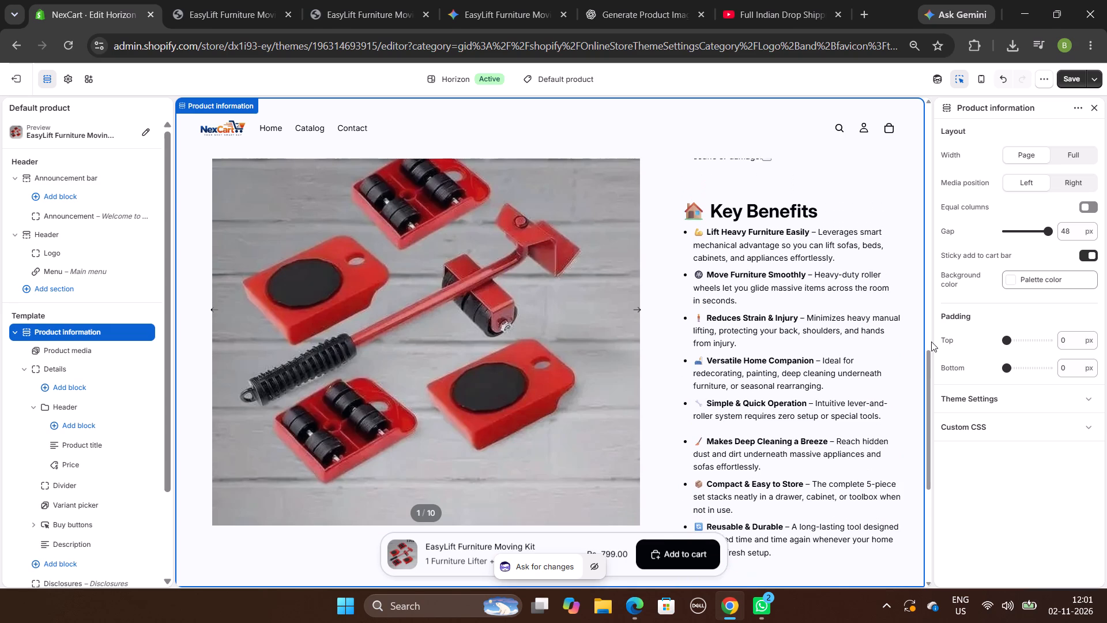
scroll(931, 341, "up", 2)
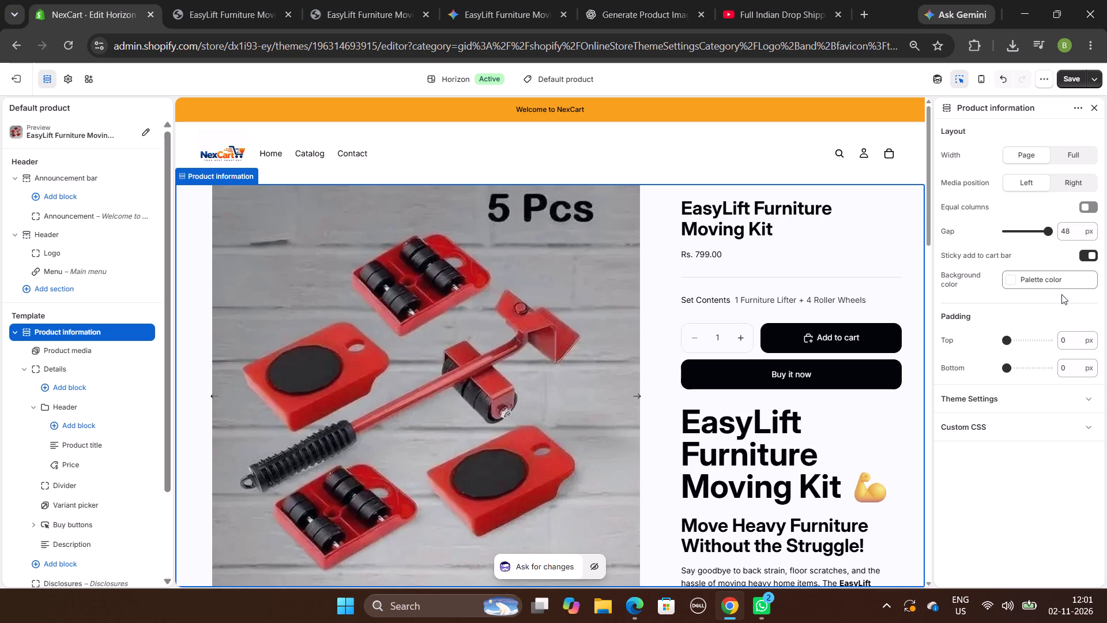
left_click(978, 79)
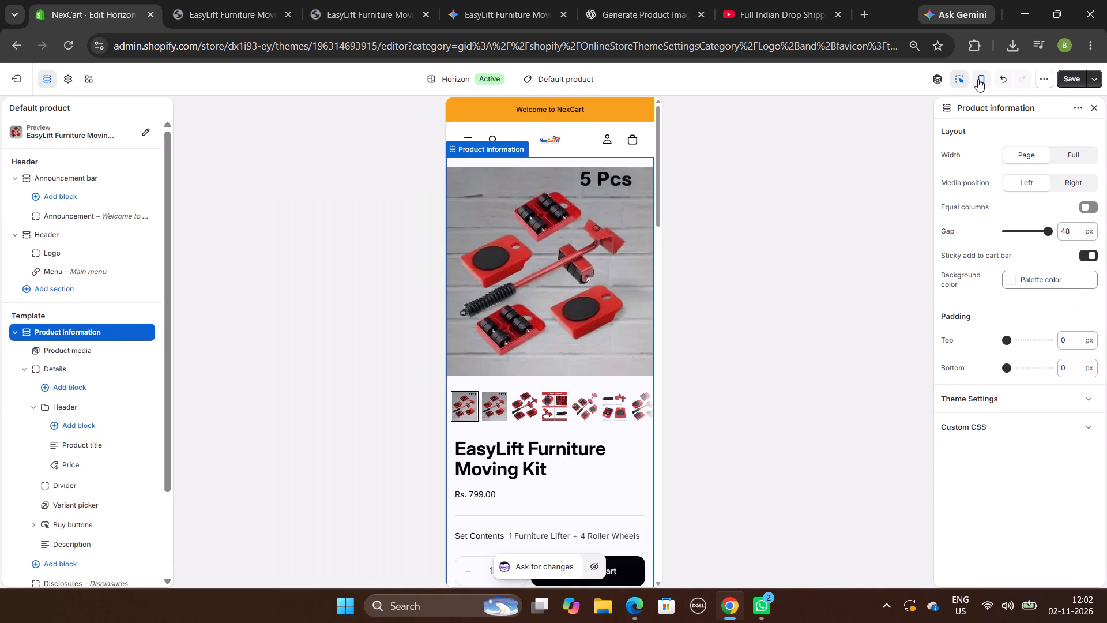
left_click(978, 79)
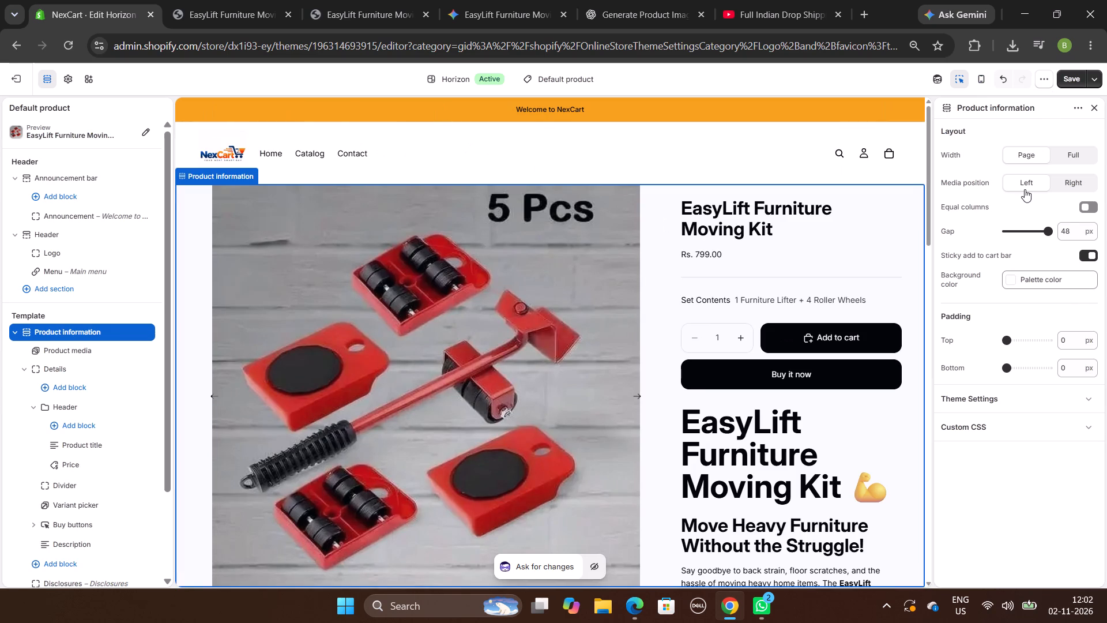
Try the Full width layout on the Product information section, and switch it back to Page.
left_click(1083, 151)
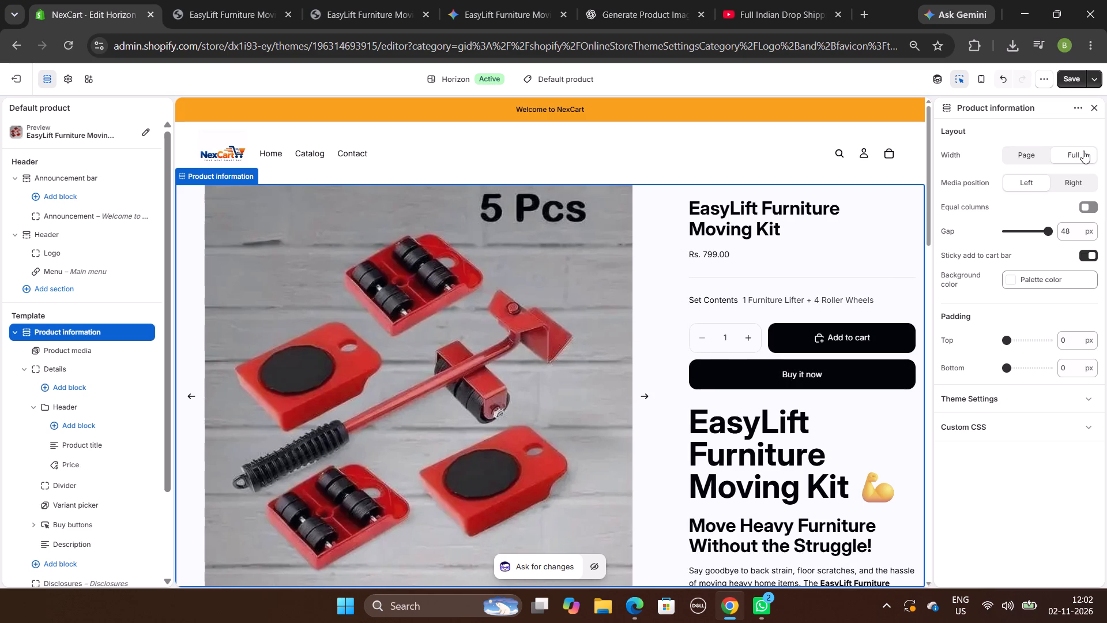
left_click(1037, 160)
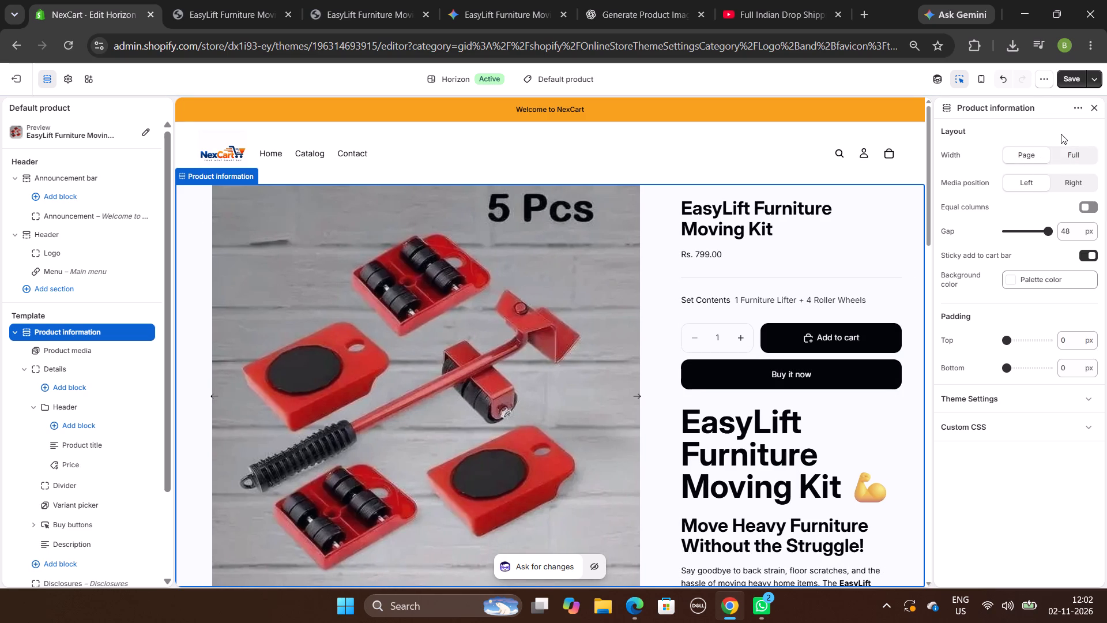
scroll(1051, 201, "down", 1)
Save the changes to the Default product template.
left_click(1074, 80)
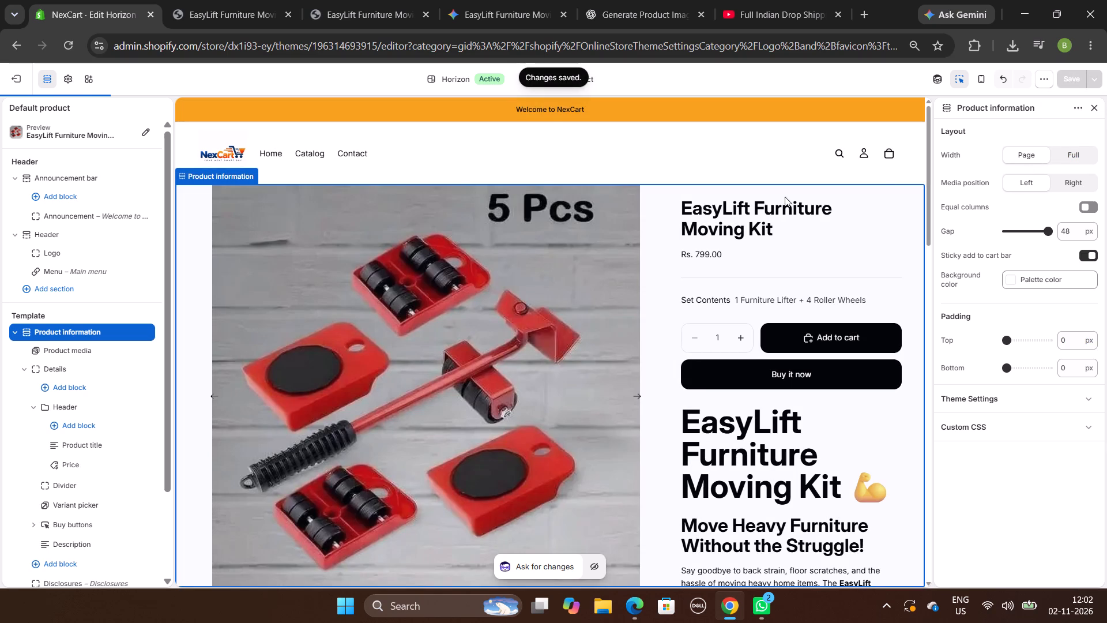
Examine the saved product page in the editor preview, from the title through the description to the footer and back.
scroll(748, 202, "down", 1)
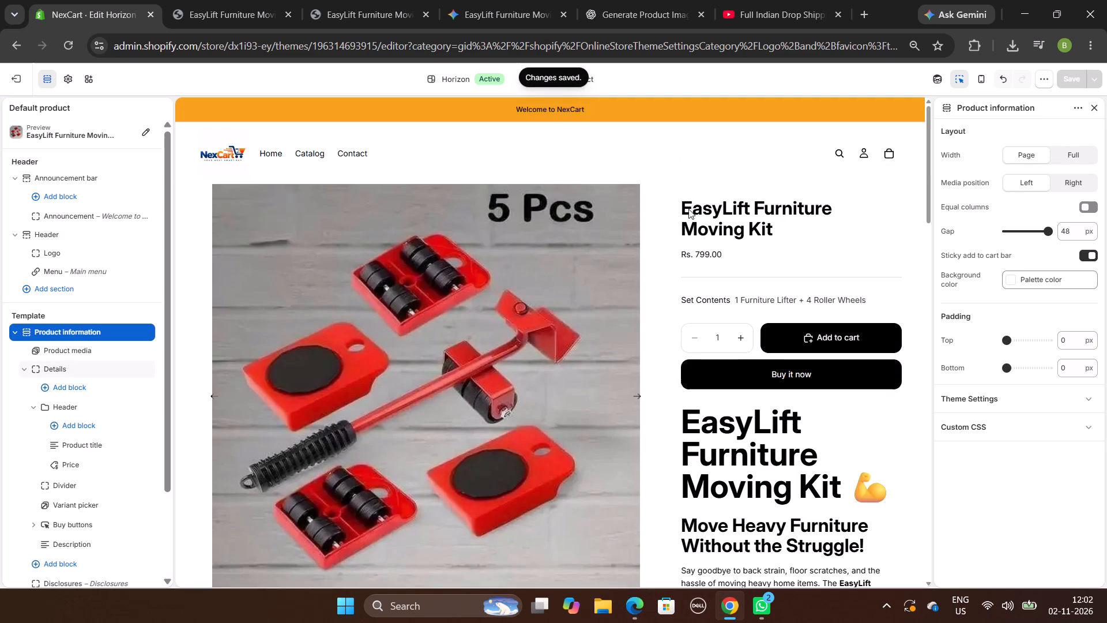
scroll(637, 332, "down", 2)
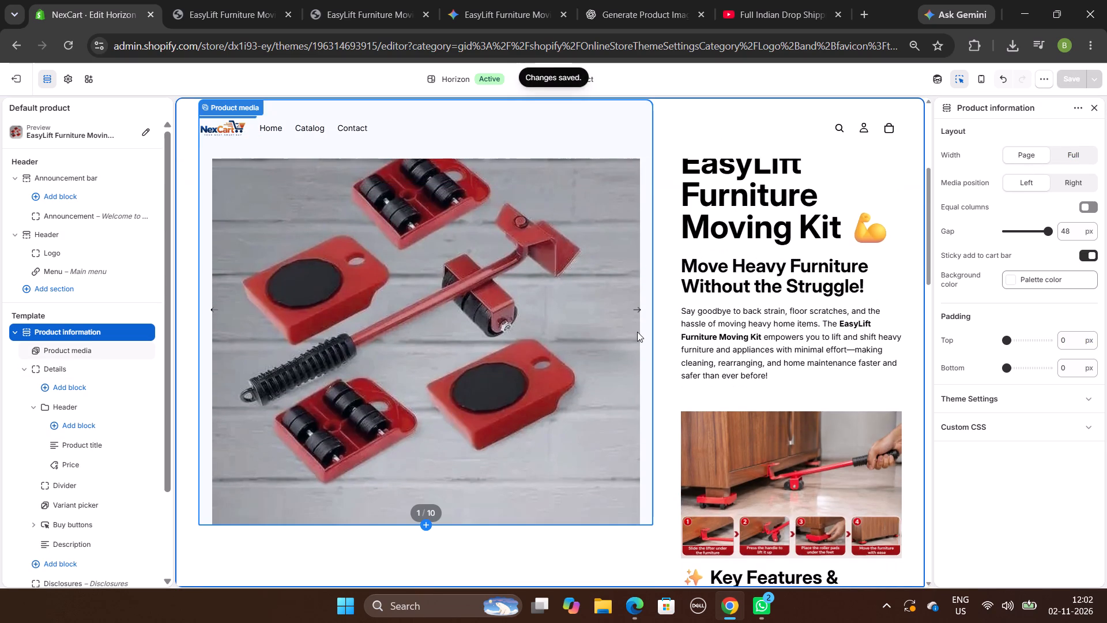
scroll(637, 332, "down", 6)
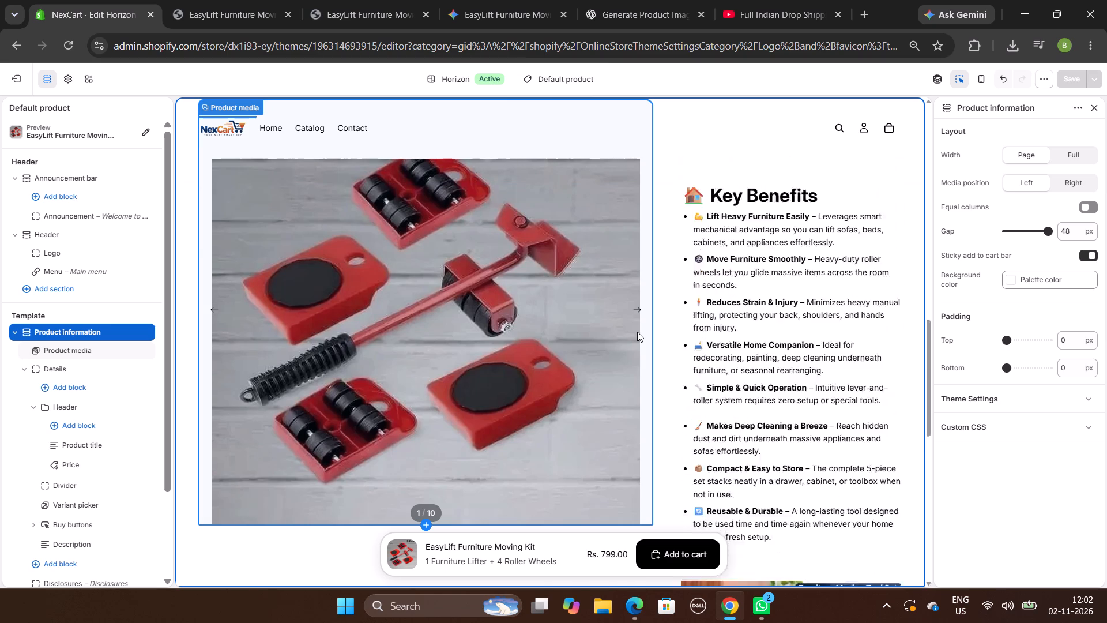
scroll(637, 332, "down", 2)
scroll(637, 332, "up", 2)
scroll(637, 332, "down", 1)
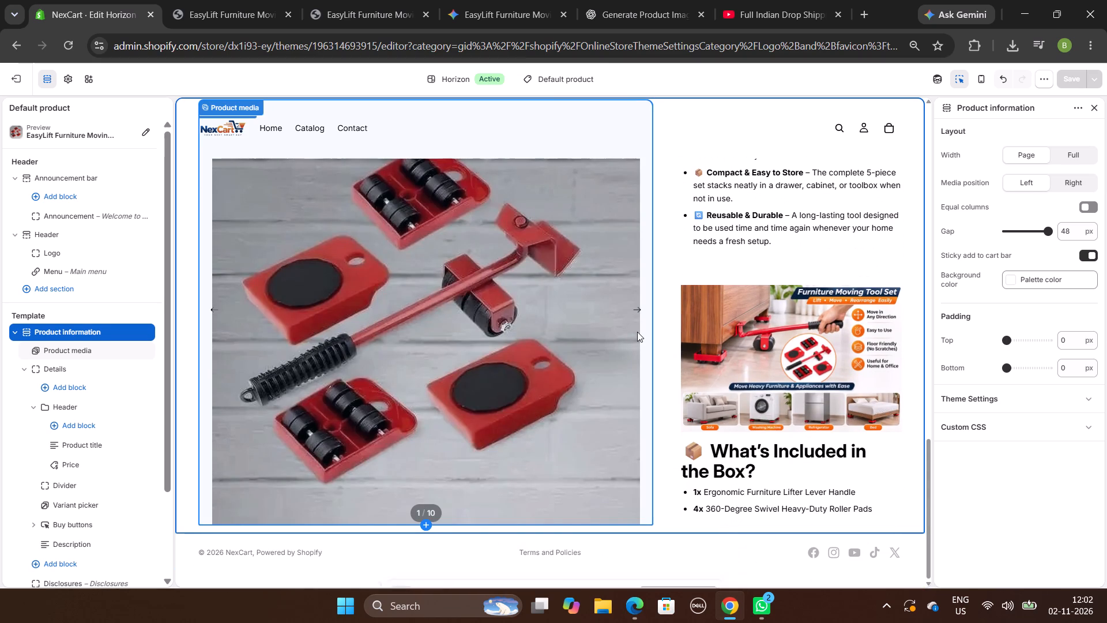
scroll(637, 332, "down", 1)
scroll(738, 425, "down", 1)
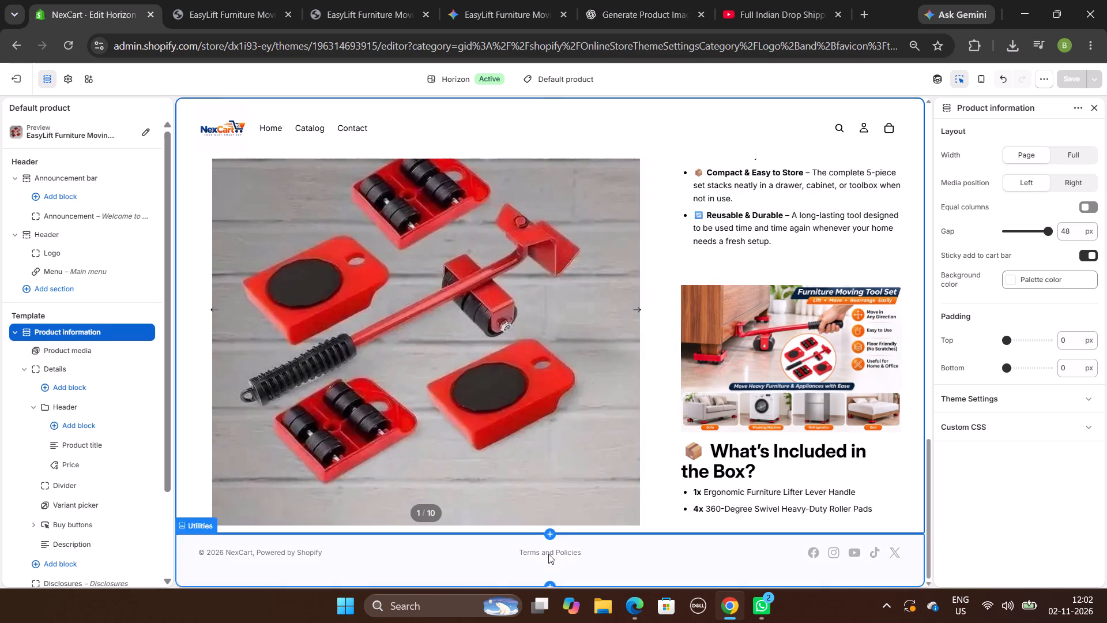
scroll(764, 449, "up", 1)
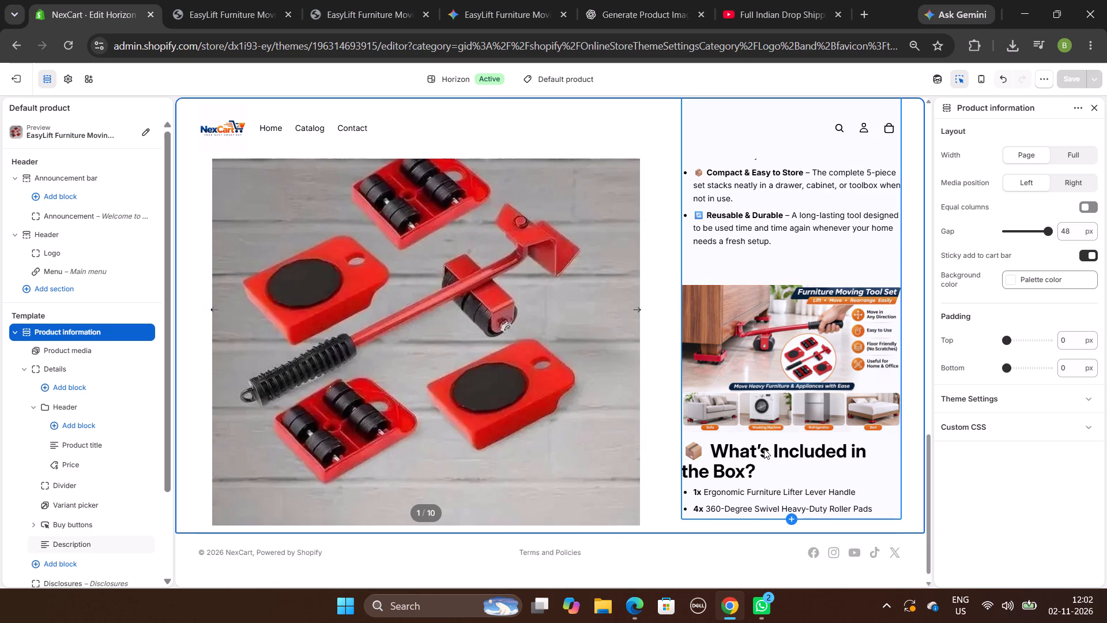
scroll(764, 449, "up", 5)
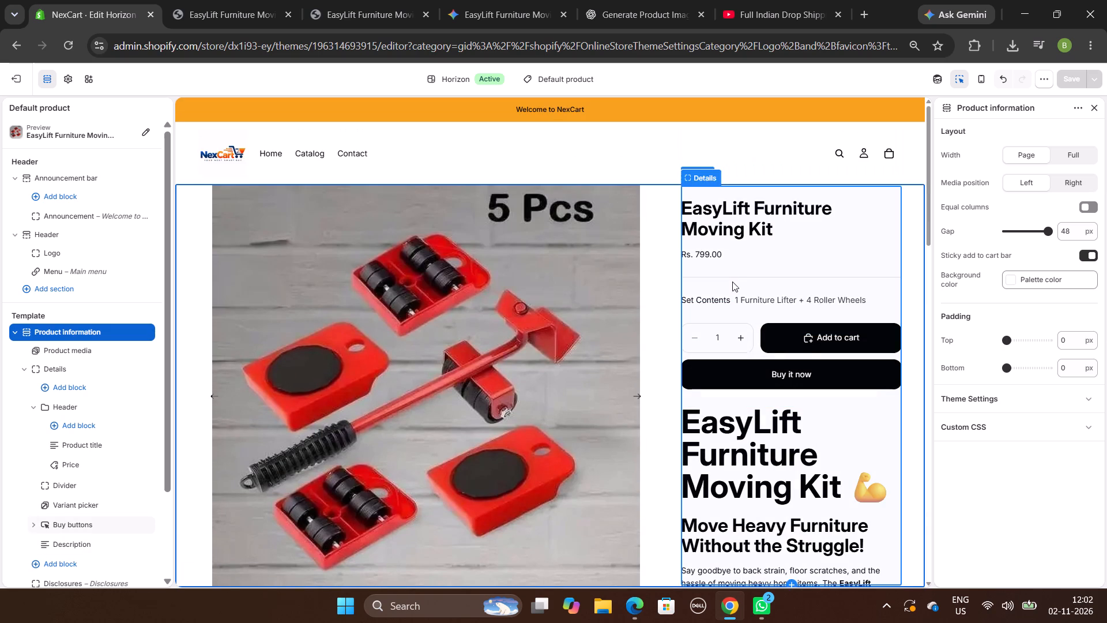
Exit the theme editor and open the live NexCart online store in a new tab.
left_click(111, 0)
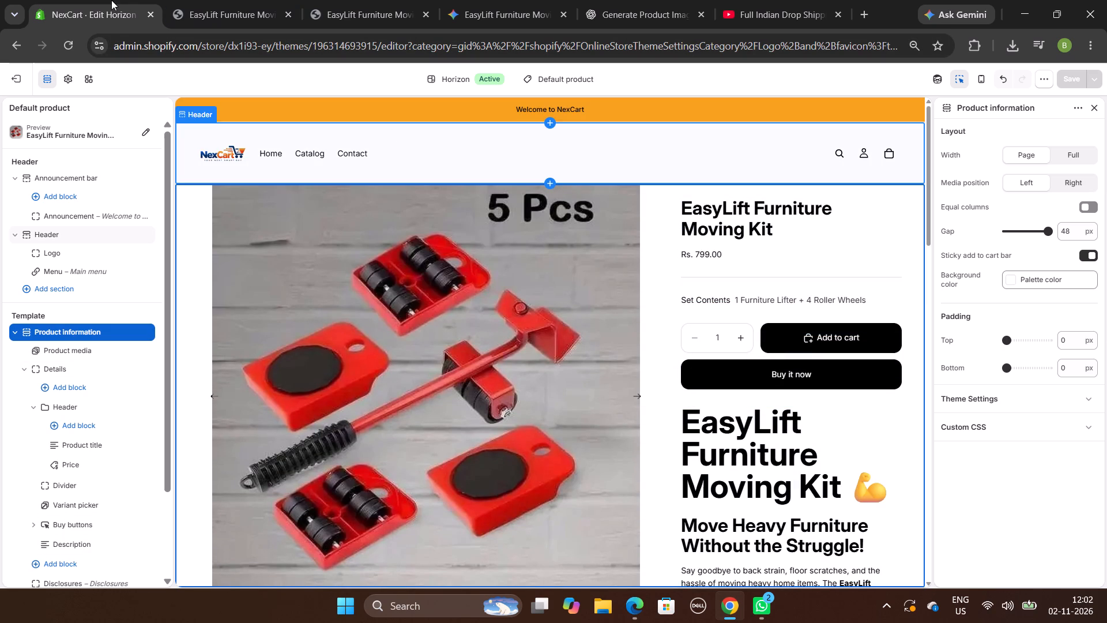
left_click(6, 82)
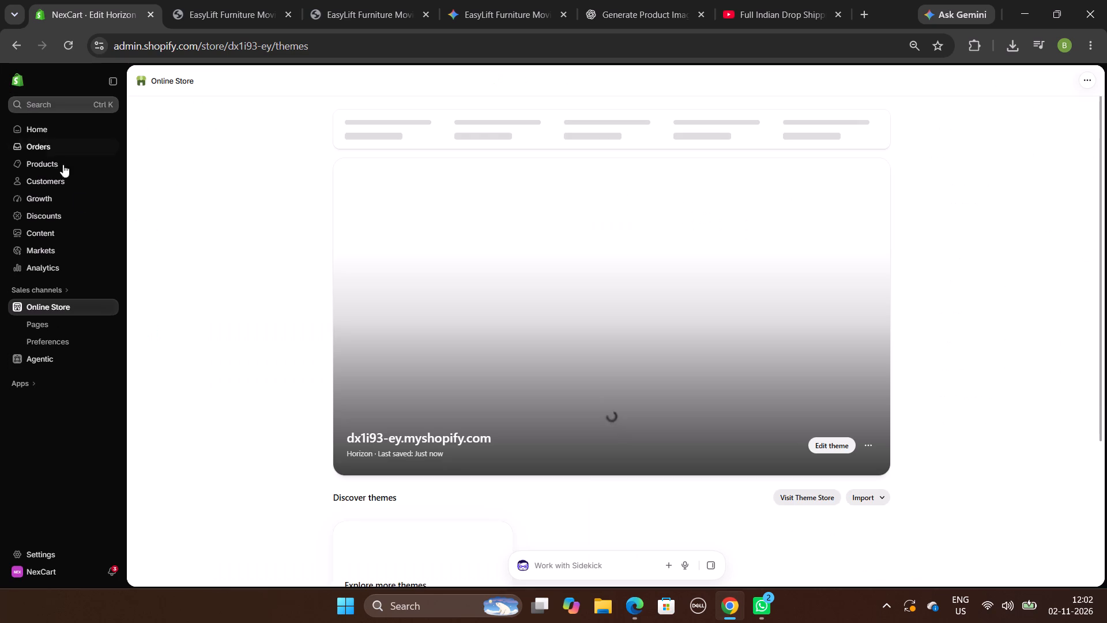
left_click(110, 307)
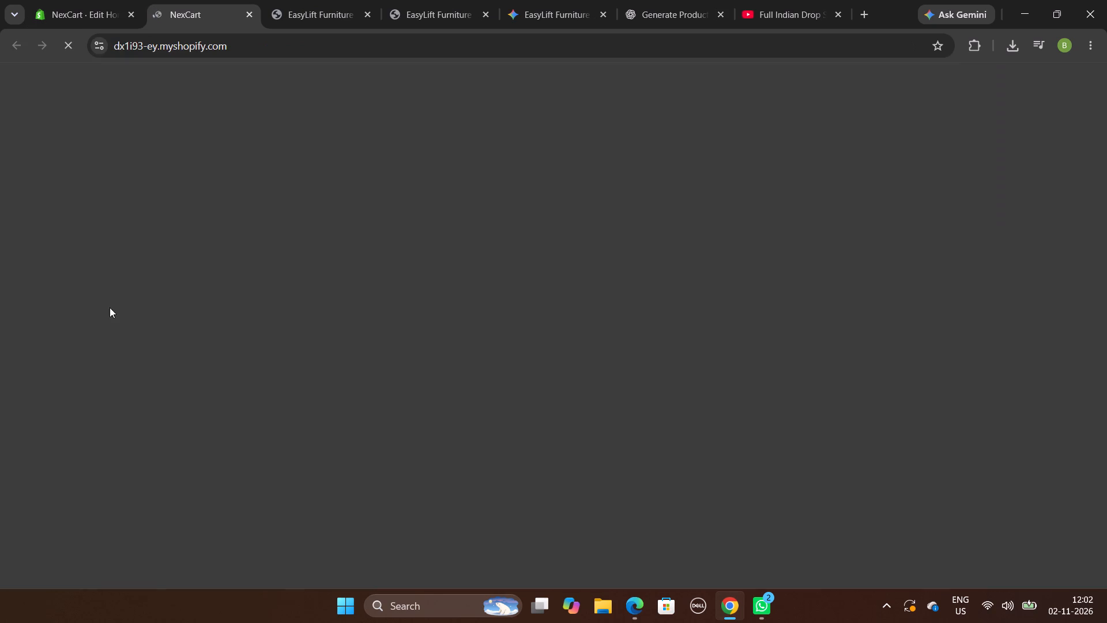
Examine the live home page's announcement bar, header, hero banner and Products section.
scroll(424, 287, "up", 1)
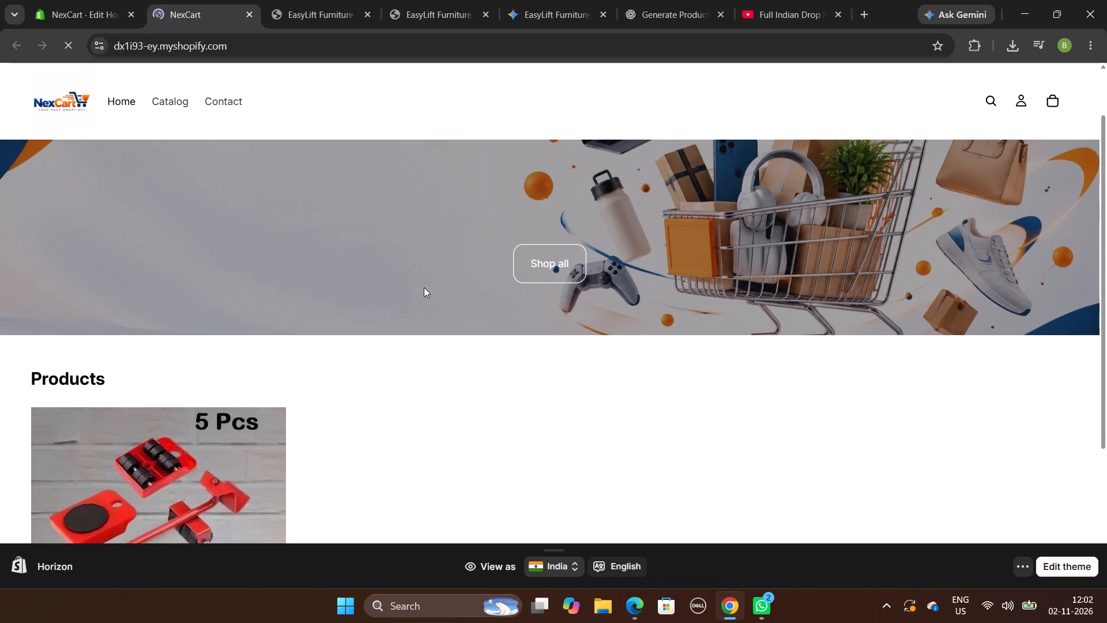
scroll(424, 287, "up", 1)
scroll(616, 115, "up", 1)
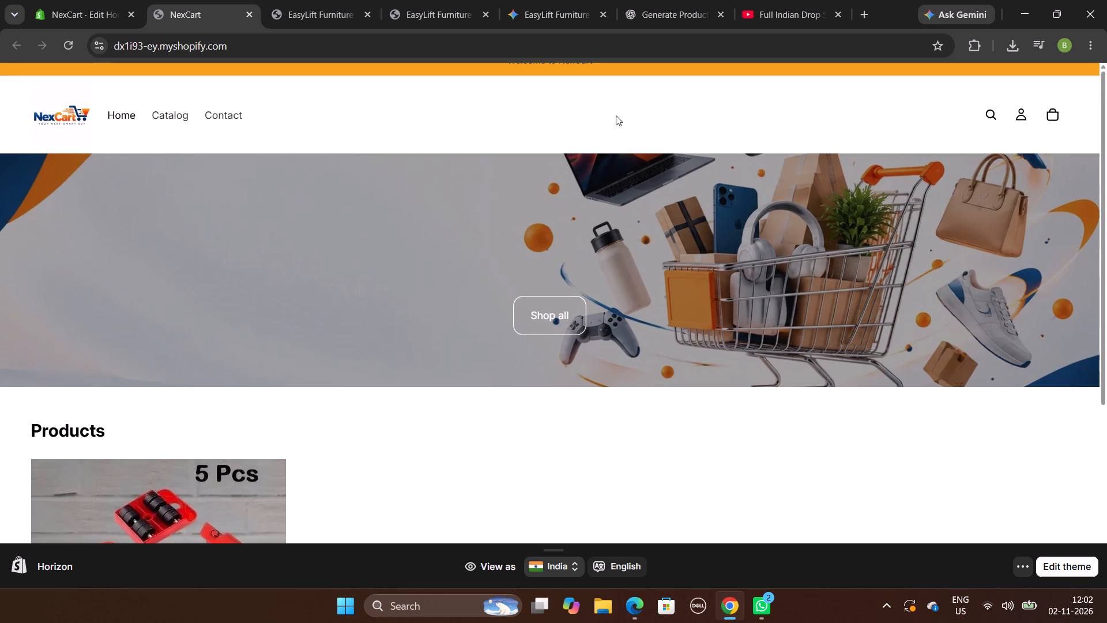
scroll(618, 236, "down", 2)
scroll(618, 236, "up", 1)
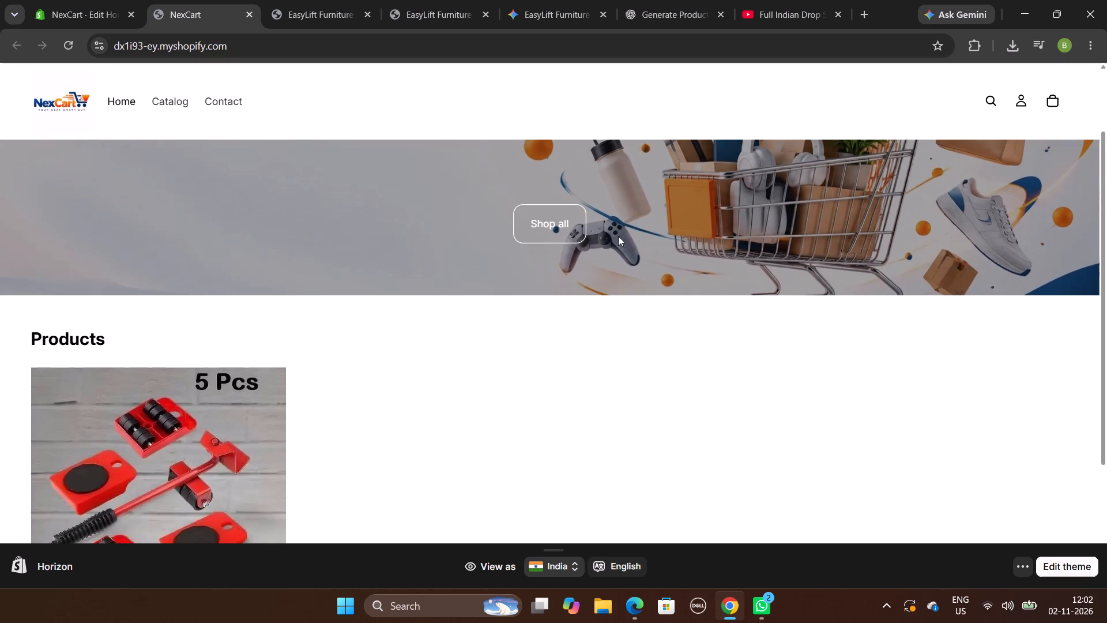
scroll(618, 236, "up", 1)
triple_click(635, 137)
triple_click(635, 137)
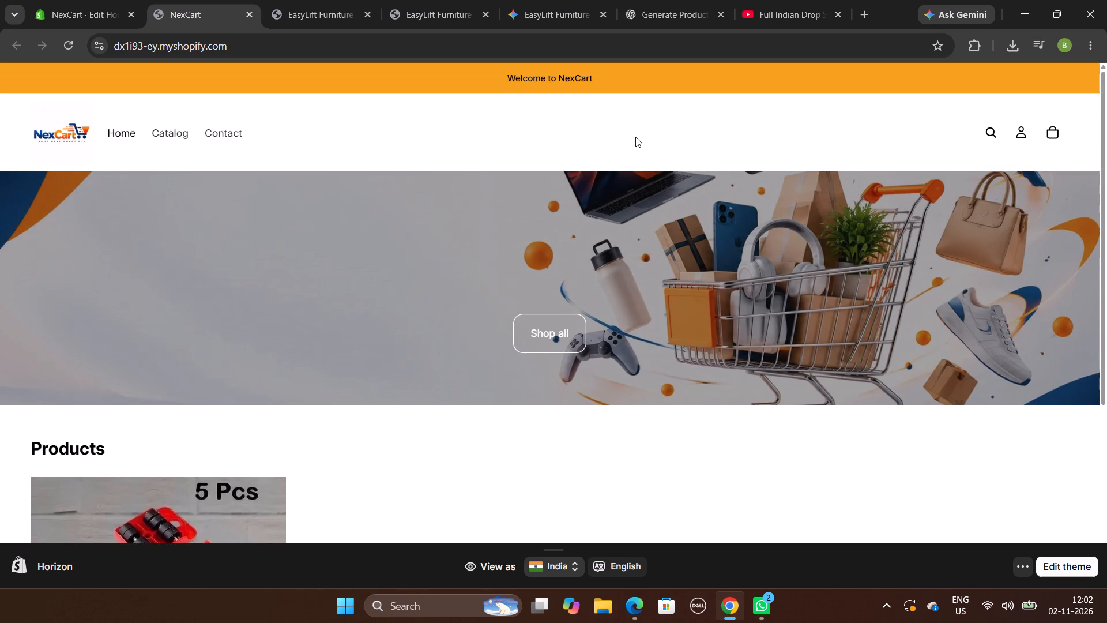
triple_click(635, 137)
left_click(635, 137)
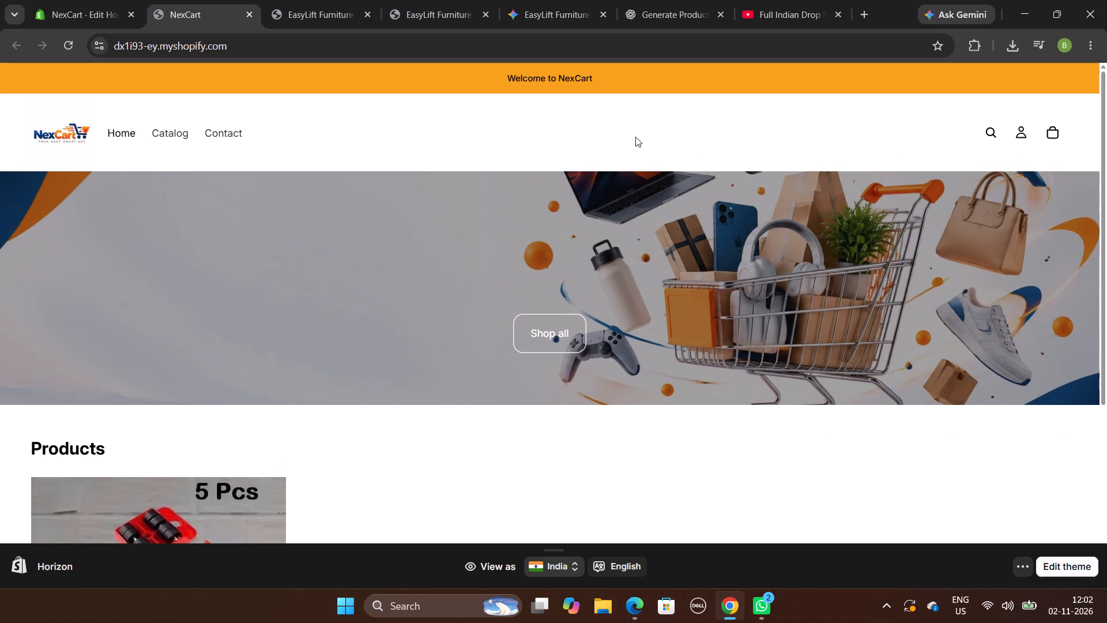
double_click(635, 137)
Open the EasyLift Furniture Moving Kit page from the home page's Products section.
scroll(0, 209, "down", 2)
scroll(107, 283, "down", 3)
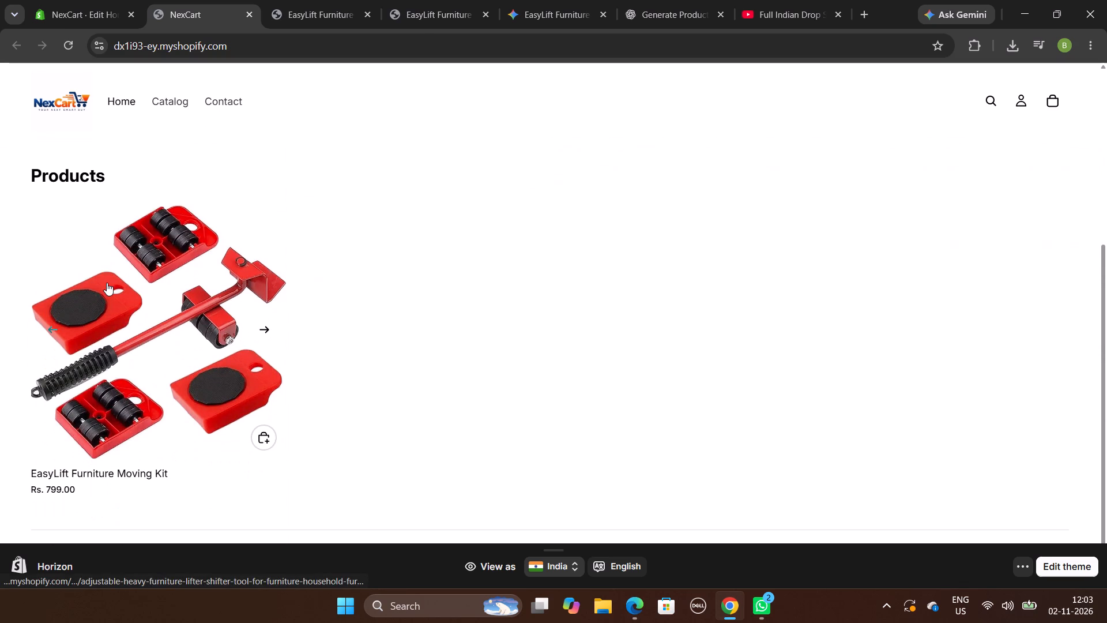
scroll(107, 283, "down", 1)
left_click(107, 283)
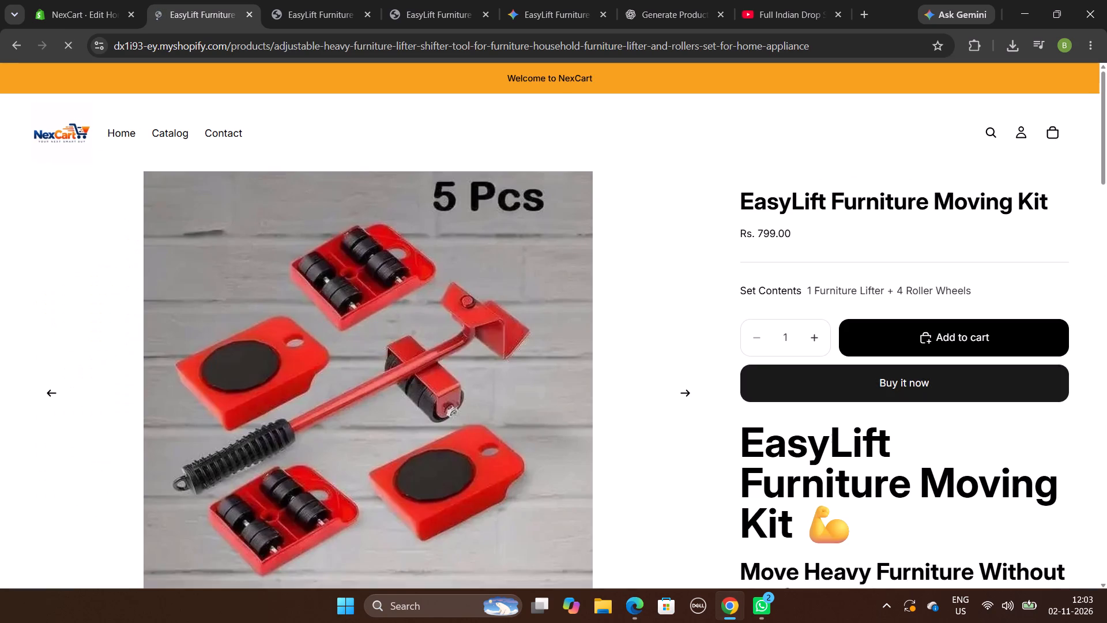
Browse forwards through all the product images in the live page's carousel until it wraps around to the first.
scroll(454, 303, "down", 1)
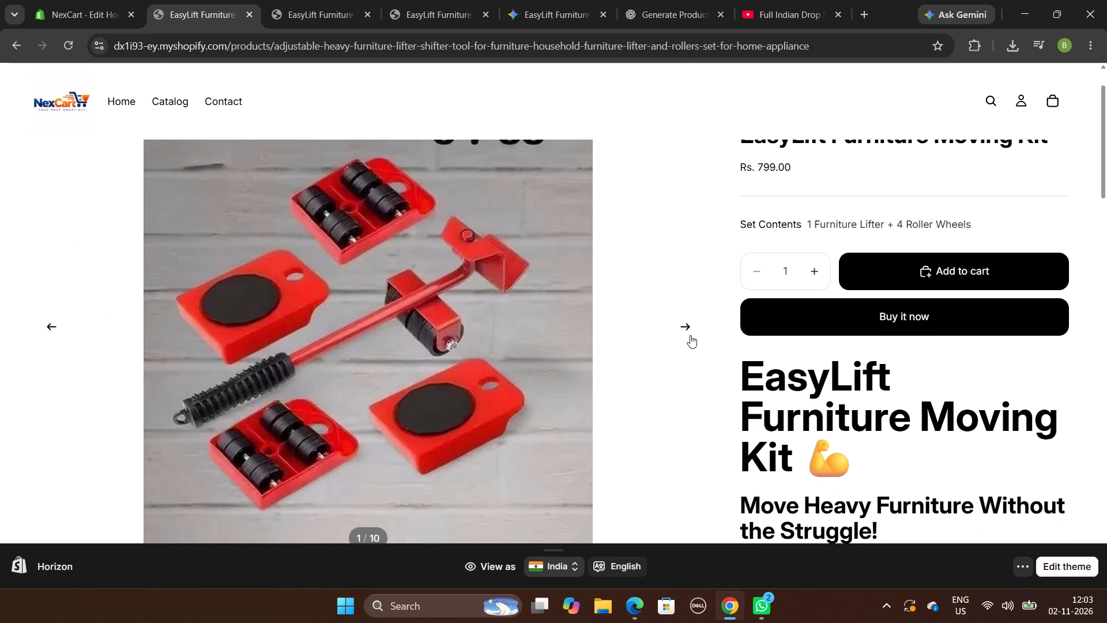
left_click(687, 332)
left_click(687, 332)
left_click(687, 332)
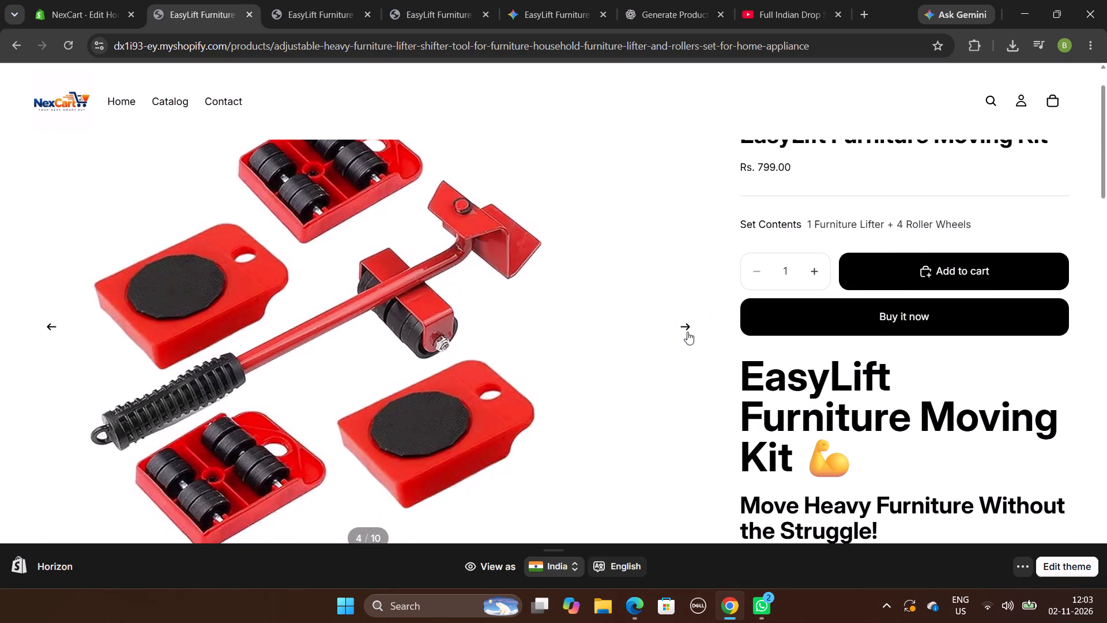
left_click(687, 332)
left_click(687, 332)
left_click(687, 332)
triple_click(687, 332)
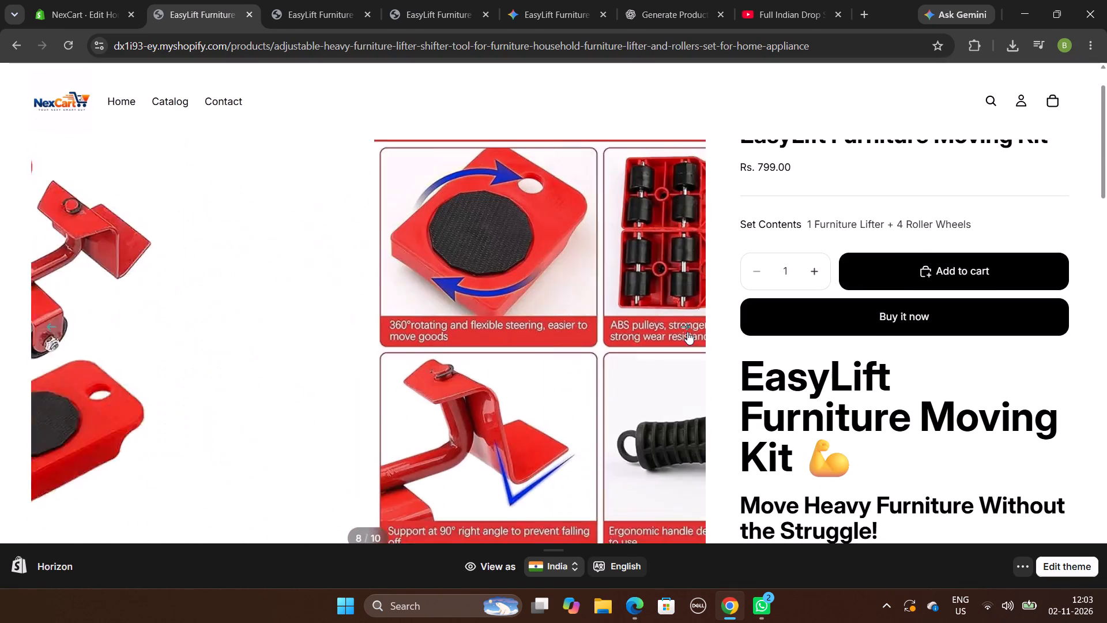
left_click(687, 332)
scroll(687, 332, "up", 2)
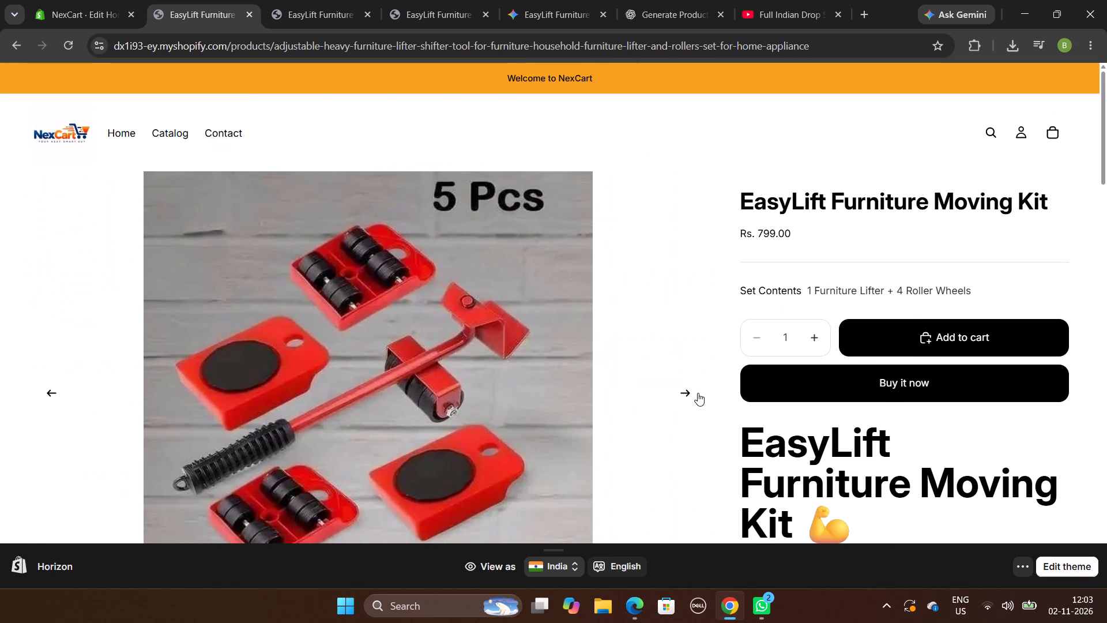
Examine the live product page's description, from the headline through Key Benefits to What's Included in the Box.
scroll(807, 311, "down", 3)
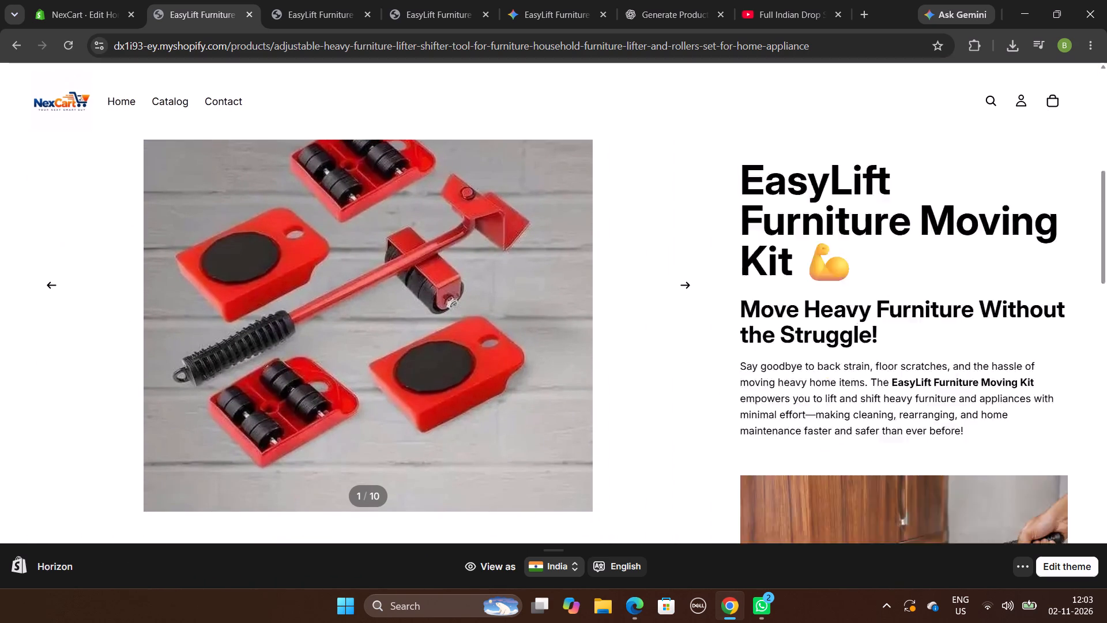
scroll(807, 311, "down", 5)
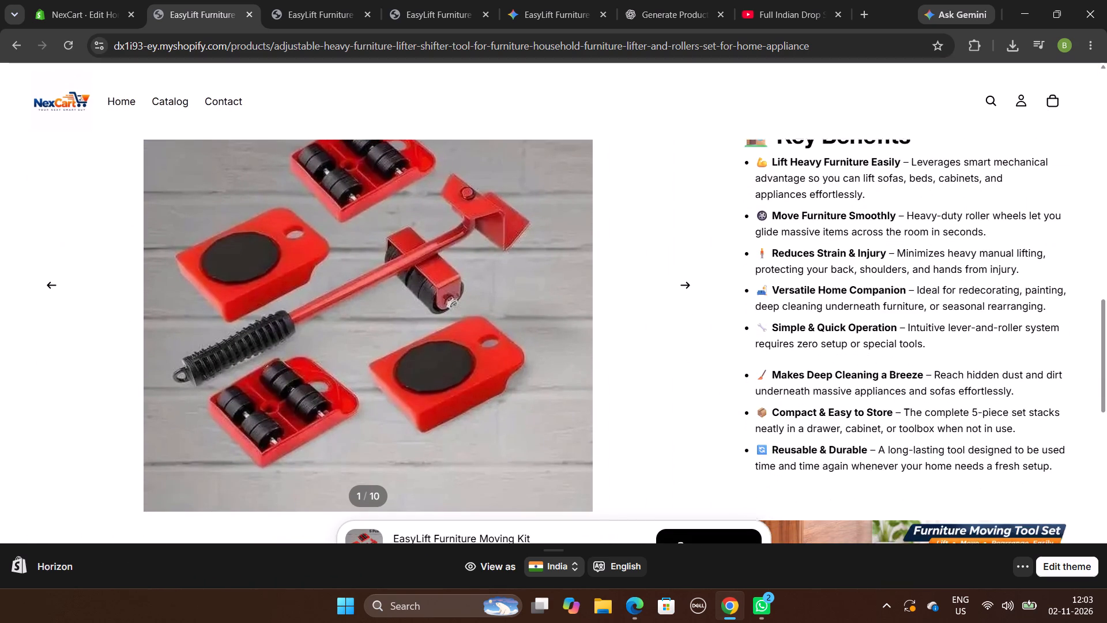
scroll(807, 311, "down", 2)
scroll(807, 311, "up", 2)
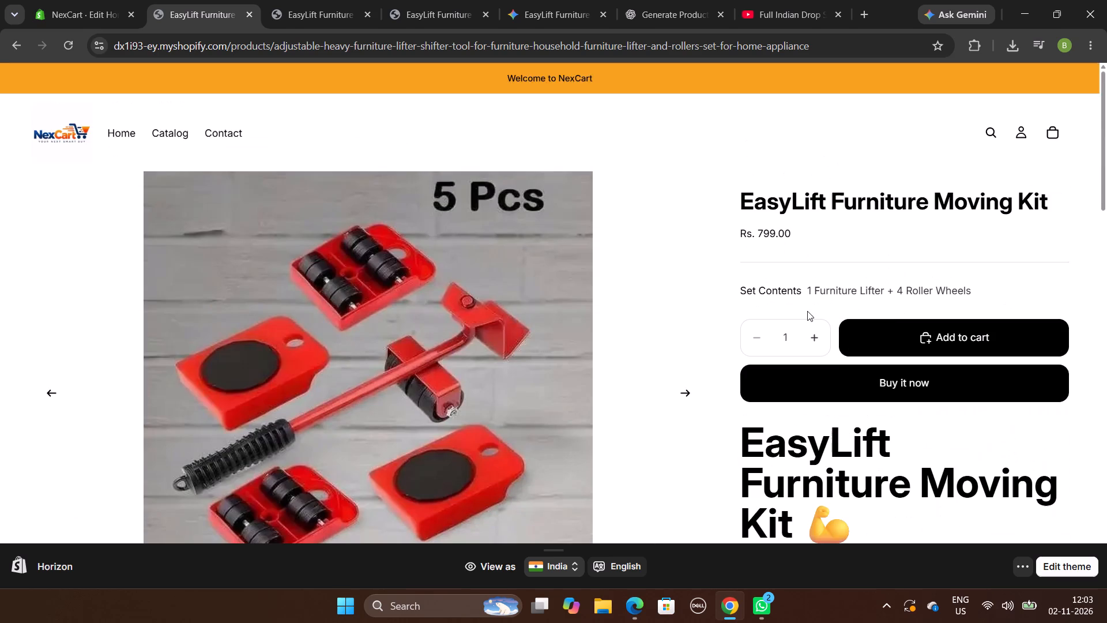
scroll(807, 311, "down", 4)
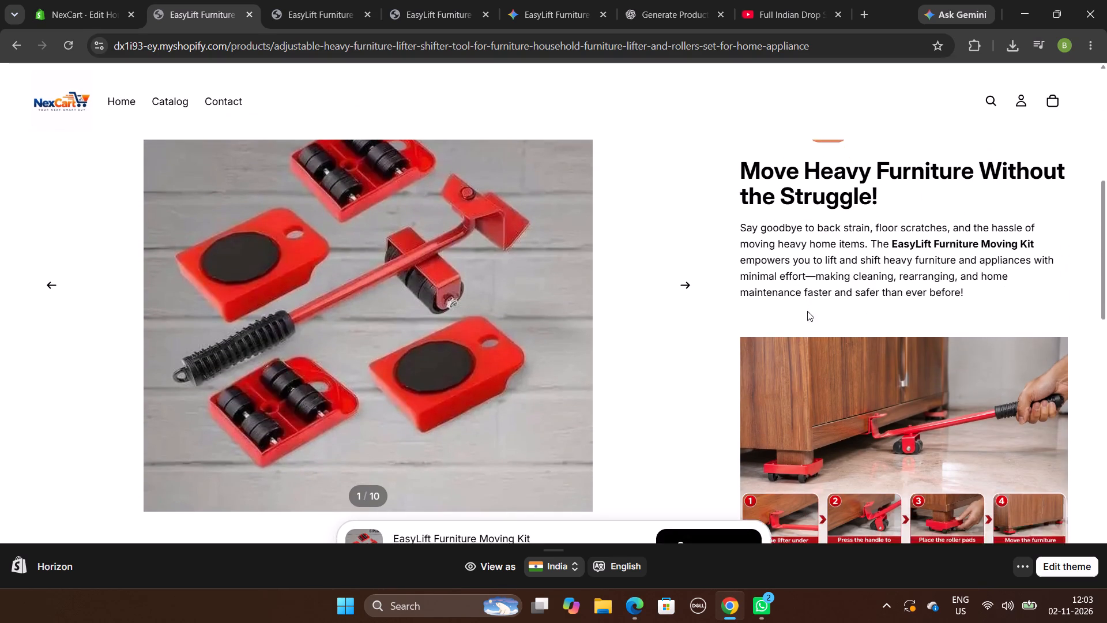
scroll(807, 311, "down", 4)
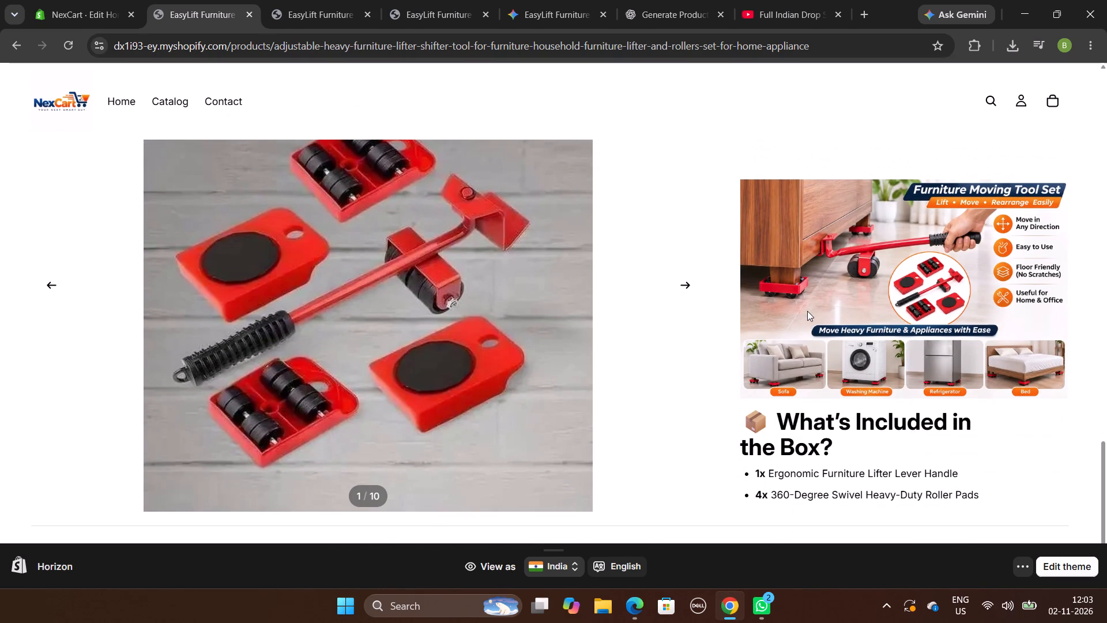
Check the bottom of the live product page around the What's Included in the Box section and the footer.
scroll(807, 311, "down", 4)
scroll(720, 325, "down", 3)
scroll(650, 328, "down", 4)
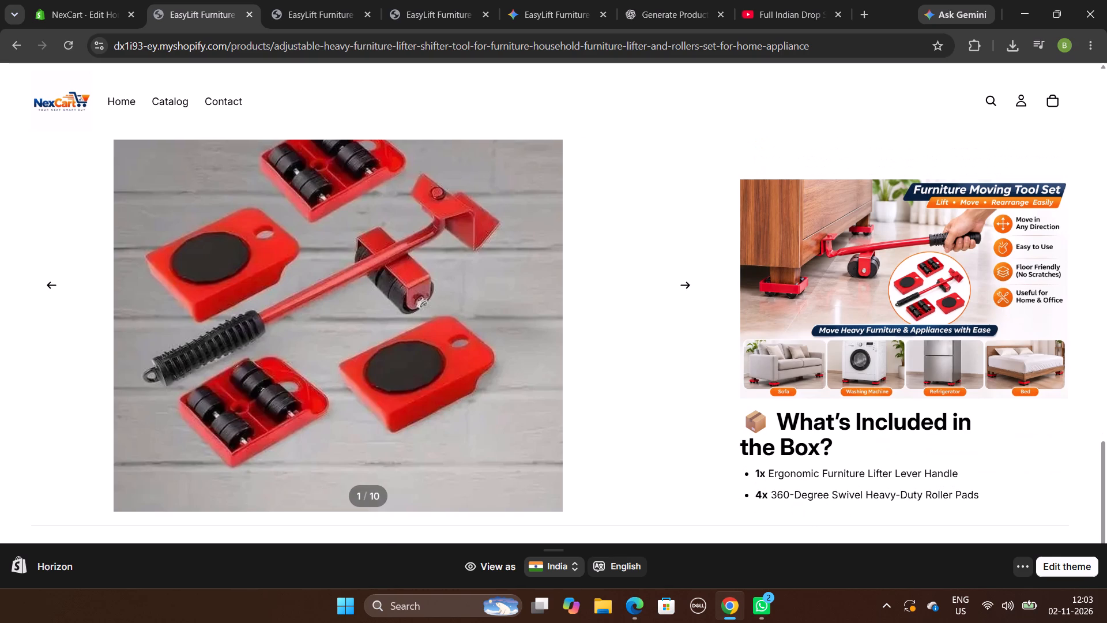
scroll(650, 328, "down", 2)
scroll(865, 307, "down", 3)
scroll(865, 307, "up", 1)
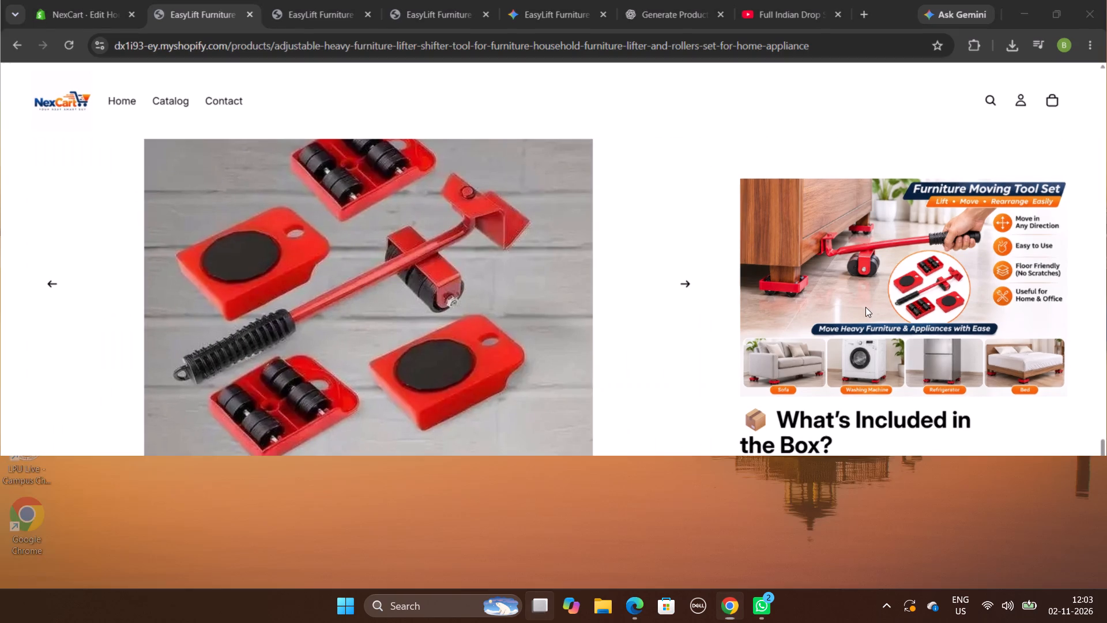
left_click(165, 239)
scroll(734, 216, "down", 1)
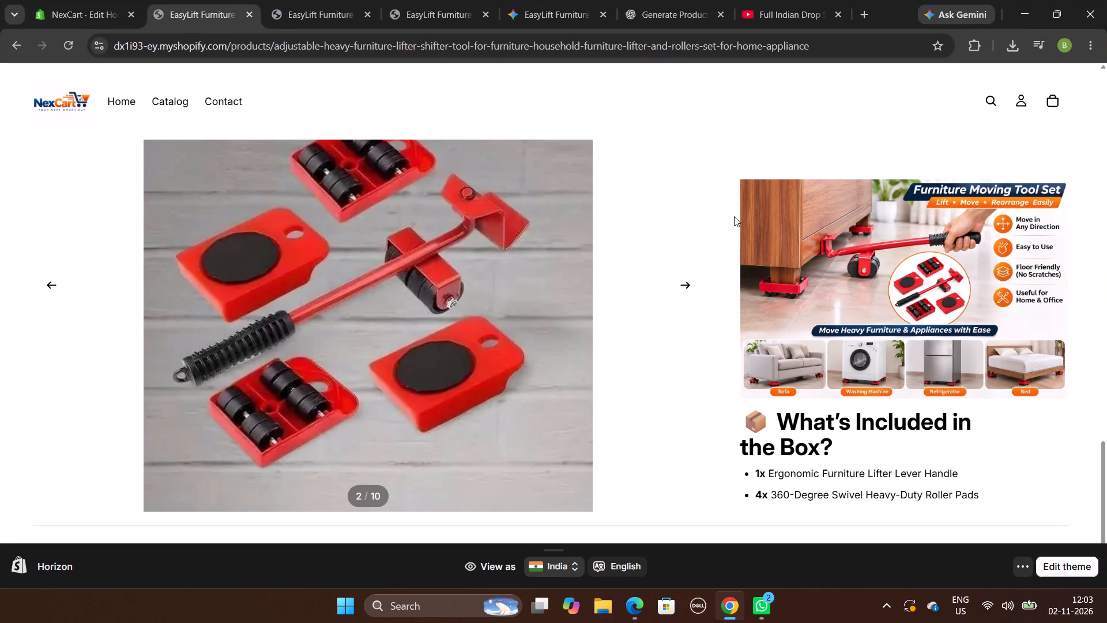
scroll(734, 216, "down", 1)
scroll(782, 282, "down", 1)
scroll(782, 282, "up", 3)
scroll(782, 282, "down", 6)
scroll(748, 367, "up", 1)
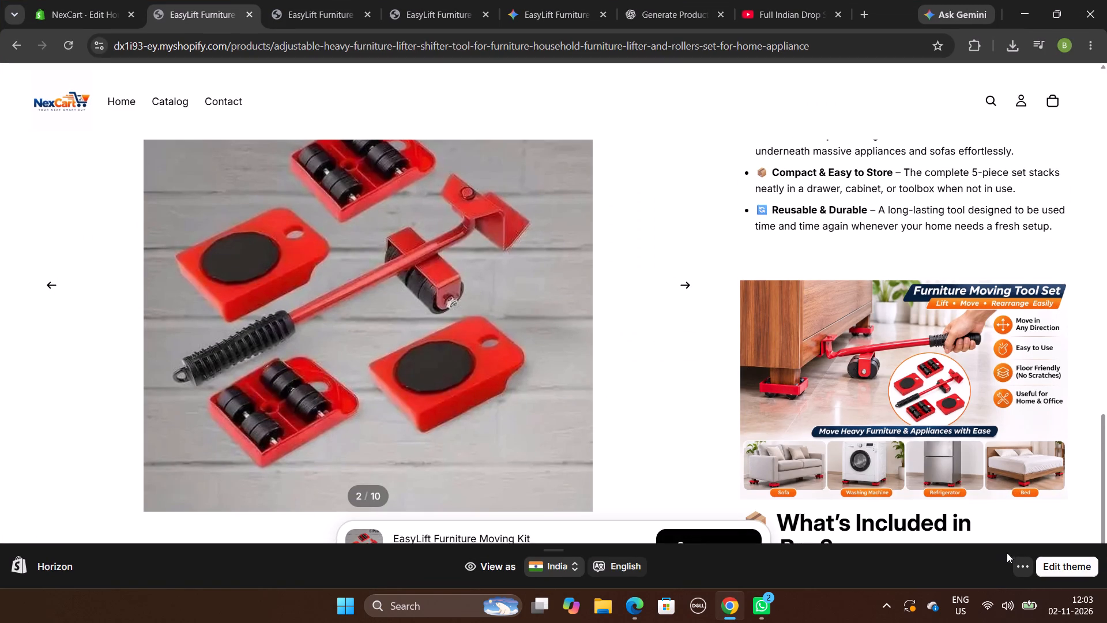
Hide the storefront preview bar on the live product page.
left_click(1014, 567)
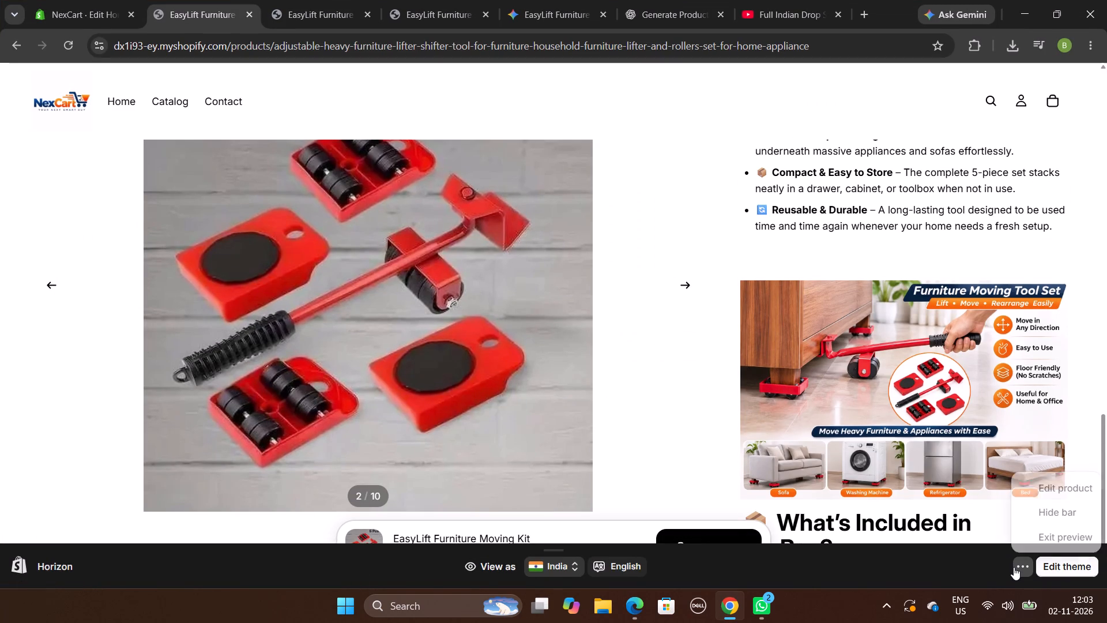
left_click(1043, 514)
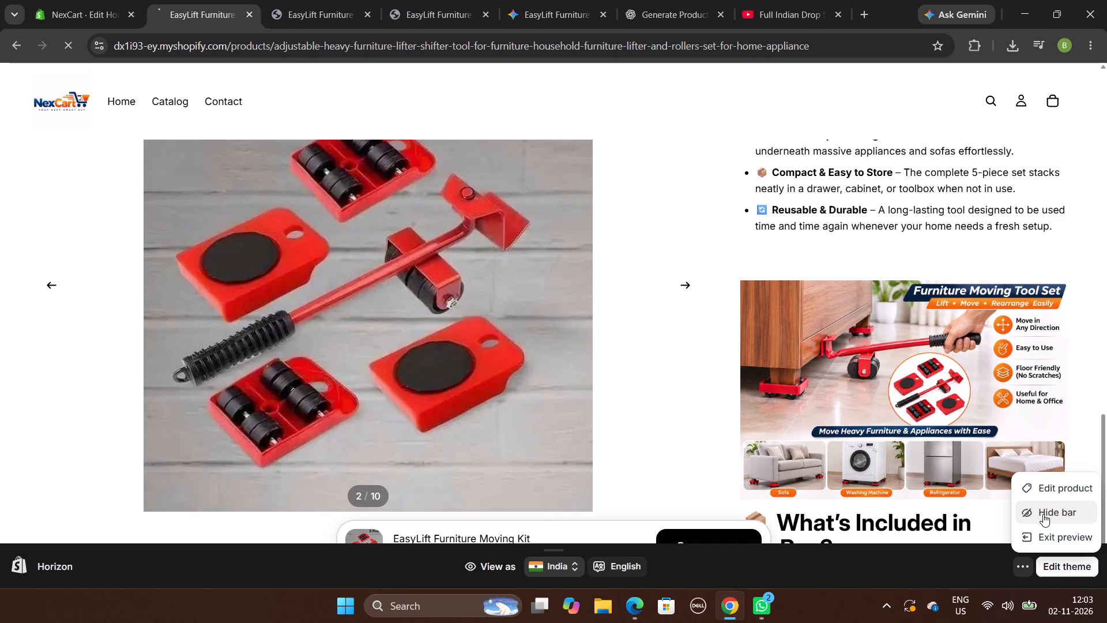
Examine the live product page down to the footer without the preview bar.
scroll(897, 533, "down", 1)
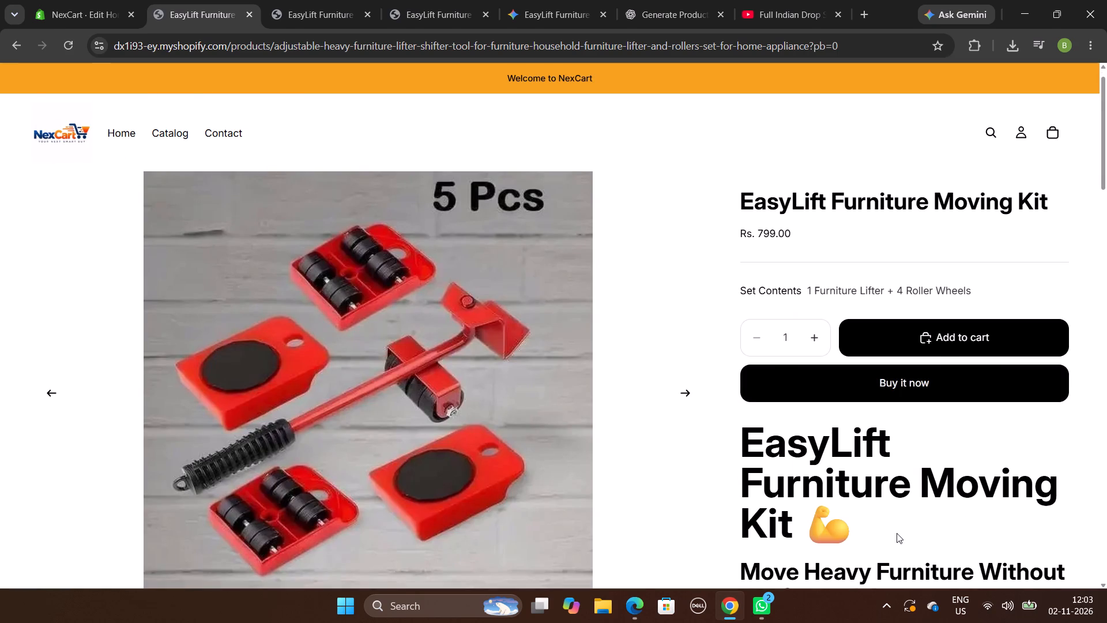
scroll(897, 533, "down", 7)
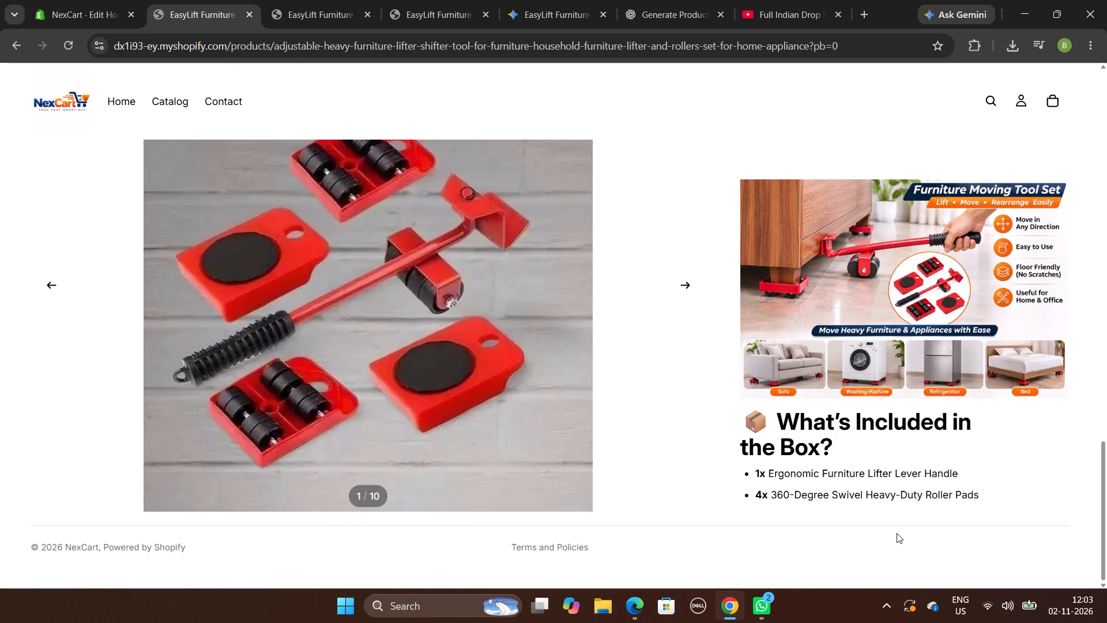
scroll(897, 533, "down", 2)
Check the top section of the EasyLift Furniture Moving Kit page and advance its image gallery to the third picture.
scroll(851, 397, "up", 8)
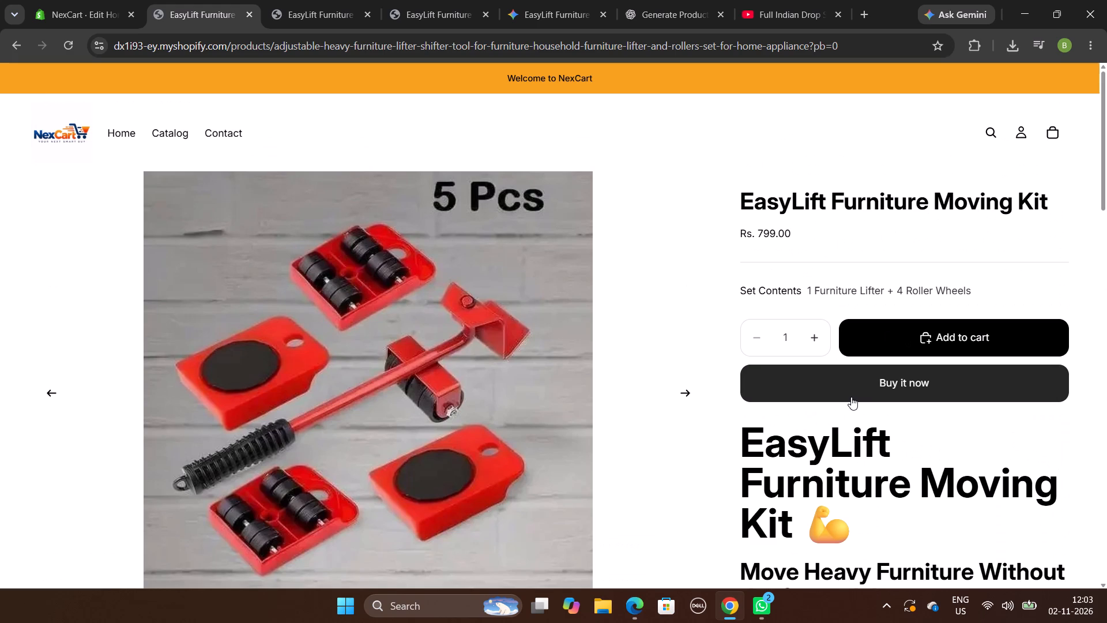
scroll(851, 397, "up", 1)
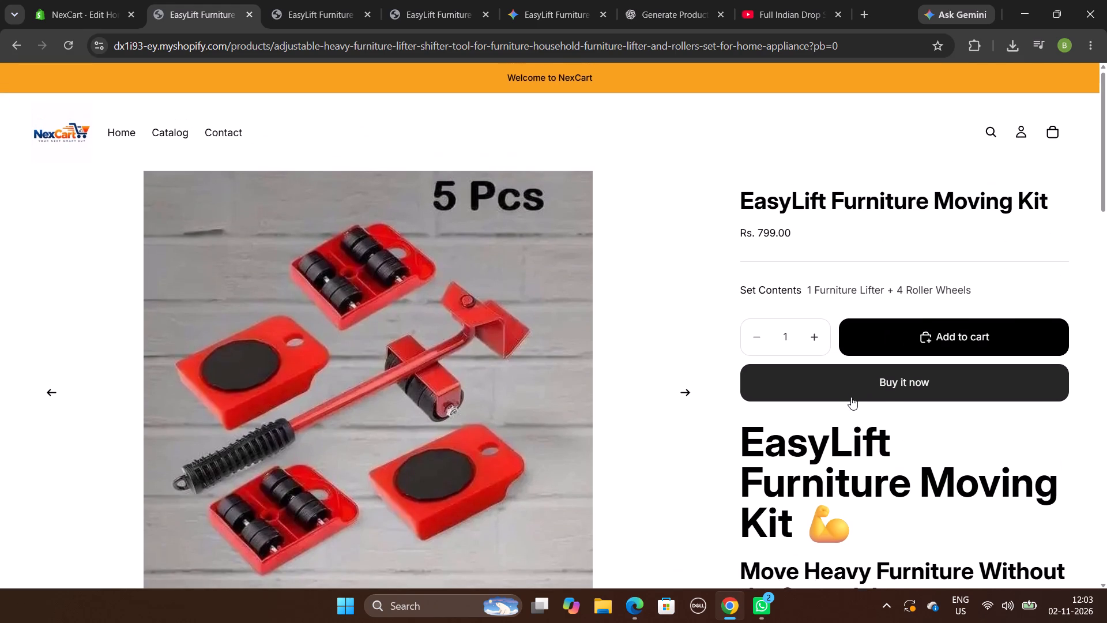
scroll(851, 397, "up", 1)
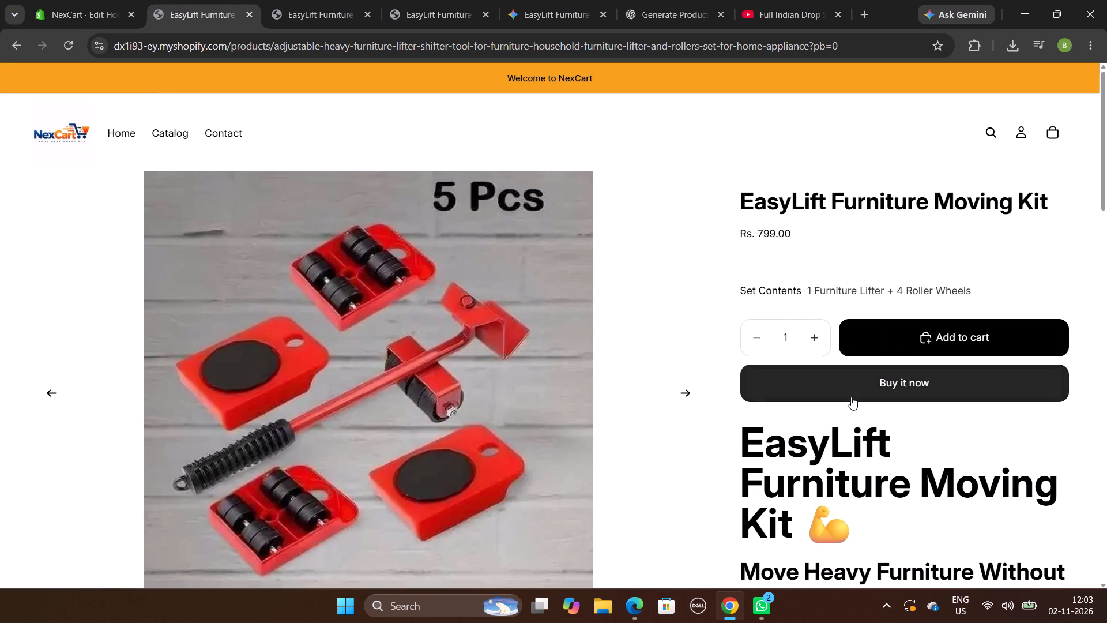
scroll(851, 397, "down", 1)
scroll(851, 397, "up", 2)
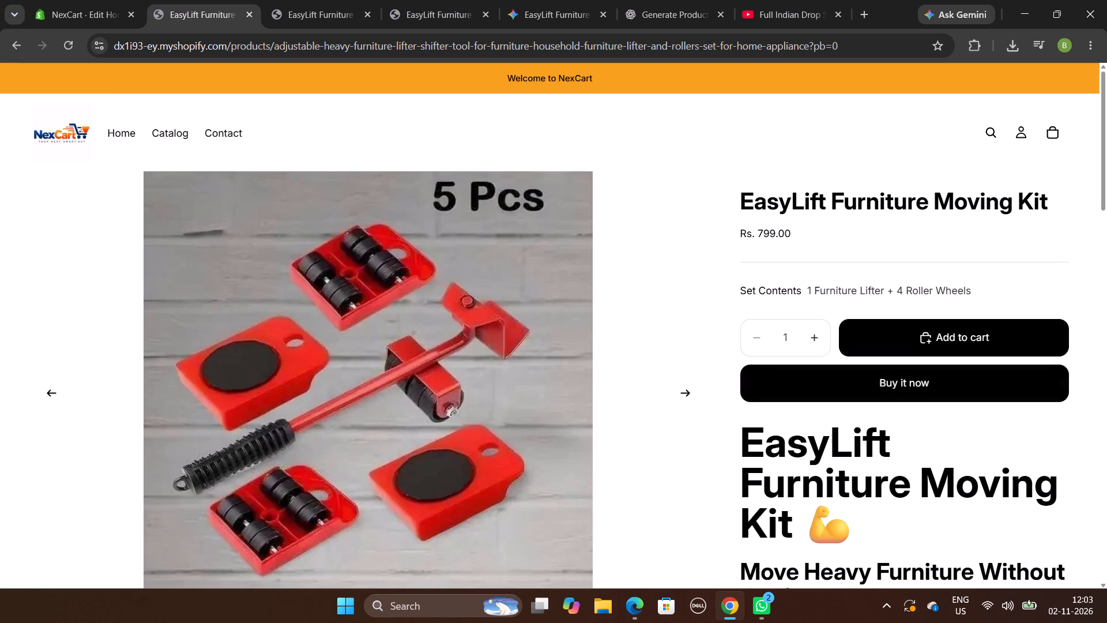
left_click(688, 395)
left_click(688, 395)
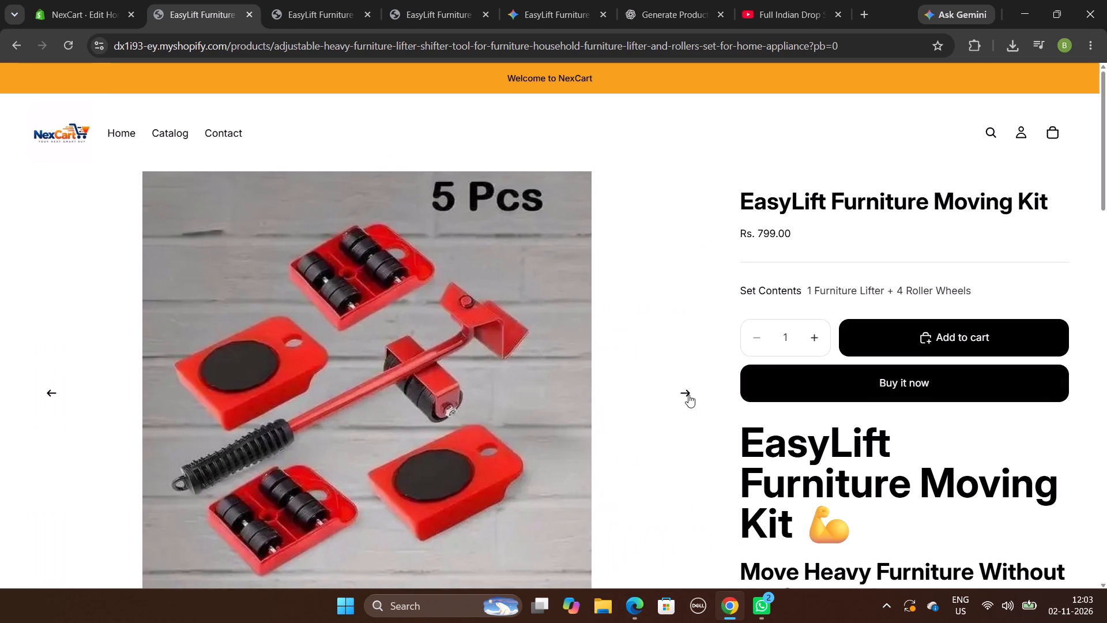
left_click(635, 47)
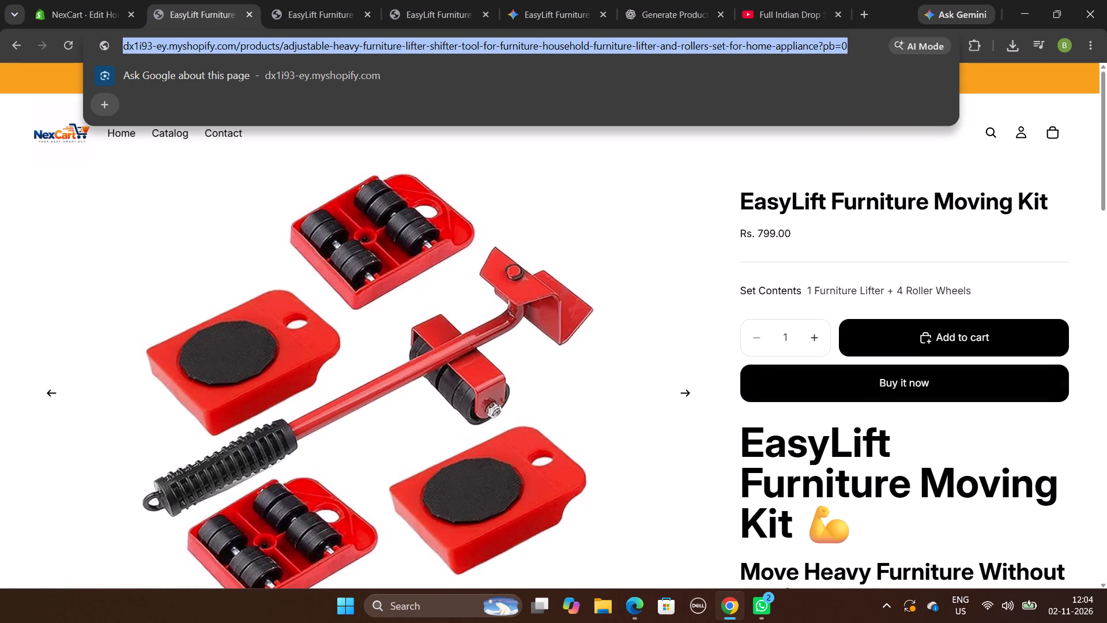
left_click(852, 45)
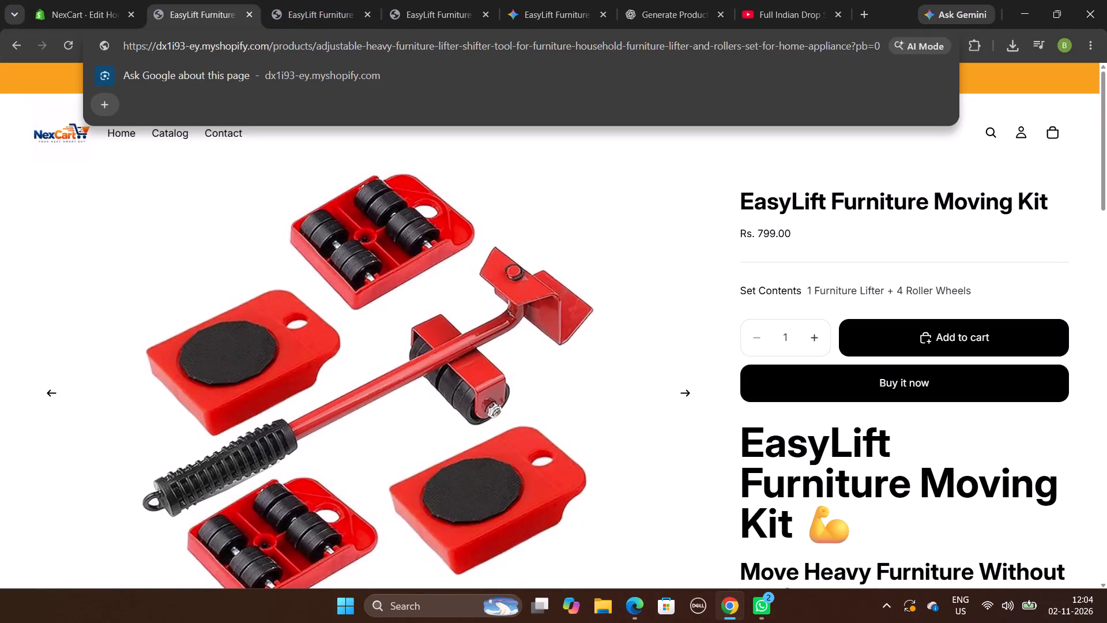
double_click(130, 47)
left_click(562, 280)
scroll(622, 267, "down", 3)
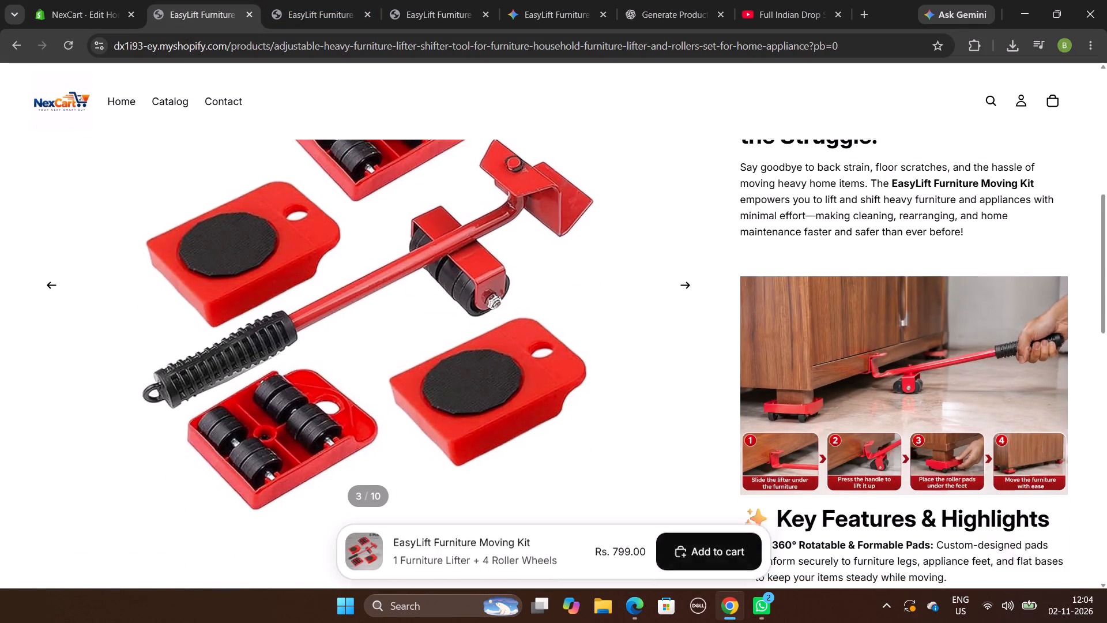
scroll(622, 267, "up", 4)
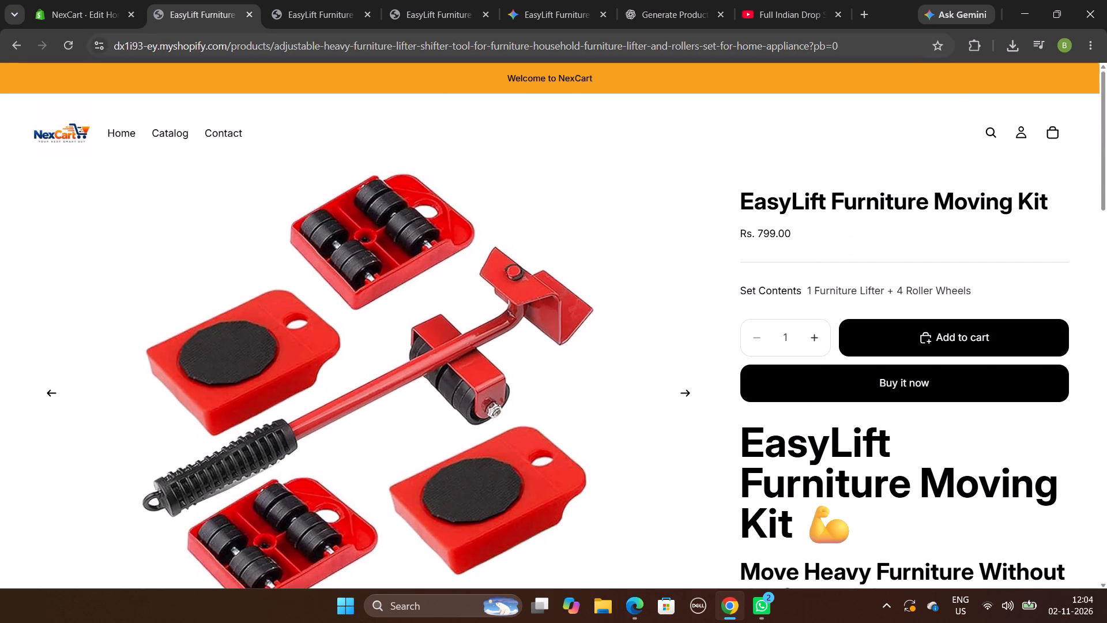
Copy the full web address of the live EasyLift Furniture Moving Kit product page.
left_click(141, 42)
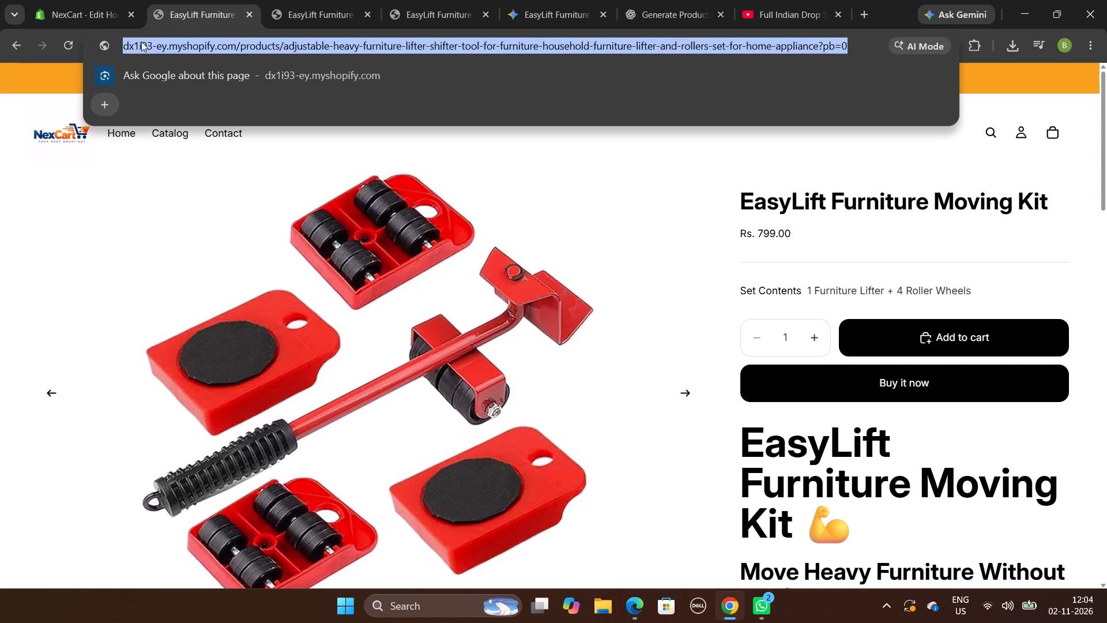
key("ctrl+c")
left_click(605, 201)
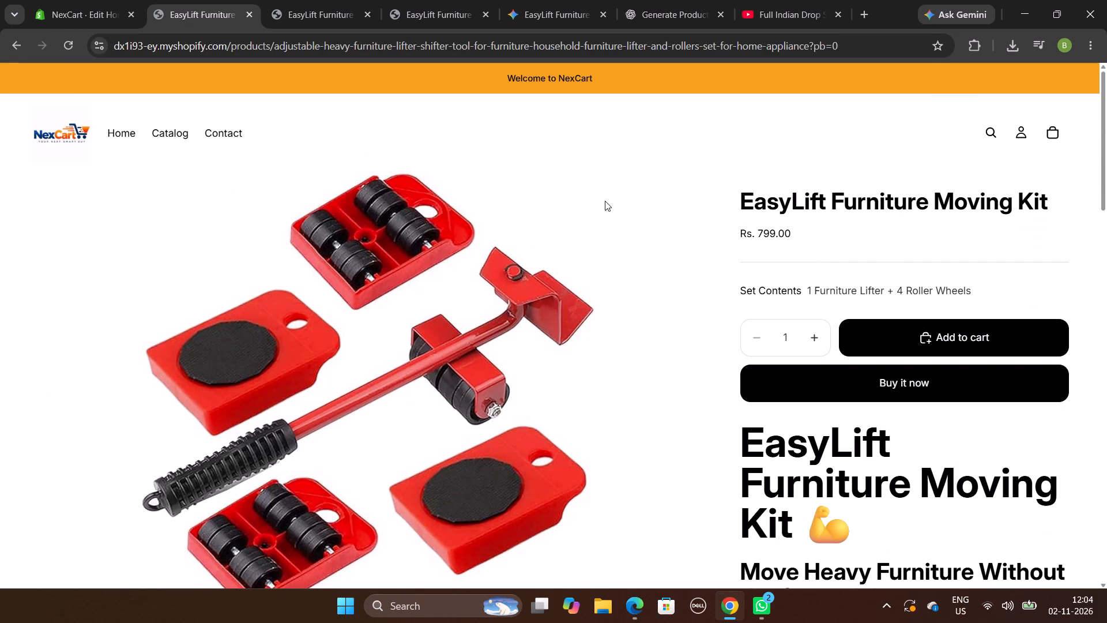
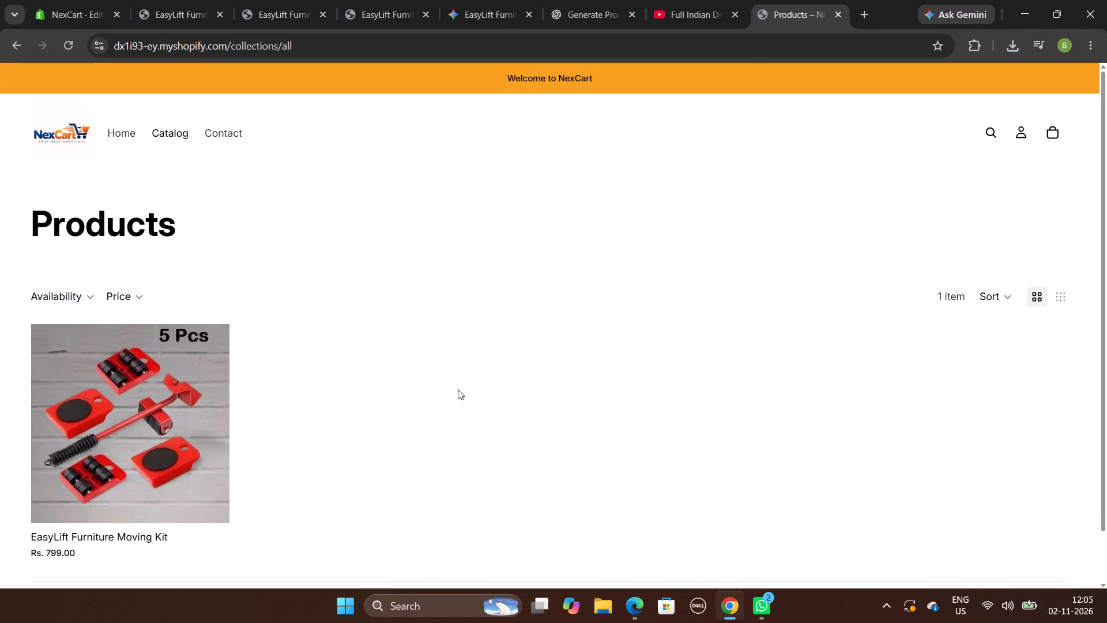
Open the EasyLift Furniture Moving Kit from the store's Products collection and view its product page.
left_click(141, 417)
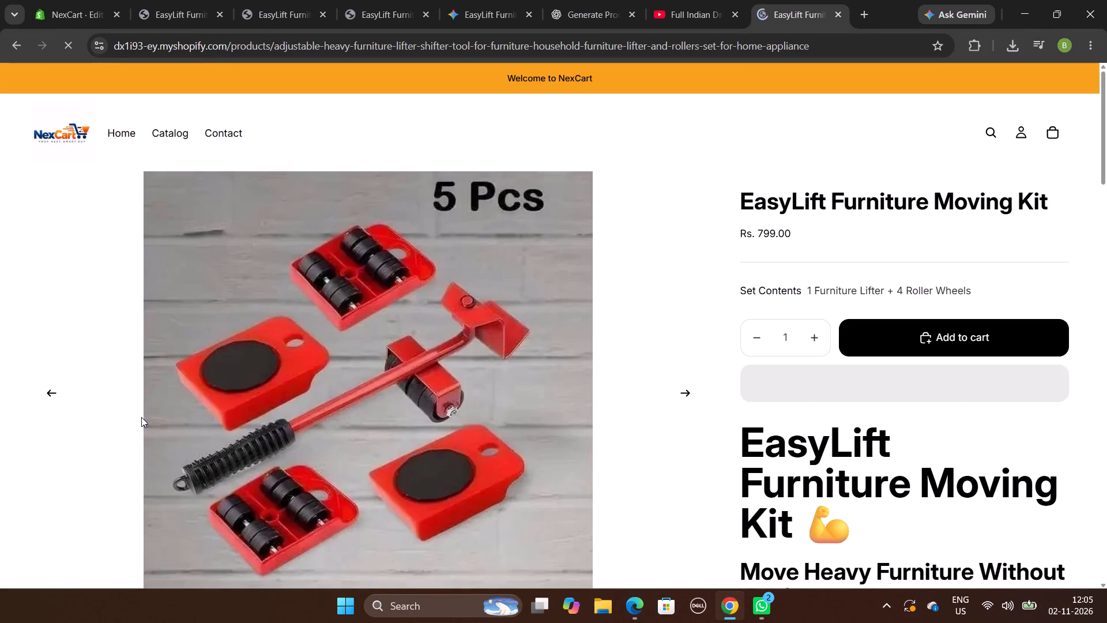
scroll(289, 380, "down", 2)
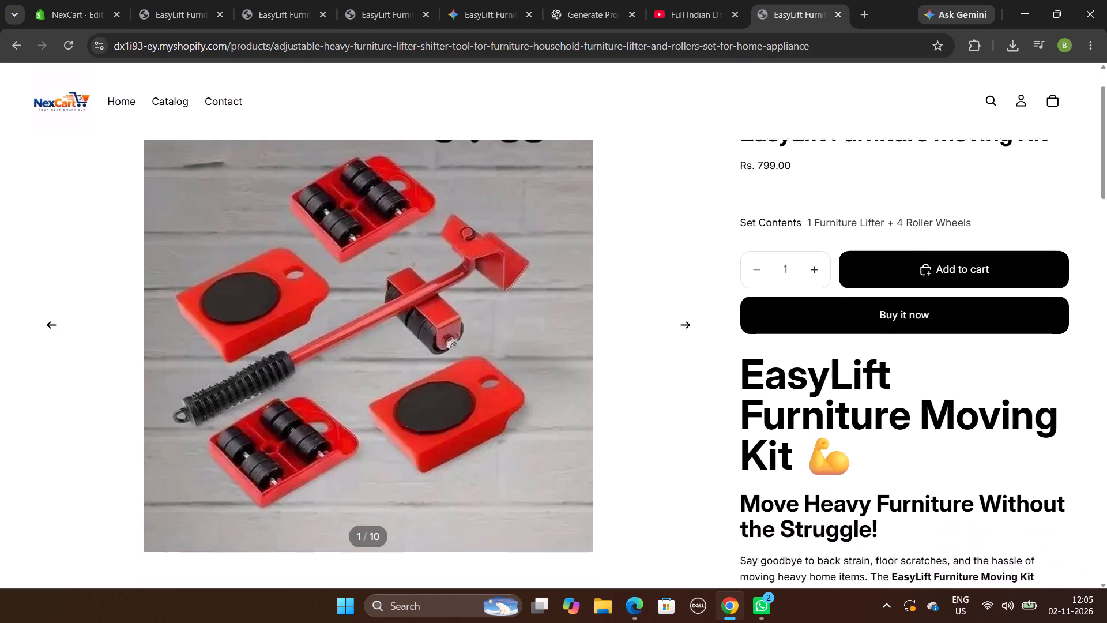
Examine the live product page from the buy buttons through Key Features, Key Benefits and What's Included in the Box to the footer.
scroll(289, 380, "down", 6)
scroll(289, 380, "up", 1)
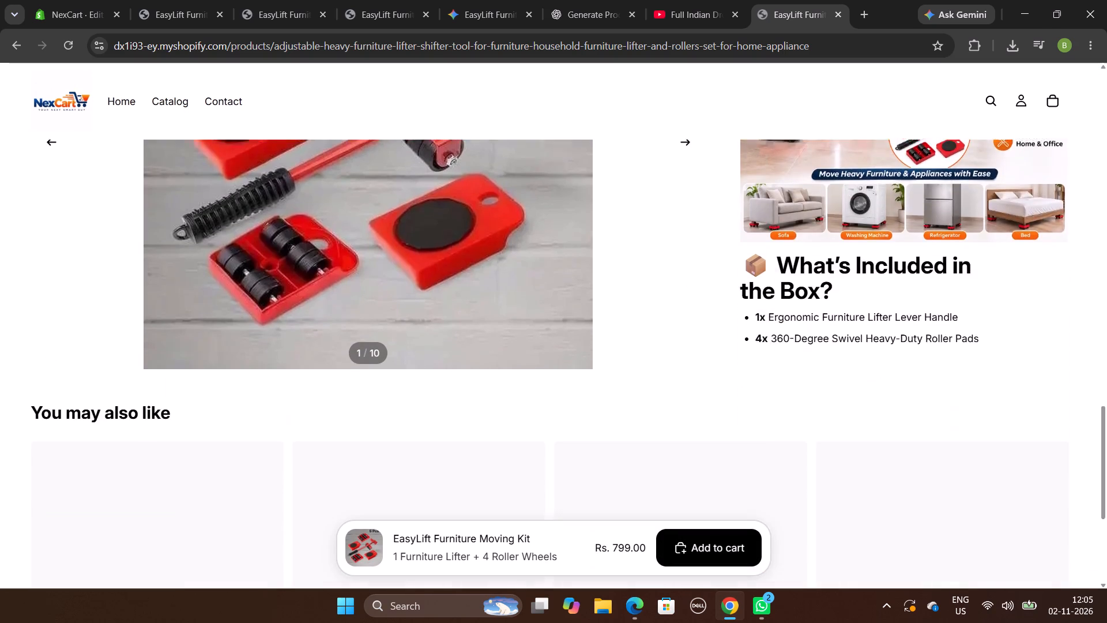
scroll(289, 380, "up", 2)
scroll(289, 380, "down", 2)
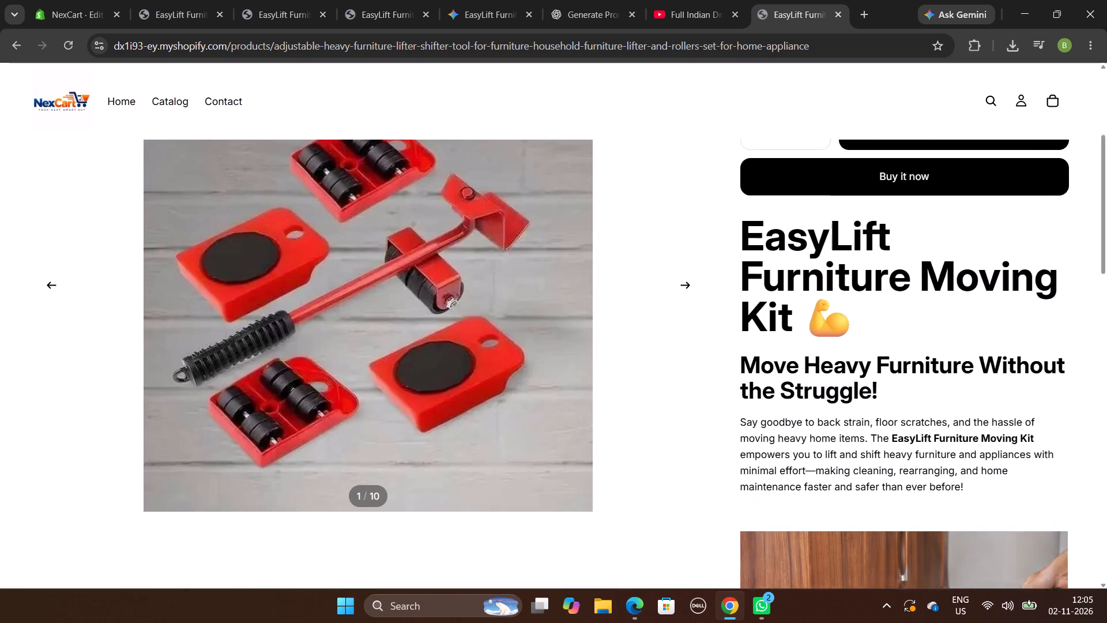
scroll(289, 380, "down", 5)
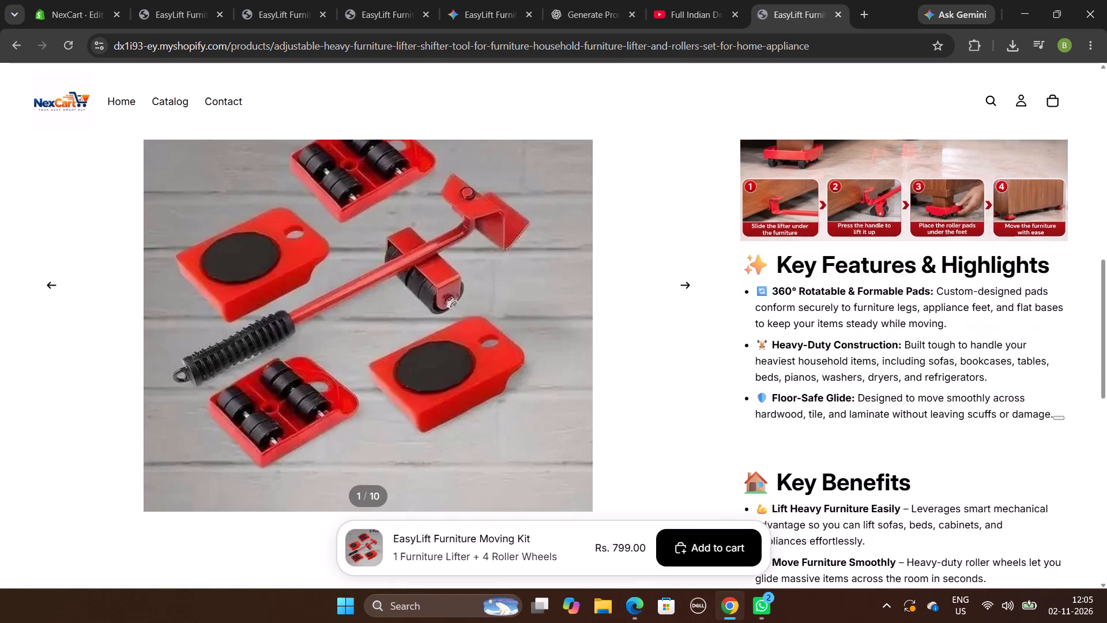
scroll(289, 380, "down", 4)
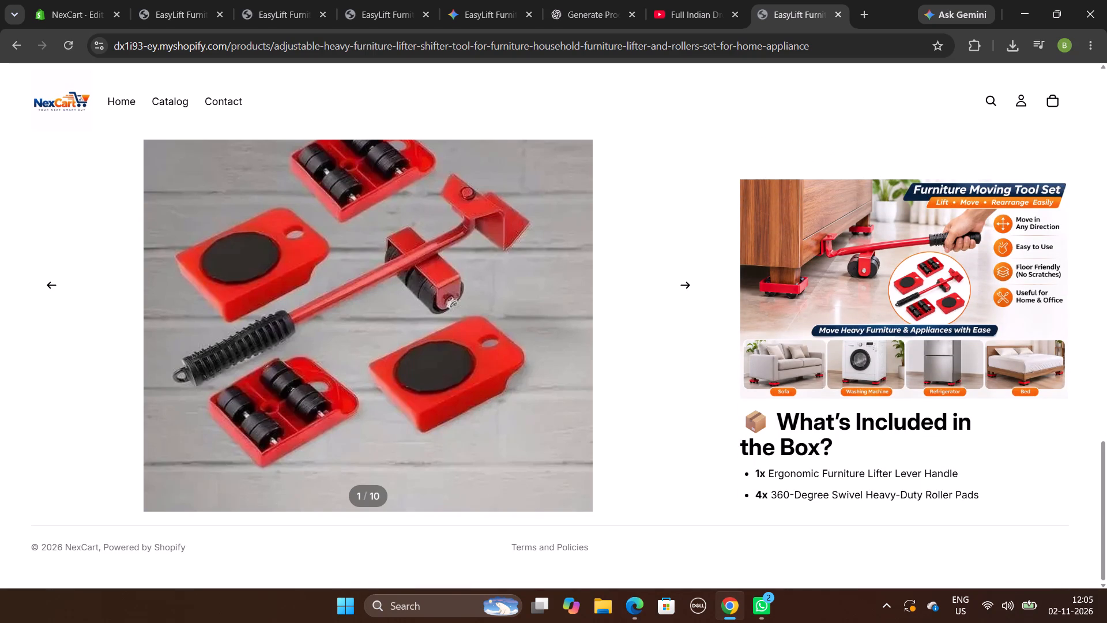
Browse the product image carousel on the live EasyLift Furniture Moving Kit page through to the last image and back.
scroll(332, 376, "left", 3)
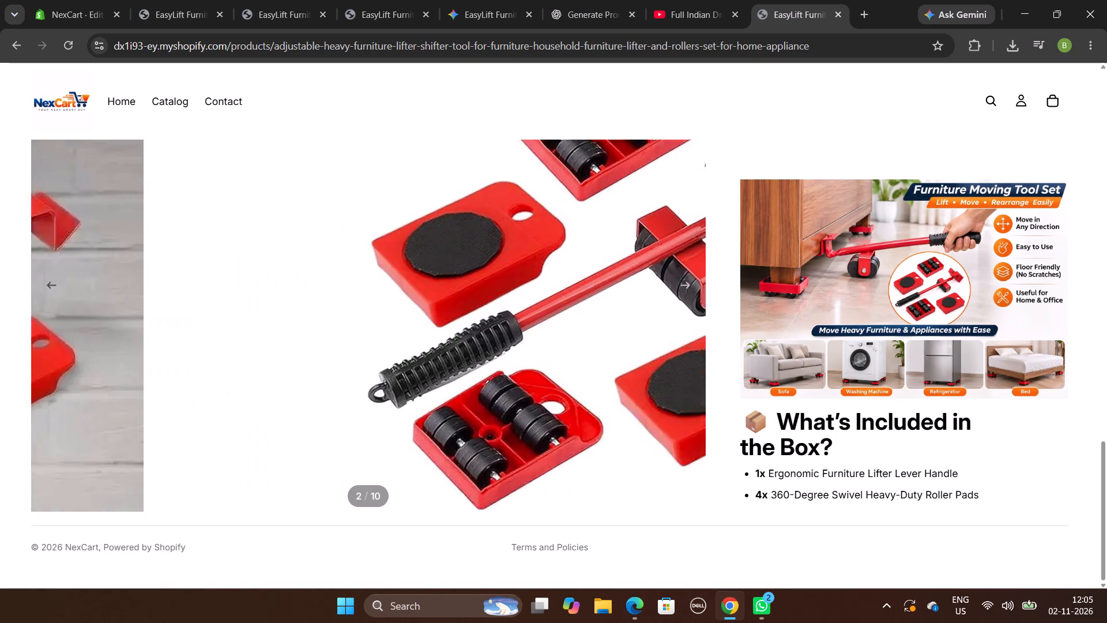
scroll(332, 376, "right", 4)
scroll(332, 376, "up", 1)
scroll(445, 333, "up", 1)
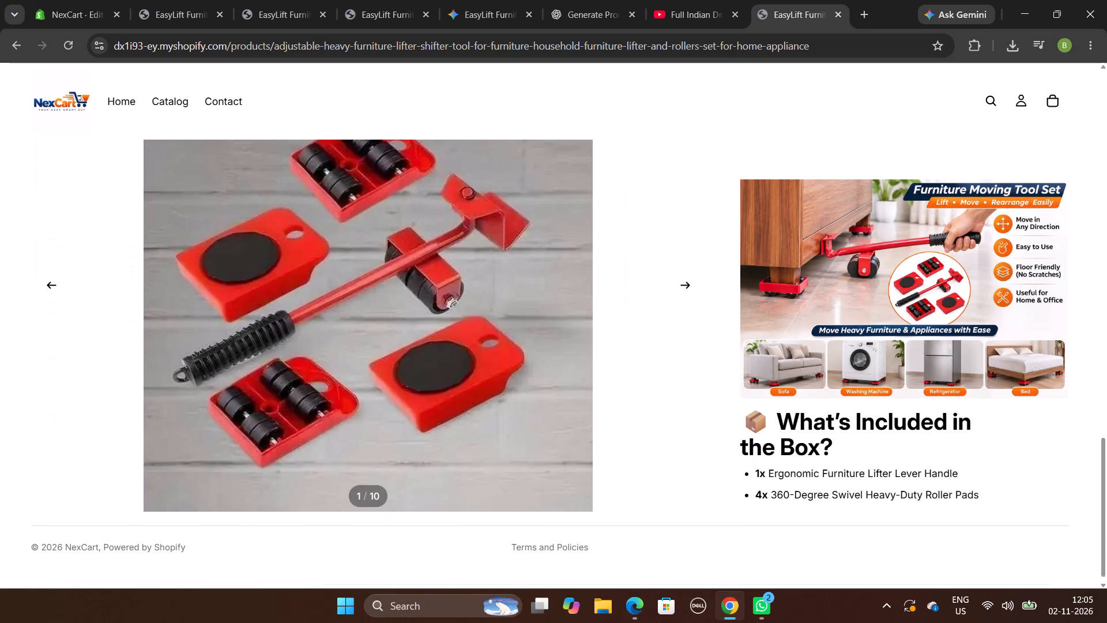
scroll(445, 333, "up", 1)
scroll(754, 259, "up", 8)
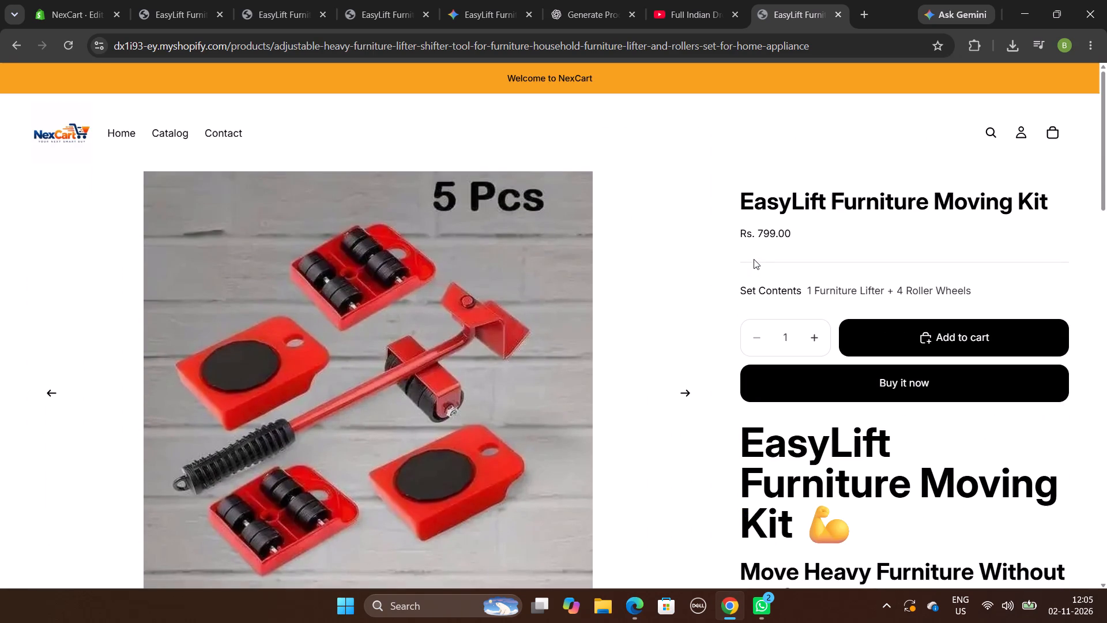
scroll(527, 307, "left", 5)
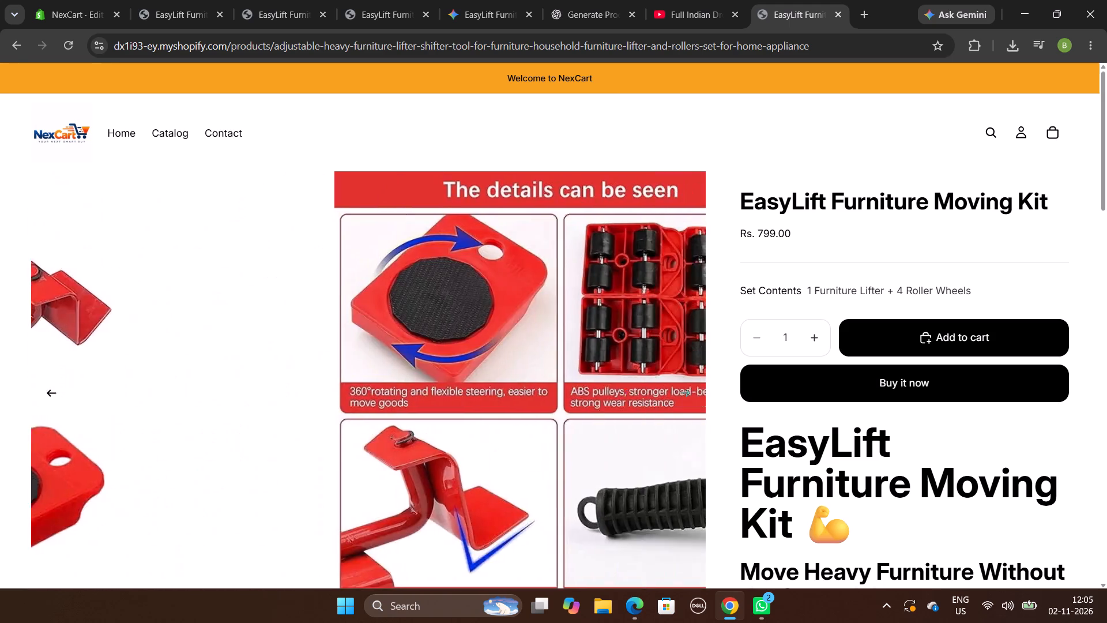
scroll(527, 307, "left", 15)
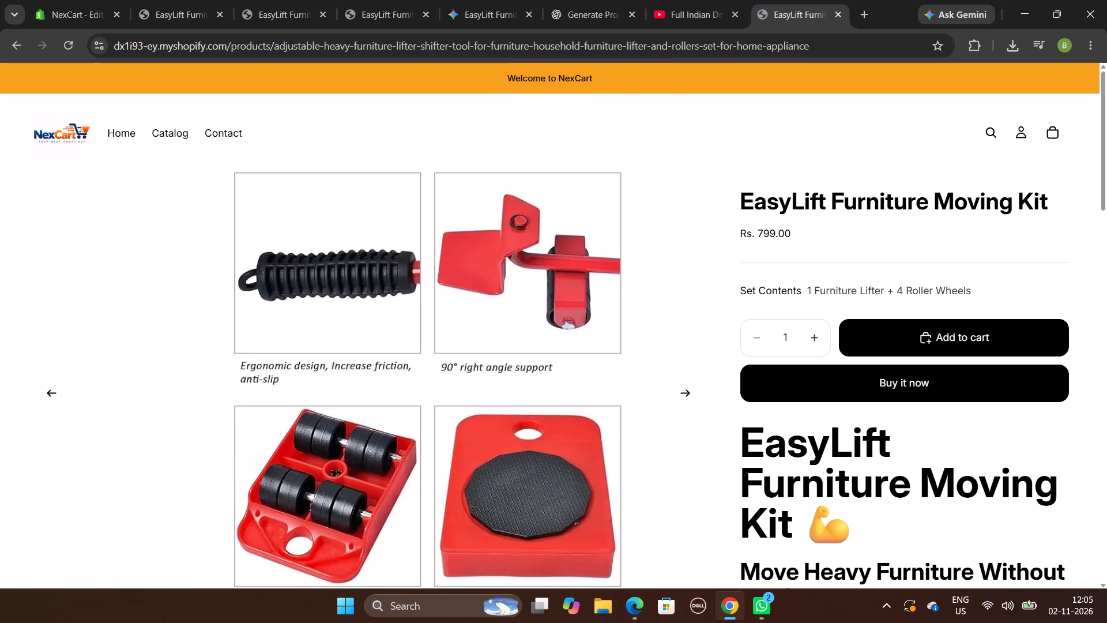
scroll(527, 307, "left", 2)
scroll(527, 307, "down", 3)
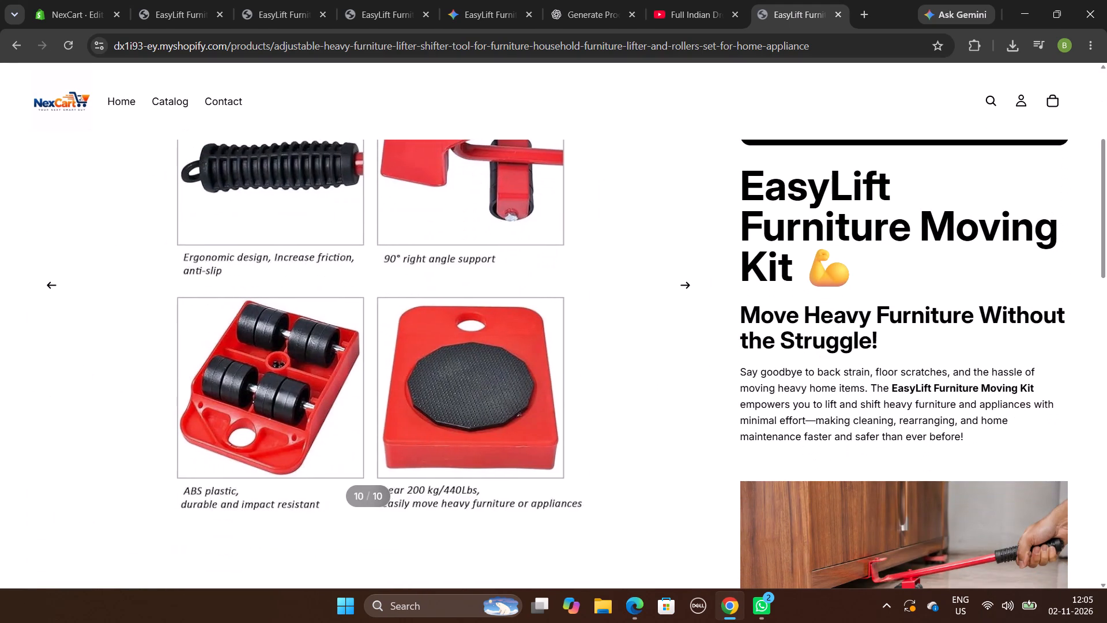
scroll(527, 307, "right", 5)
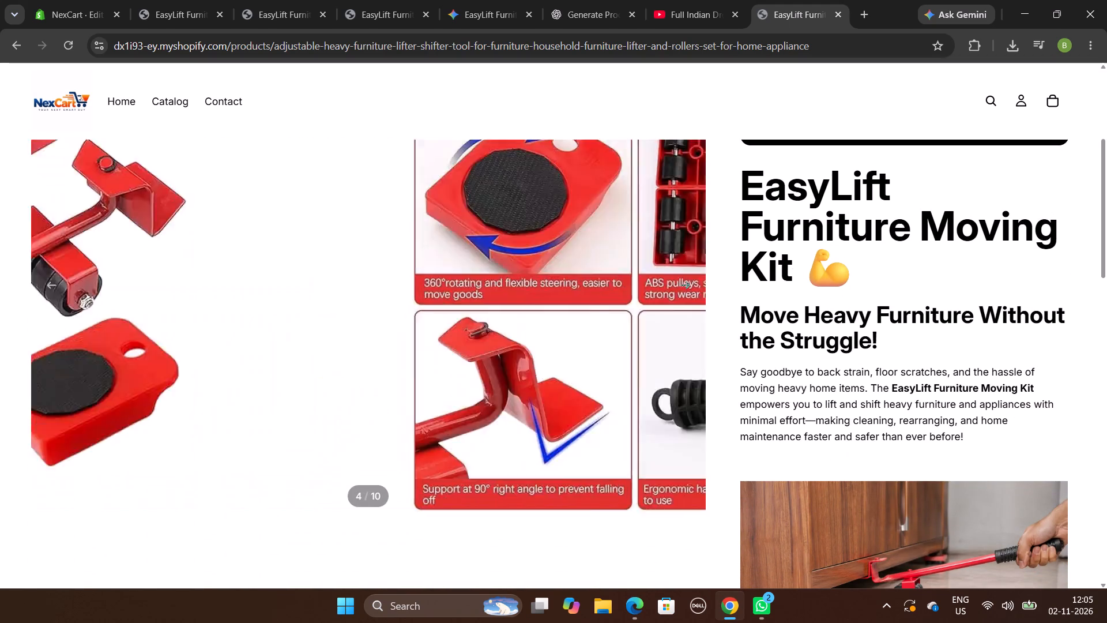
scroll(527, 307, "right", 3)
scroll(527, 307, "up", 1)
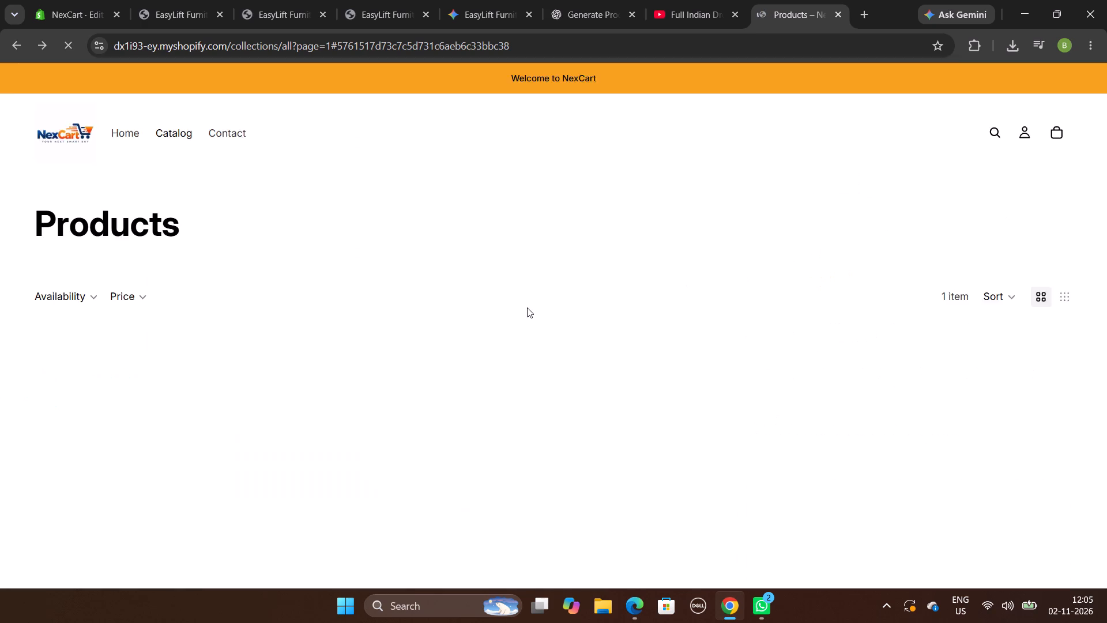
scroll(527, 307, "up", 1)
Inspect the Product media block's settings for the EasyLift Furniture Moving Kit in the Horizon theme editor, and exit the editor.
left_click(74, 0)
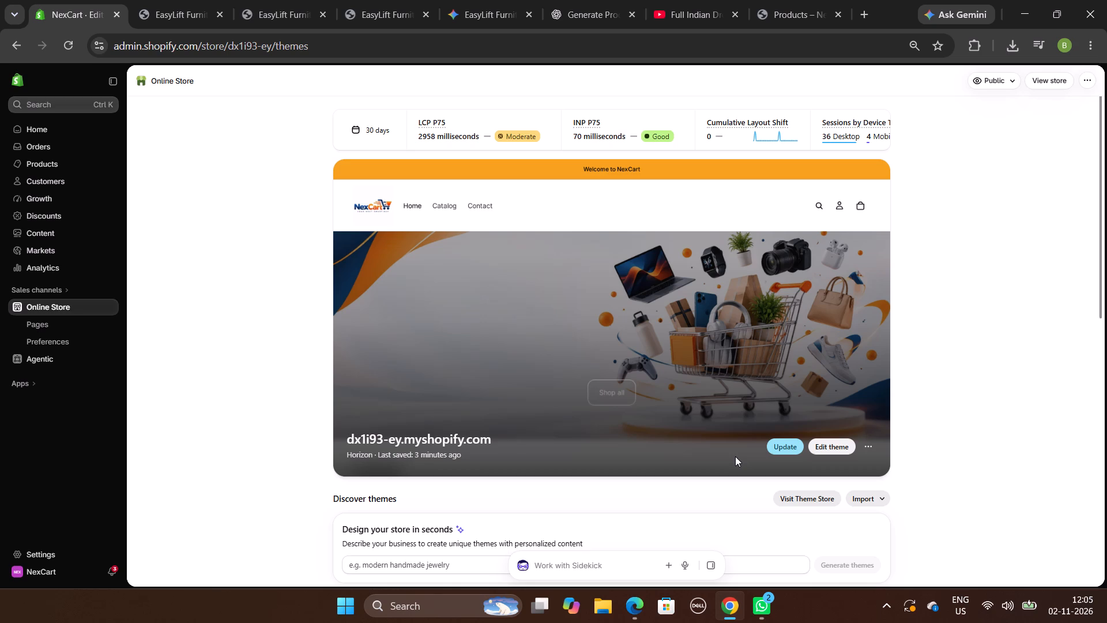
left_click(839, 443)
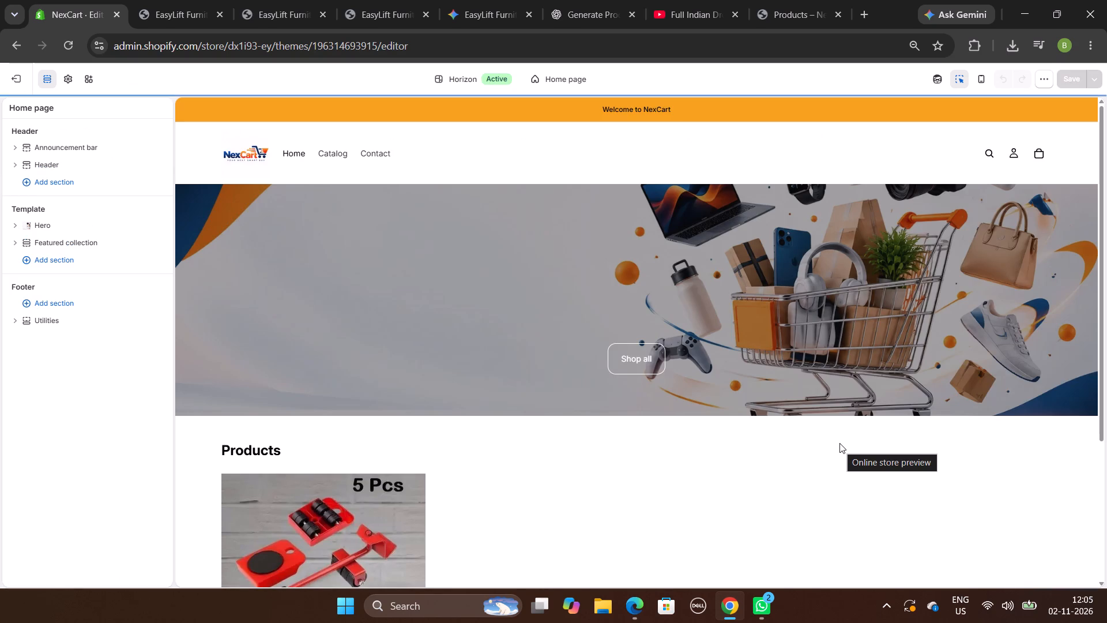
left_click(578, 80)
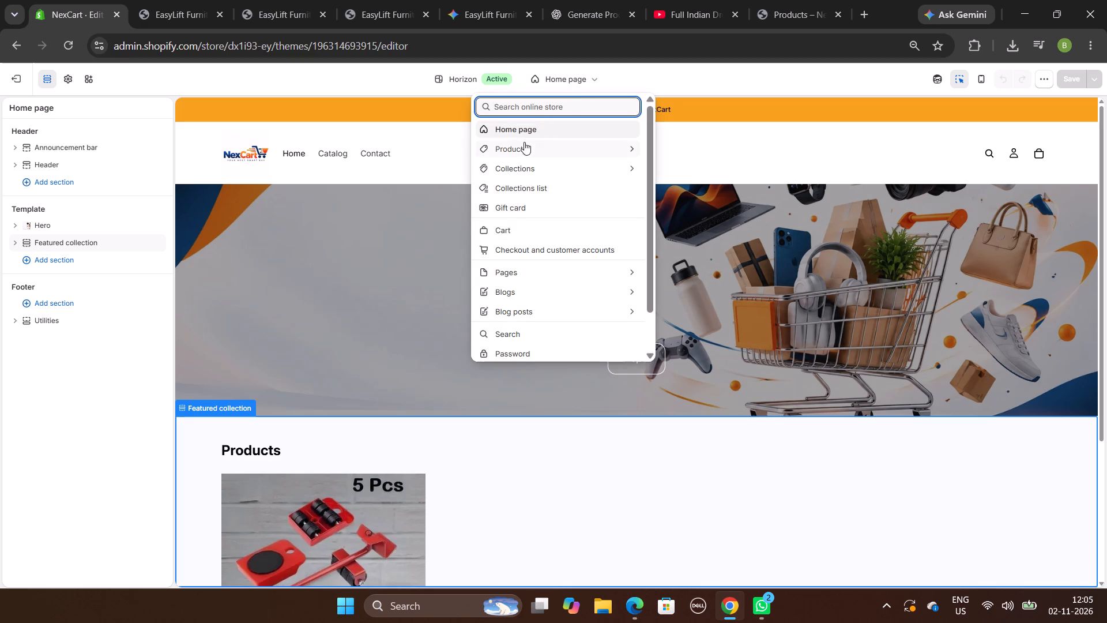
left_click(514, 151)
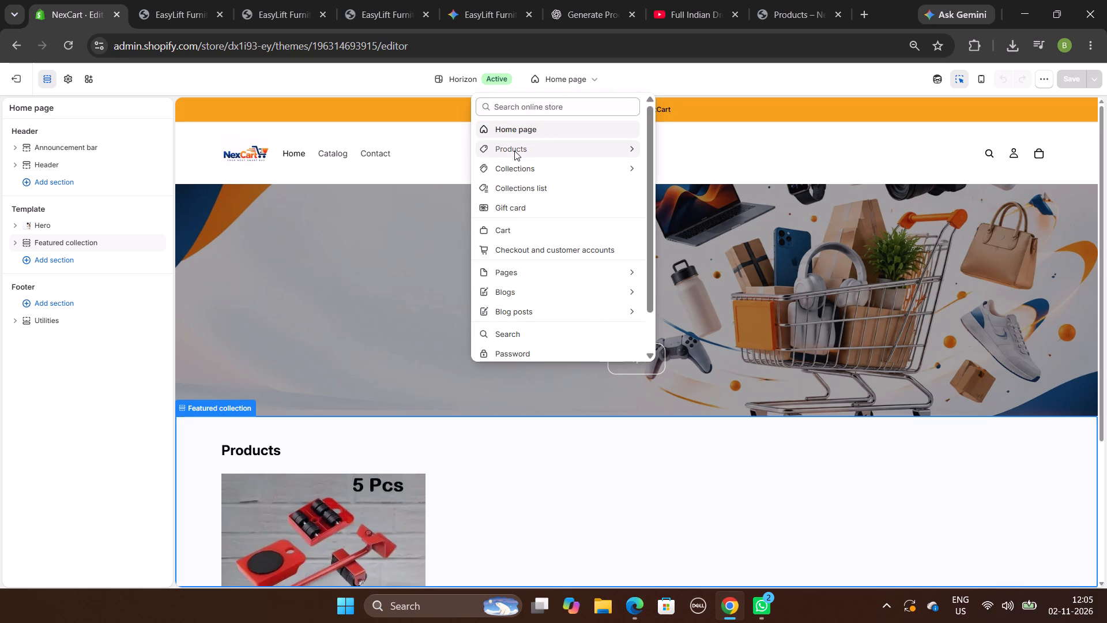
left_click(519, 168)
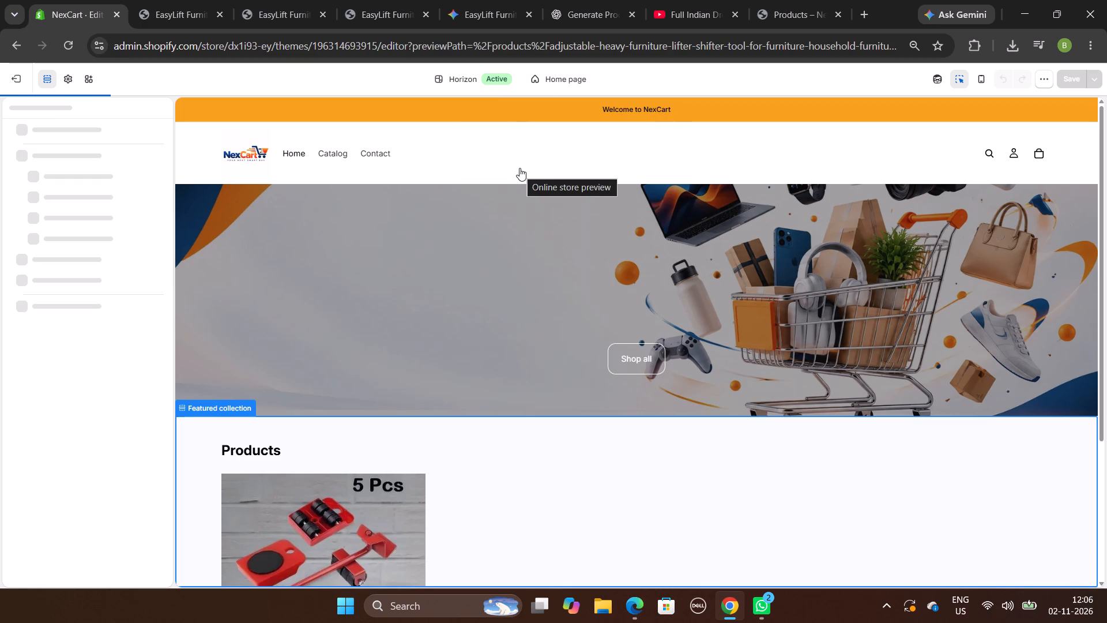
left_click(528, 330)
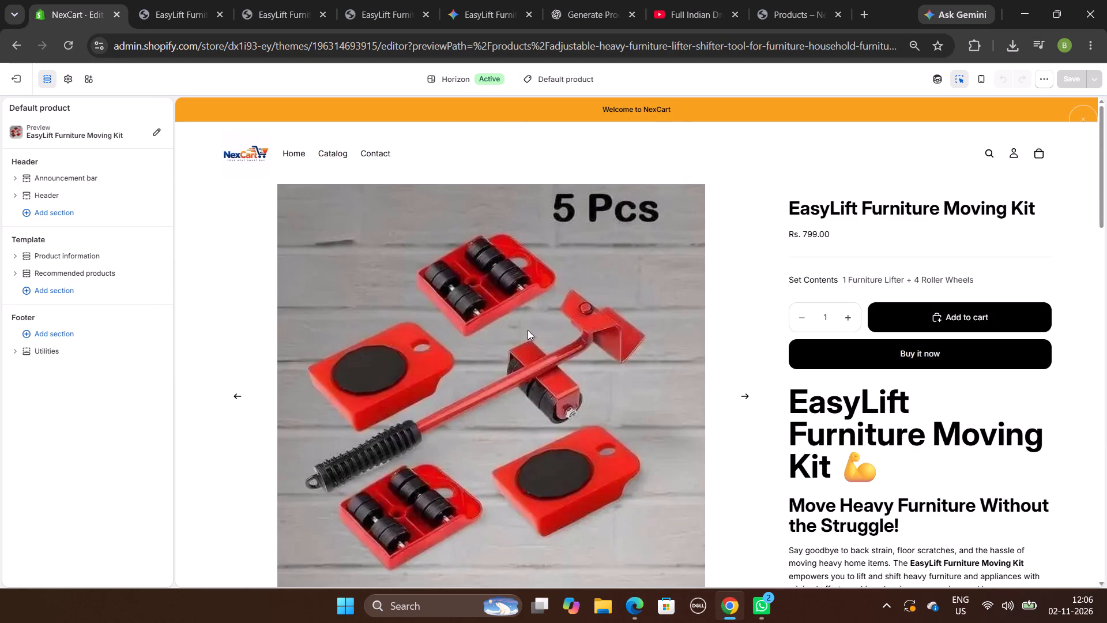
left_click(528, 330)
left_click(528, 330)
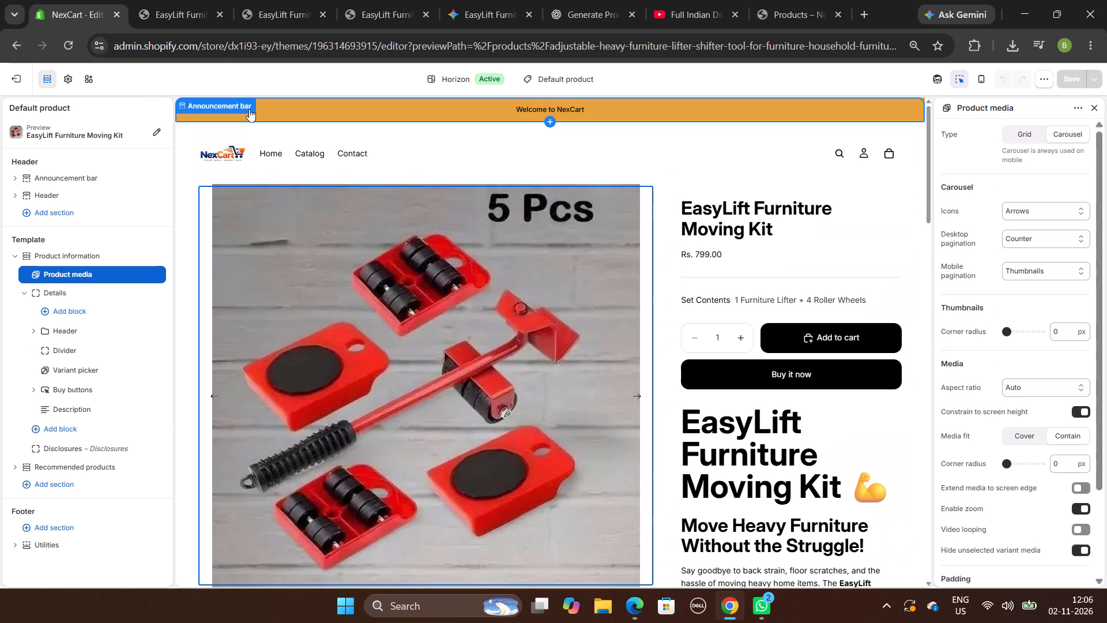
left_click(16, 78)
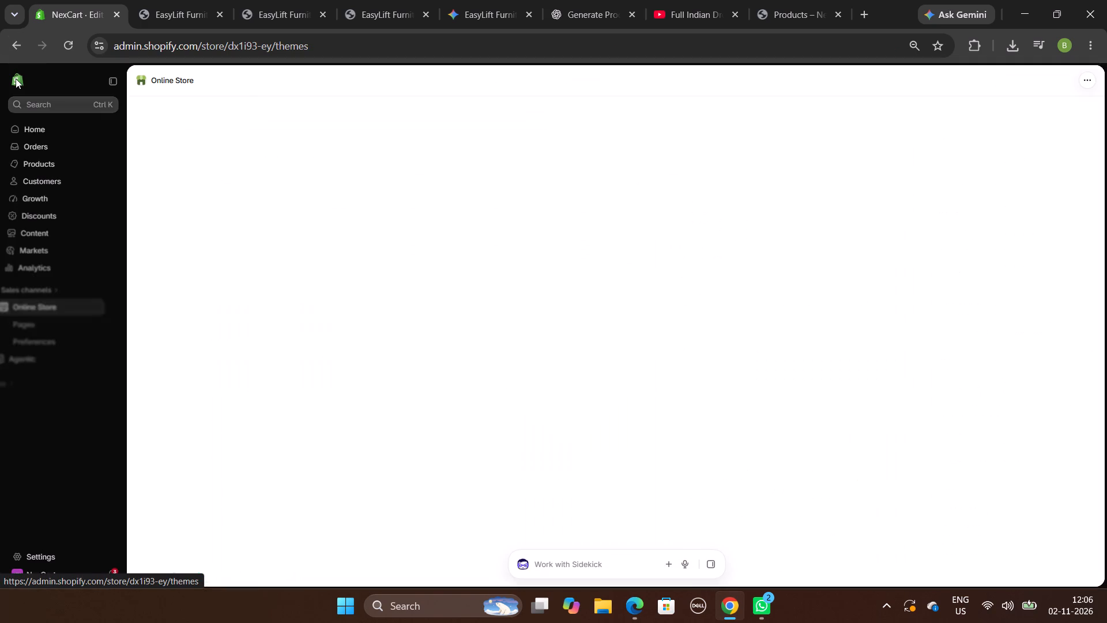
Open the EasyLift Furniture Moving Kit product record from the admin product list.
left_click(36, 162)
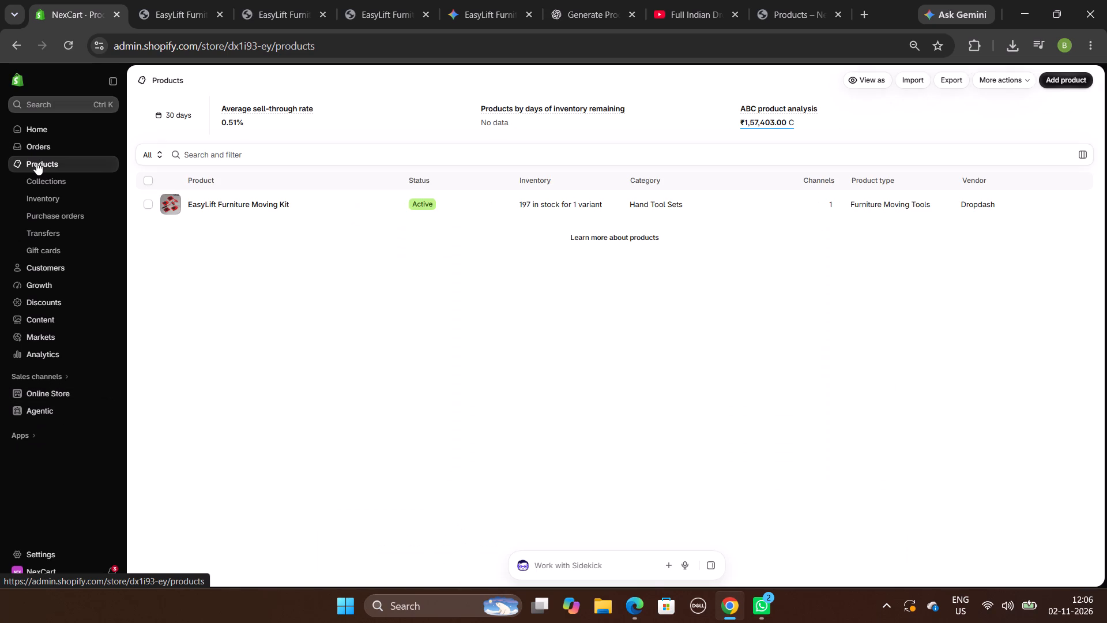
double_click(326, 211)
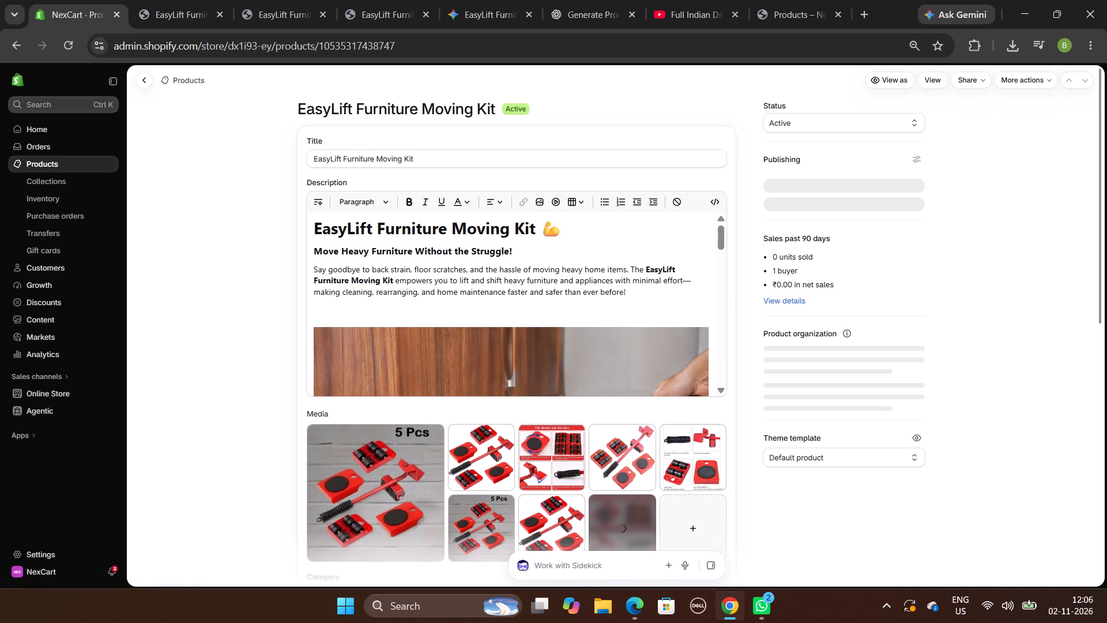
View the product's media images one by one at full size, from the first to the fourth.
left_click(410, 444)
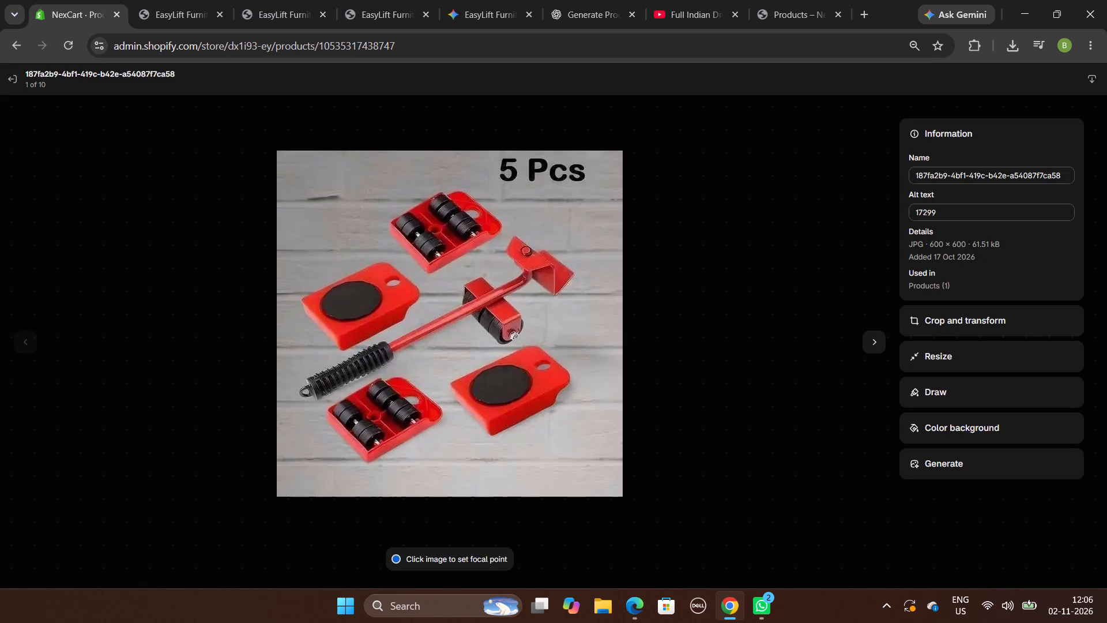
key("Right")
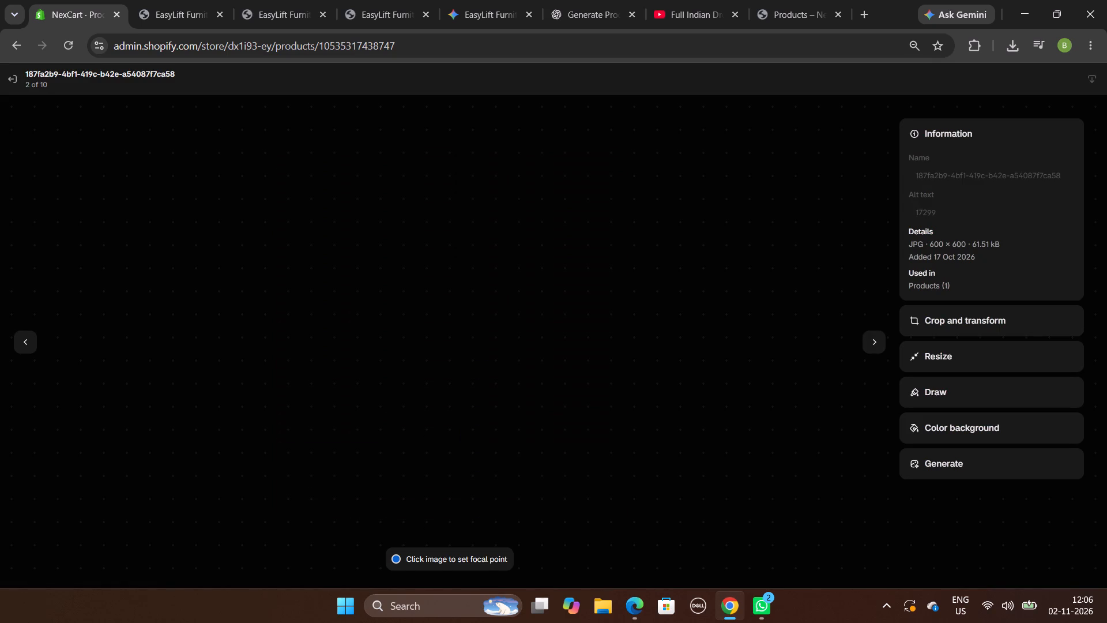
key("Right")
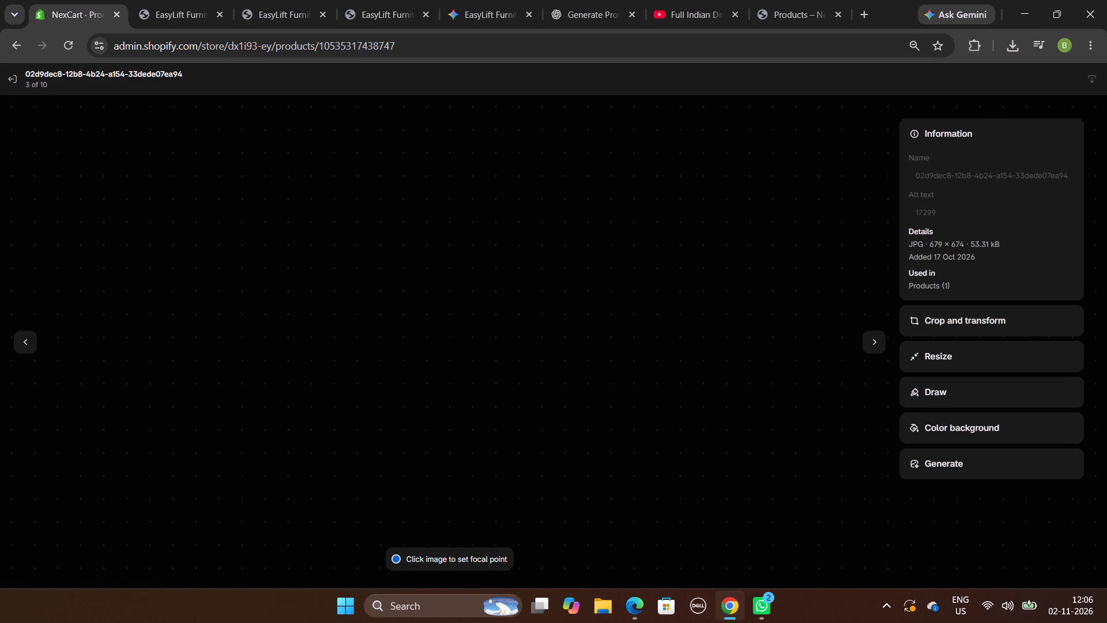
key("Right")
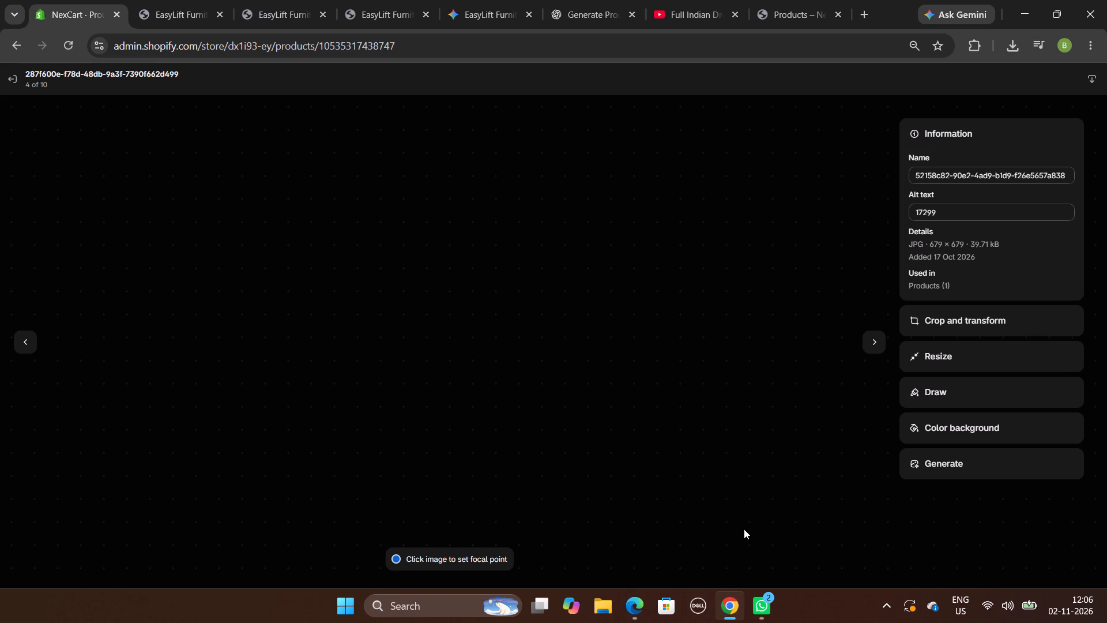
left_click(681, 556)
left_click(741, 430)
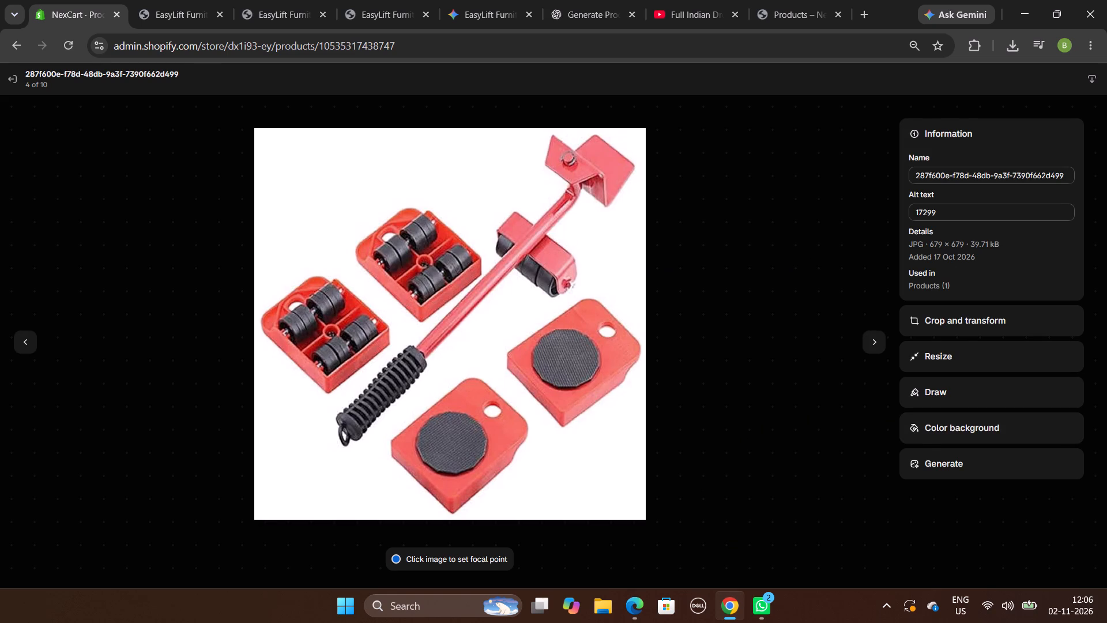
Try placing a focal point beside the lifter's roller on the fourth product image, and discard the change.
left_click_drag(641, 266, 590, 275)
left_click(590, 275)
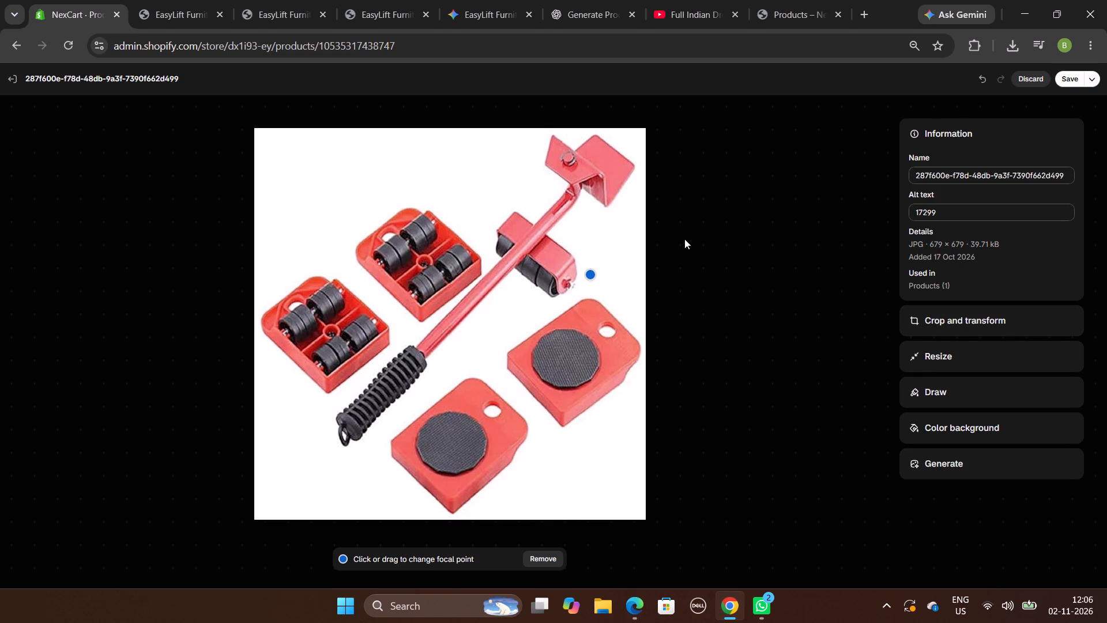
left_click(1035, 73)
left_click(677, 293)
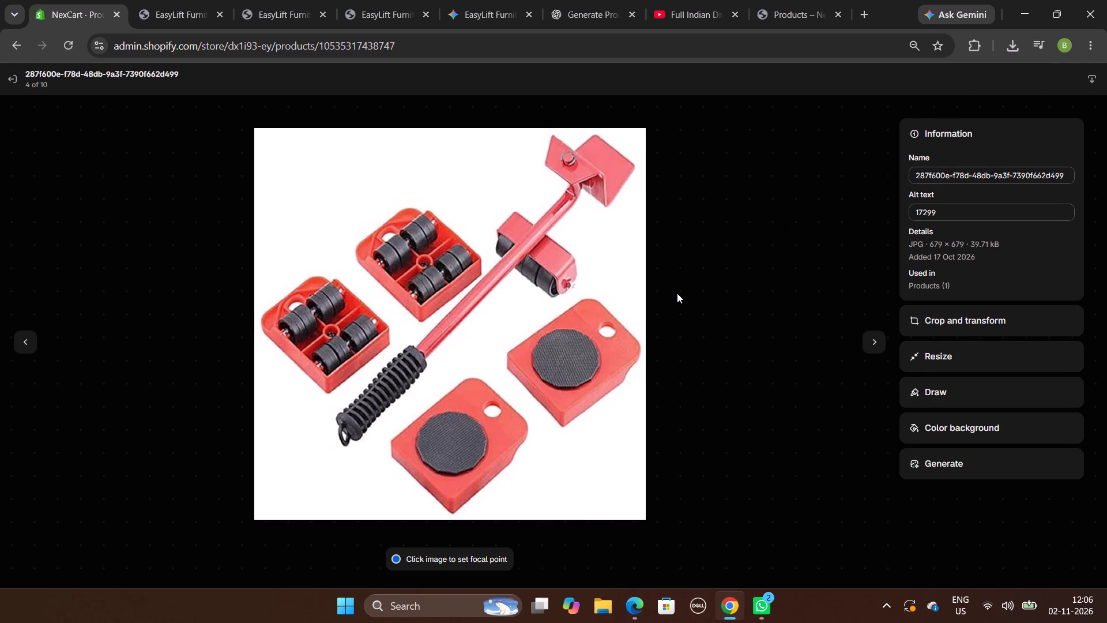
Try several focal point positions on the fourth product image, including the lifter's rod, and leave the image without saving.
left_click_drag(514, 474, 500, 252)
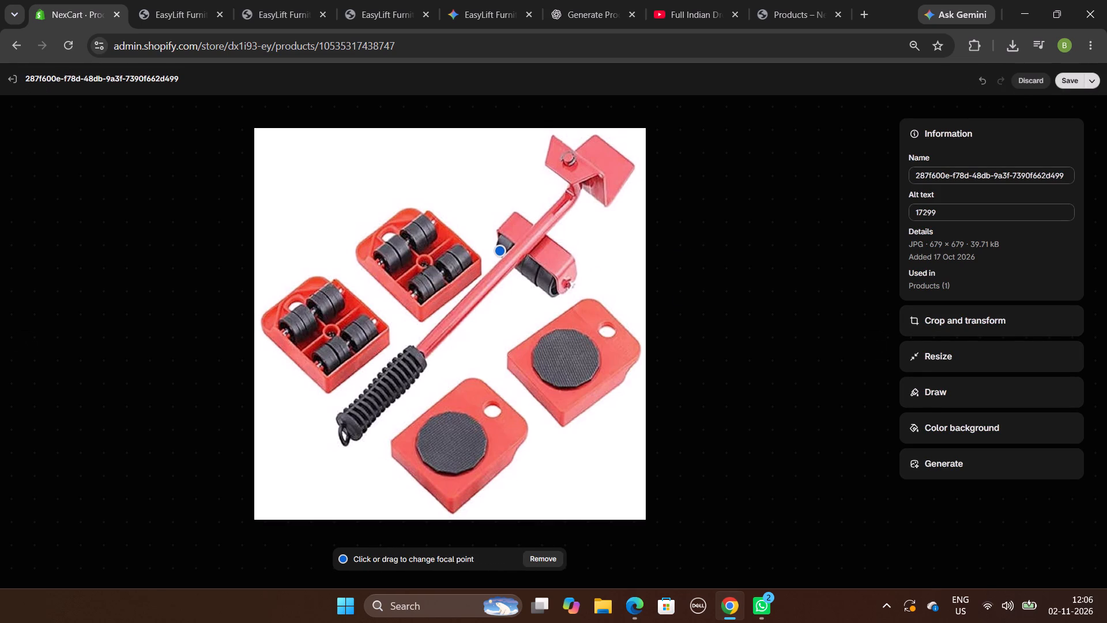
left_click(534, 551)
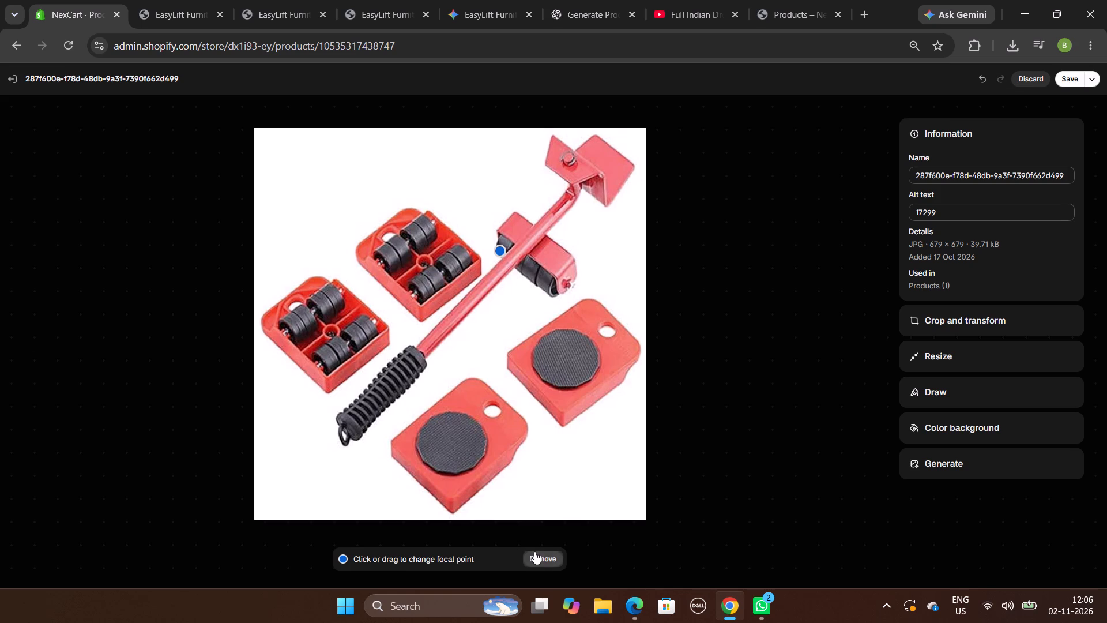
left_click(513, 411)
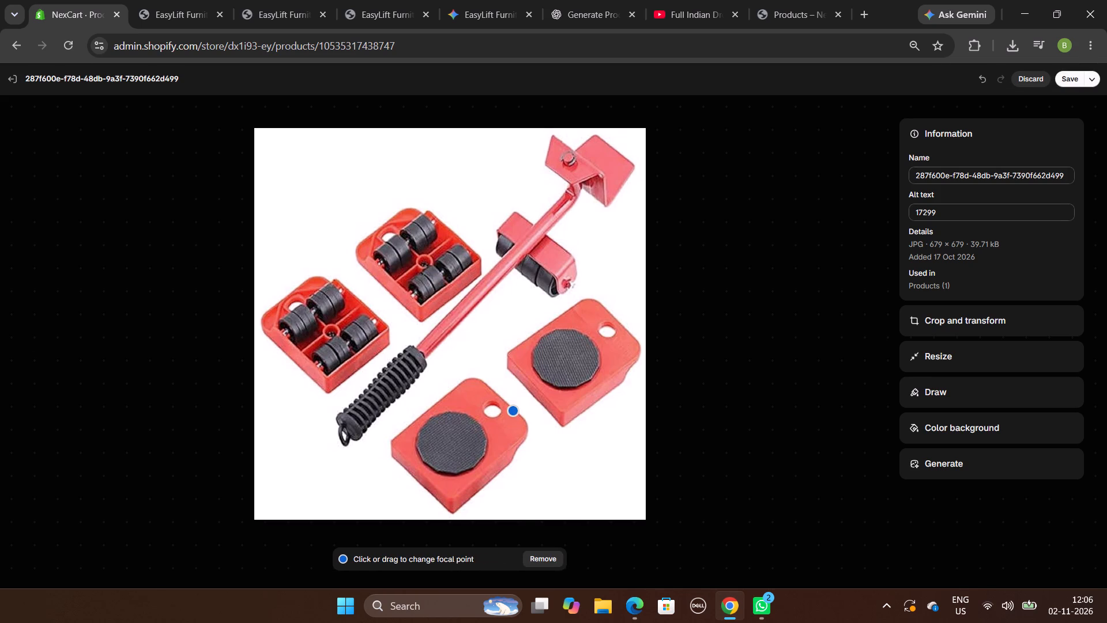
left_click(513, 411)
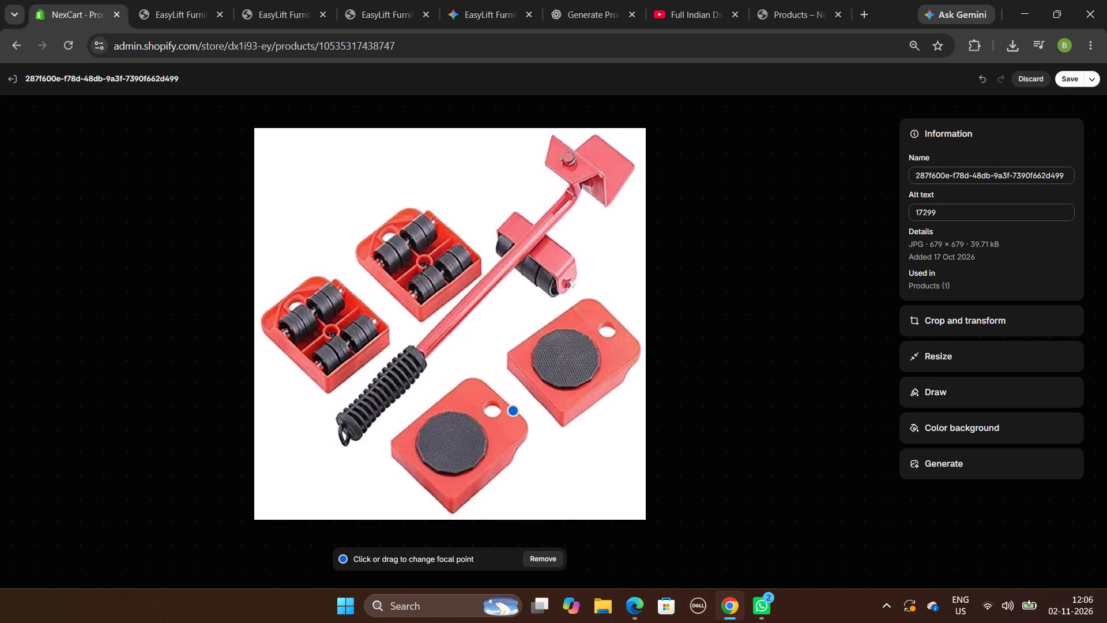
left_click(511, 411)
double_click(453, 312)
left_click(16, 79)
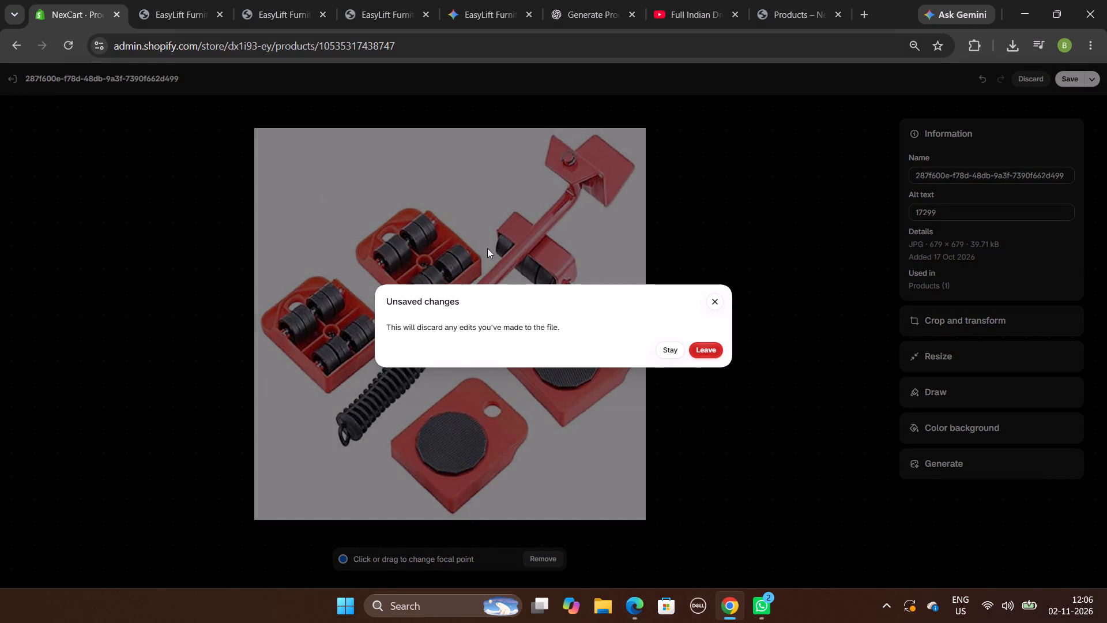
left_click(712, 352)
Open the image picker for the product description and look through the store's available image files.
scroll(598, 395, "down", 1)
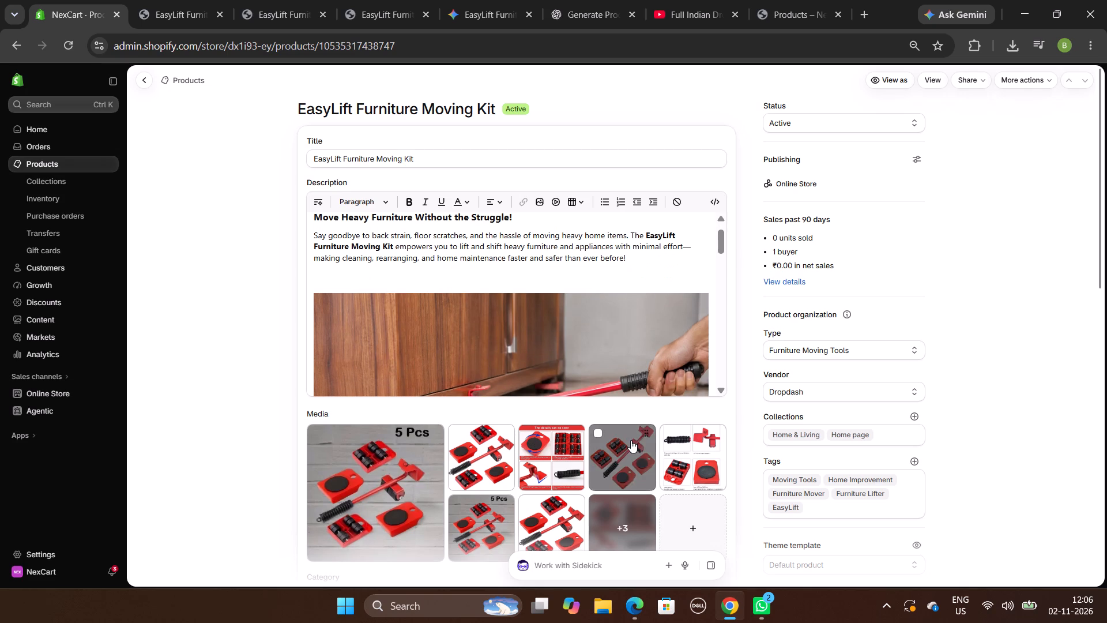
scroll(631, 440, "down", 1)
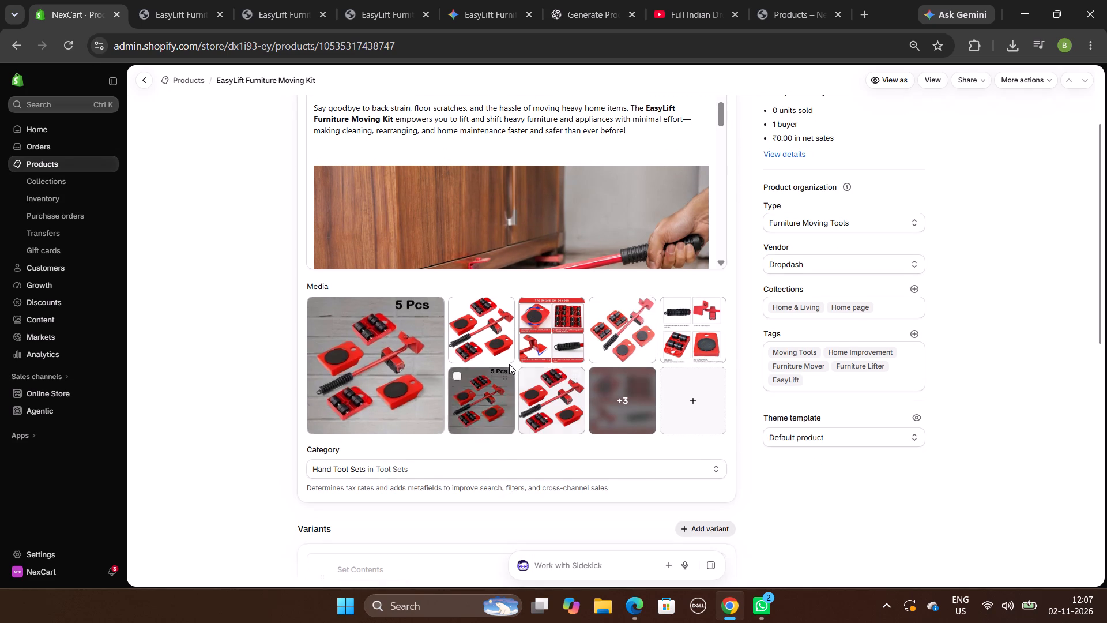
scroll(509, 364, "up", 2)
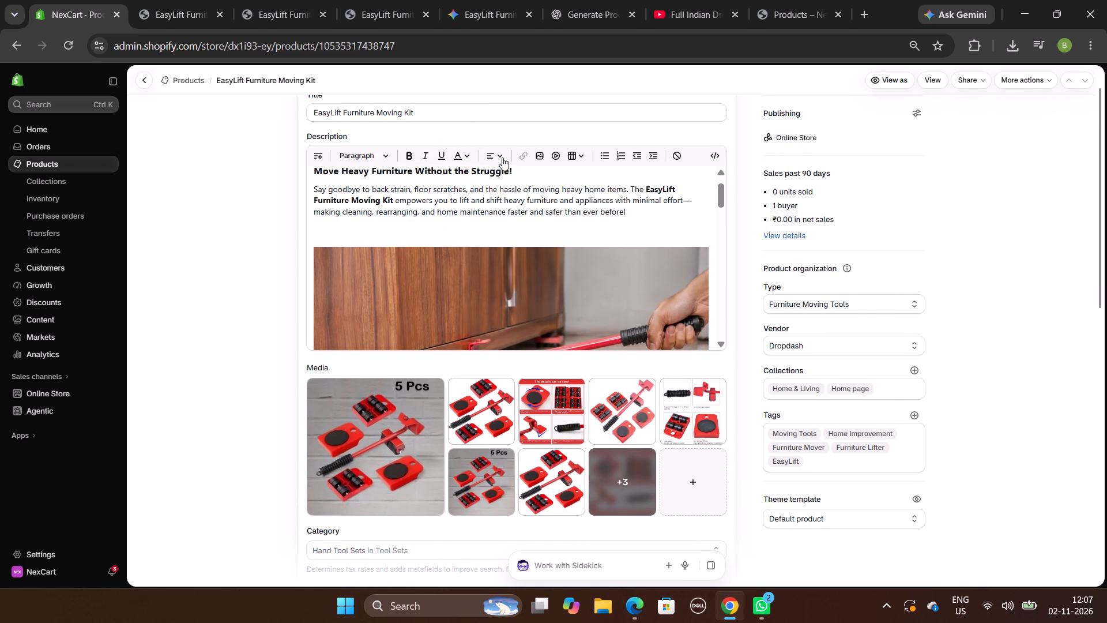
left_click(541, 156)
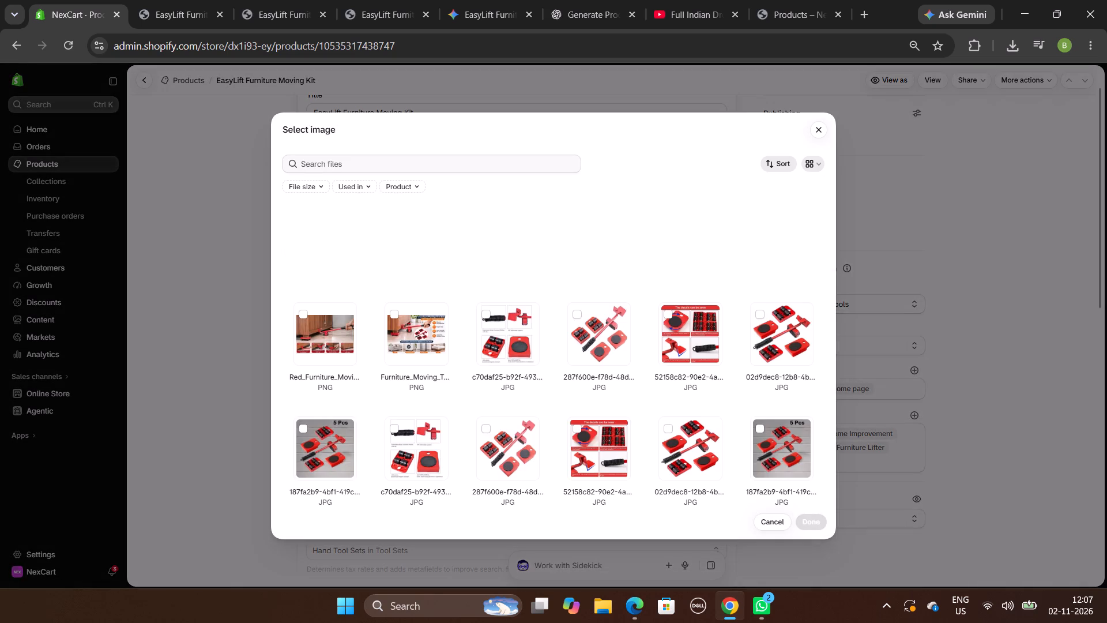
scroll(530, 320, "down", 1)
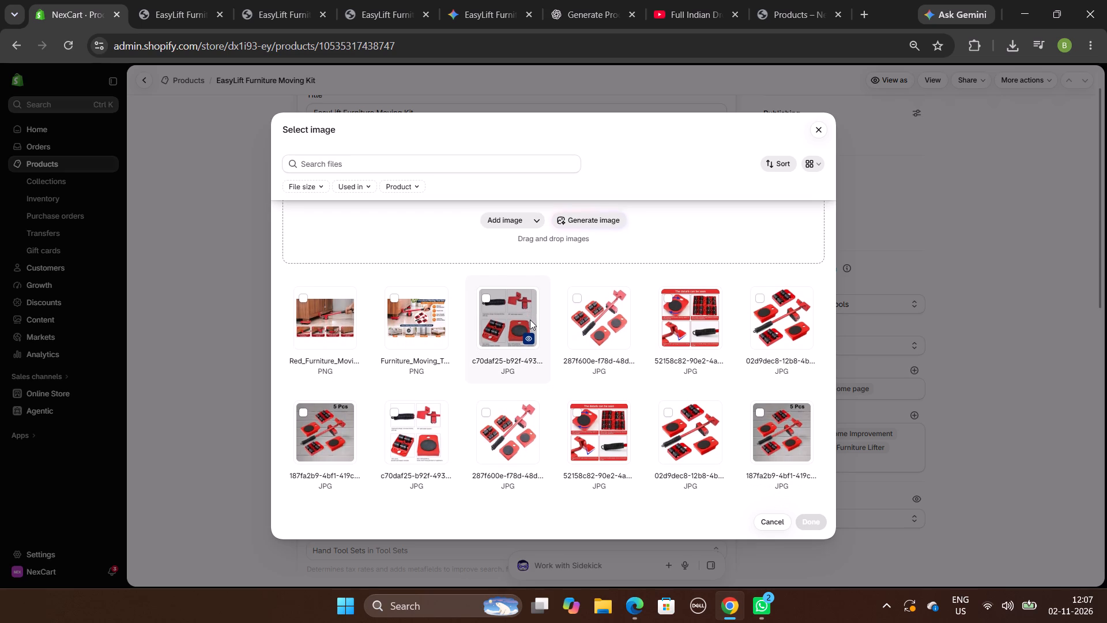
scroll(530, 320, "down", 1)
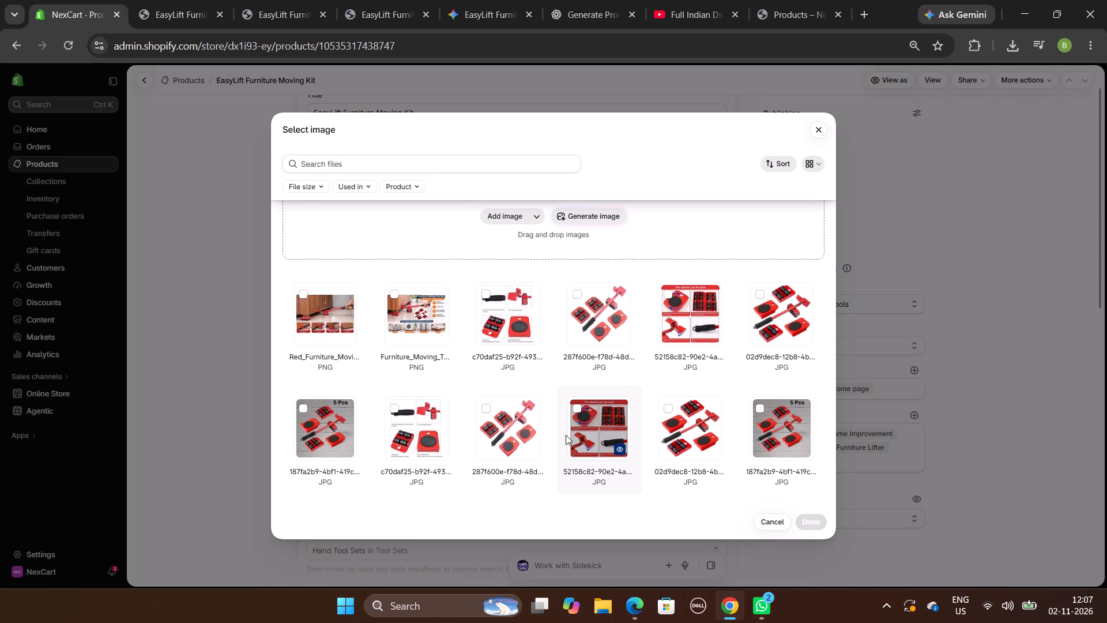
scroll(536, 353, "down", 1)
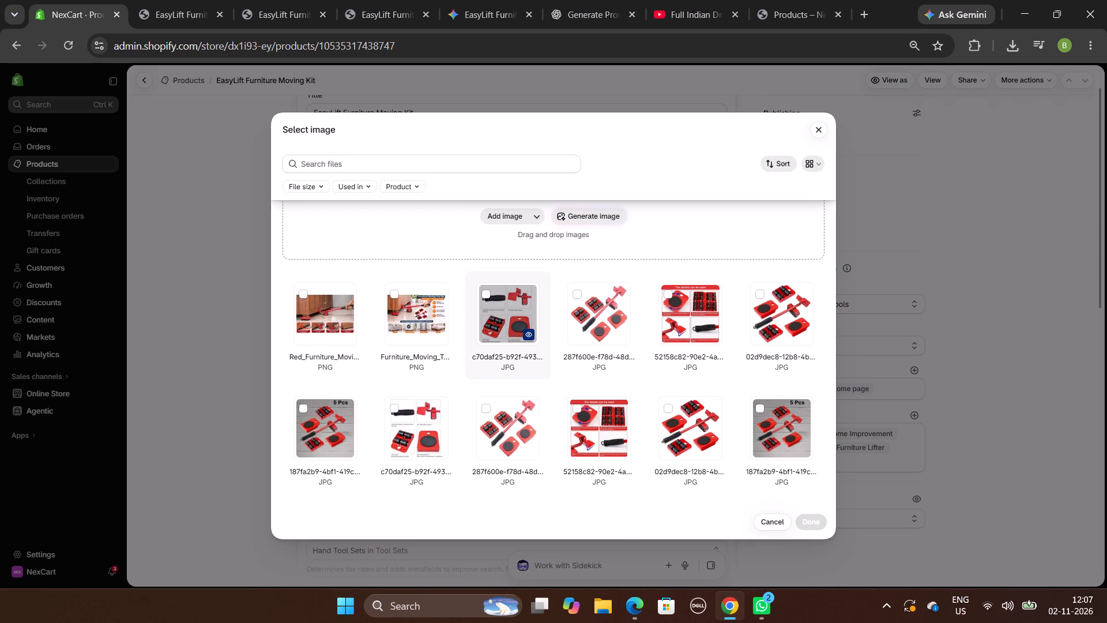
scroll(536, 353, "down", 1)
scroll(536, 353, "up", 1)
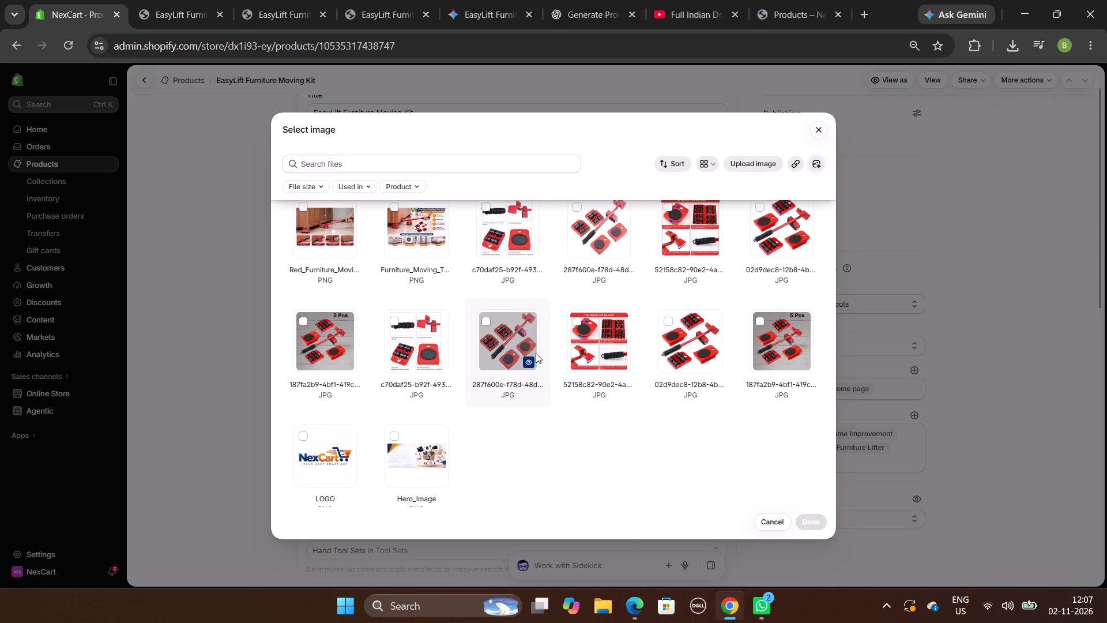
scroll(536, 353, "up", 1)
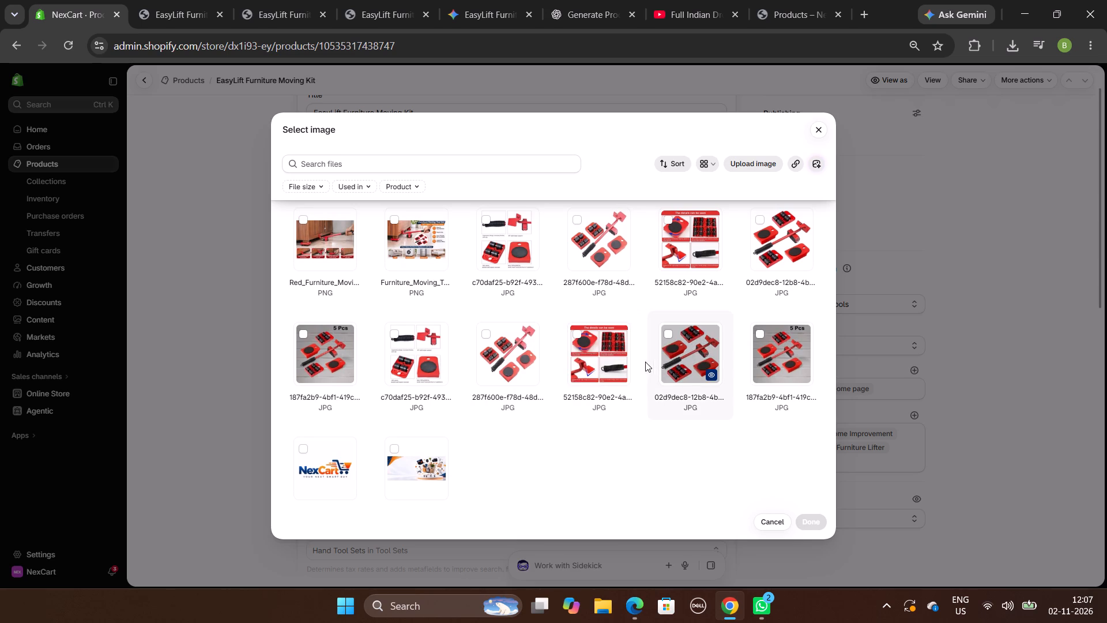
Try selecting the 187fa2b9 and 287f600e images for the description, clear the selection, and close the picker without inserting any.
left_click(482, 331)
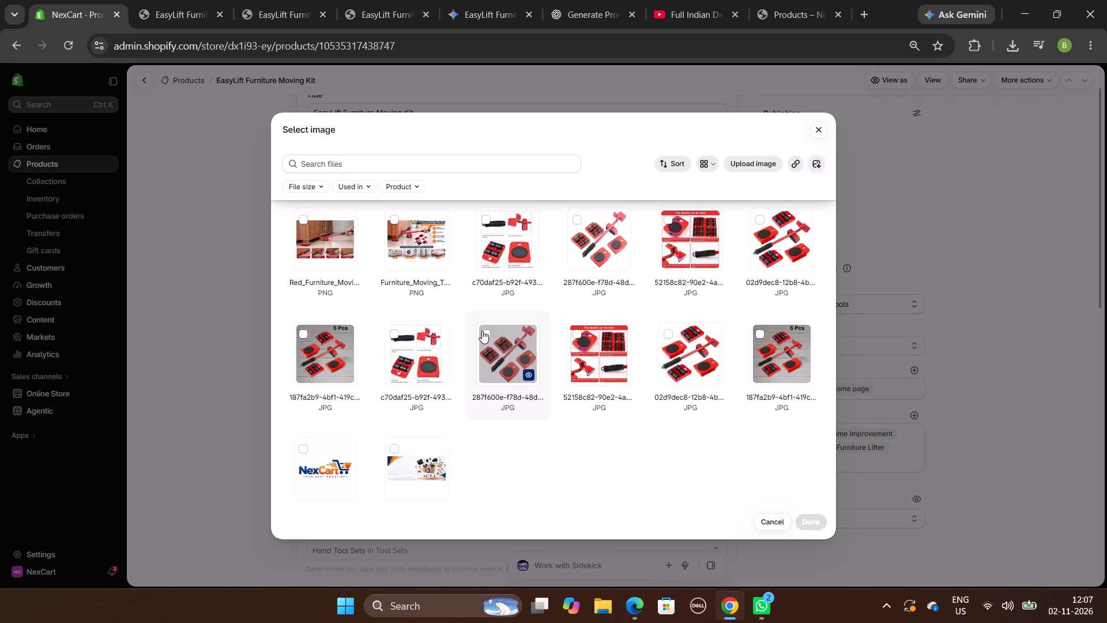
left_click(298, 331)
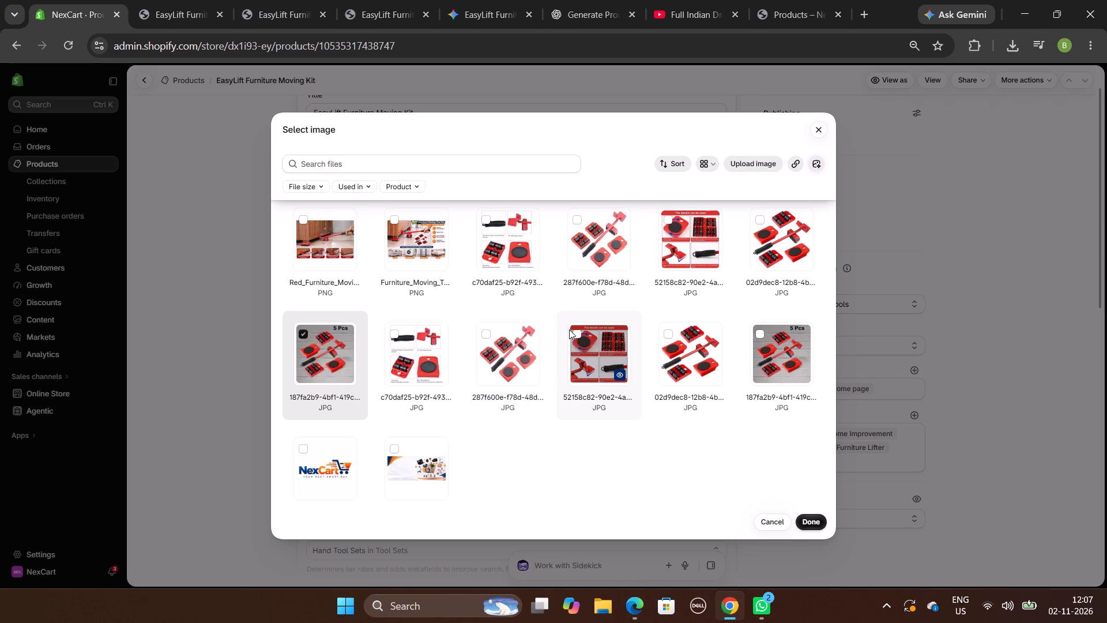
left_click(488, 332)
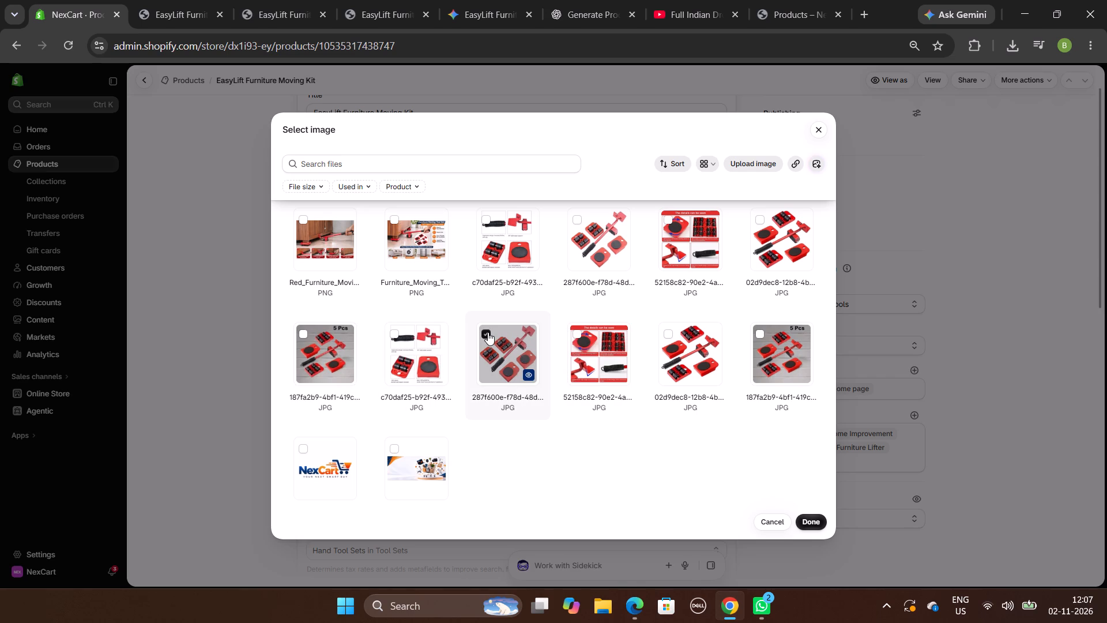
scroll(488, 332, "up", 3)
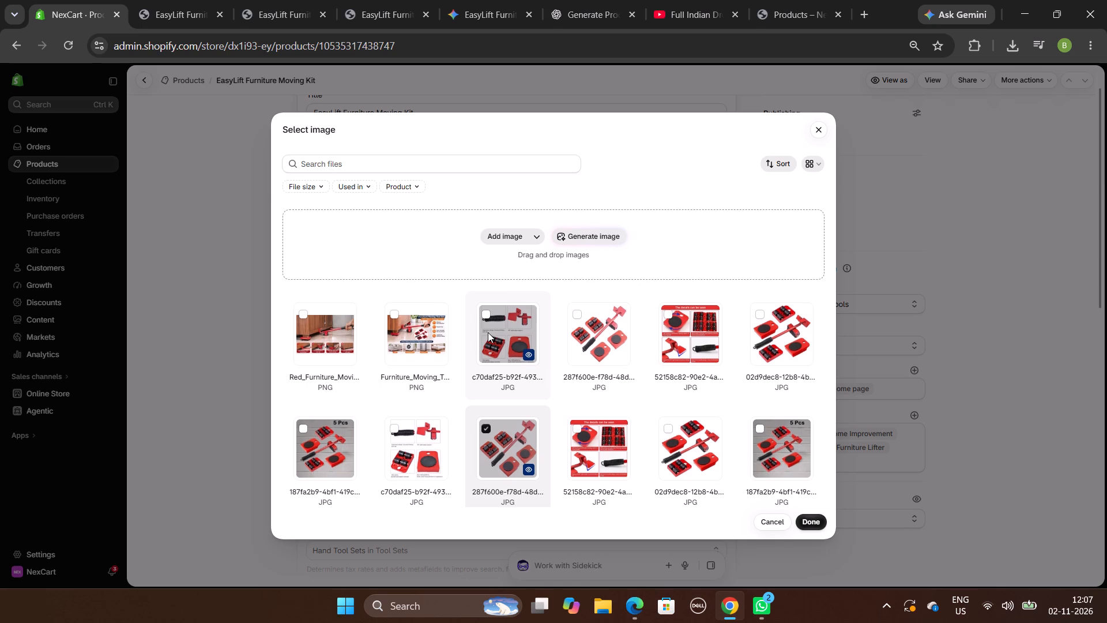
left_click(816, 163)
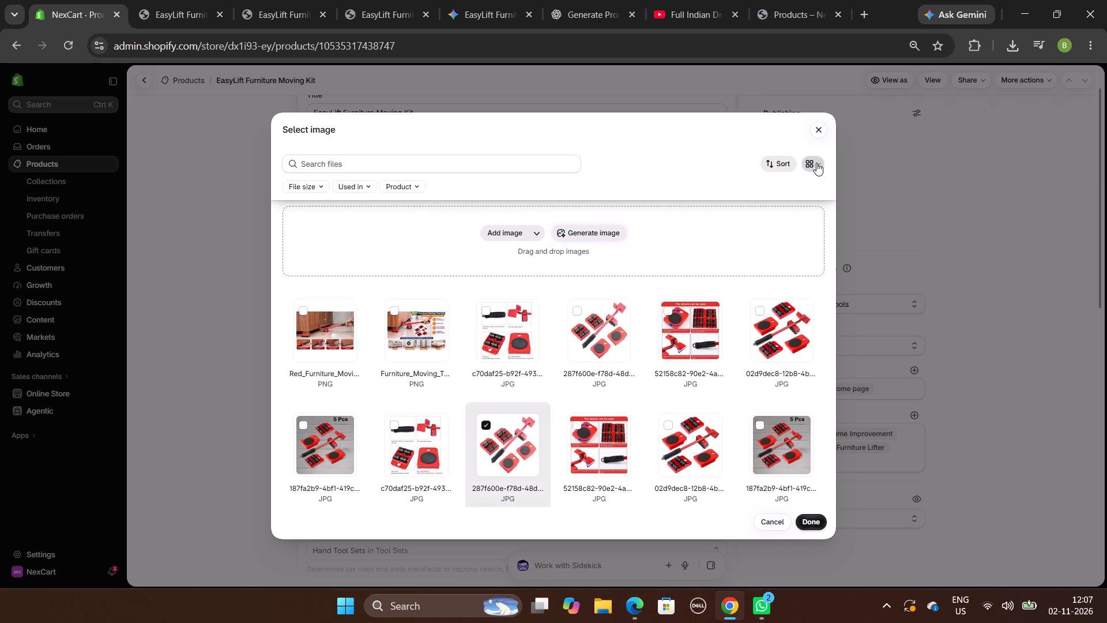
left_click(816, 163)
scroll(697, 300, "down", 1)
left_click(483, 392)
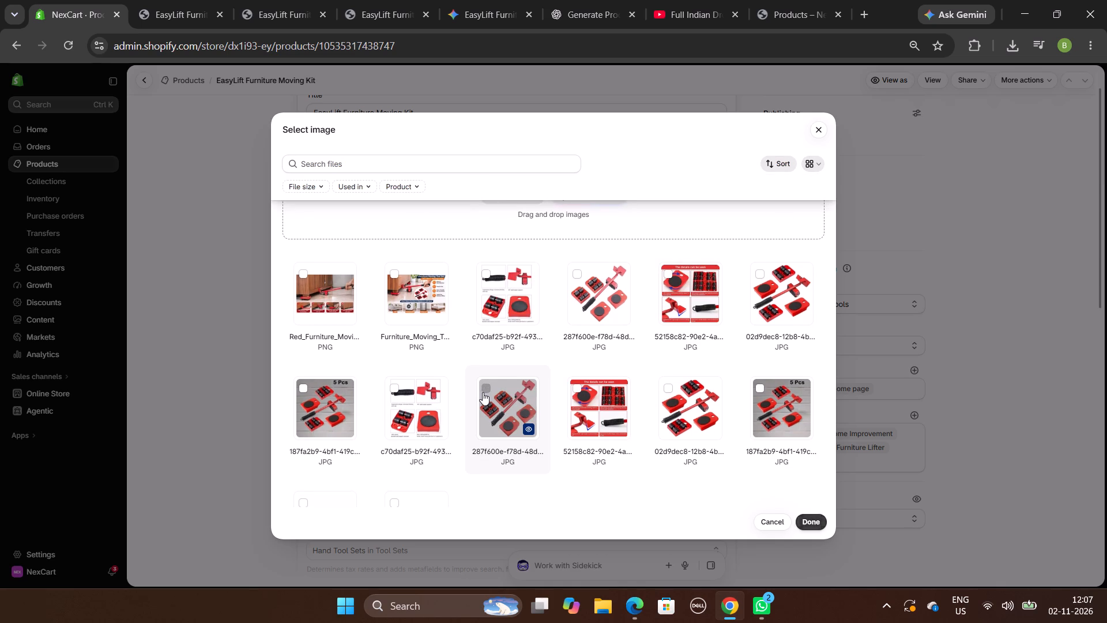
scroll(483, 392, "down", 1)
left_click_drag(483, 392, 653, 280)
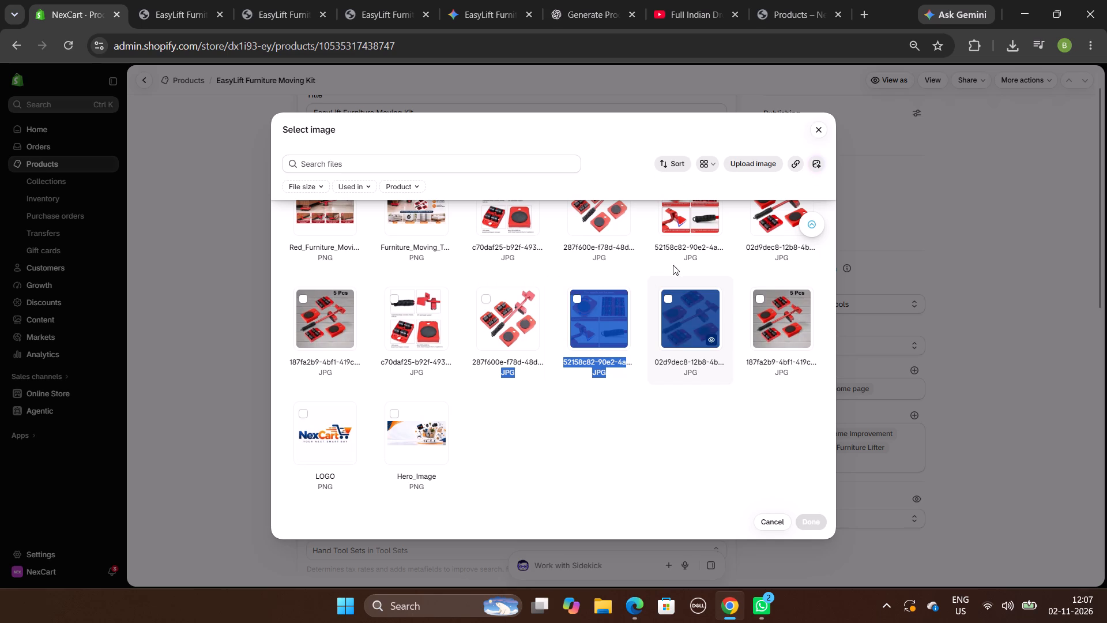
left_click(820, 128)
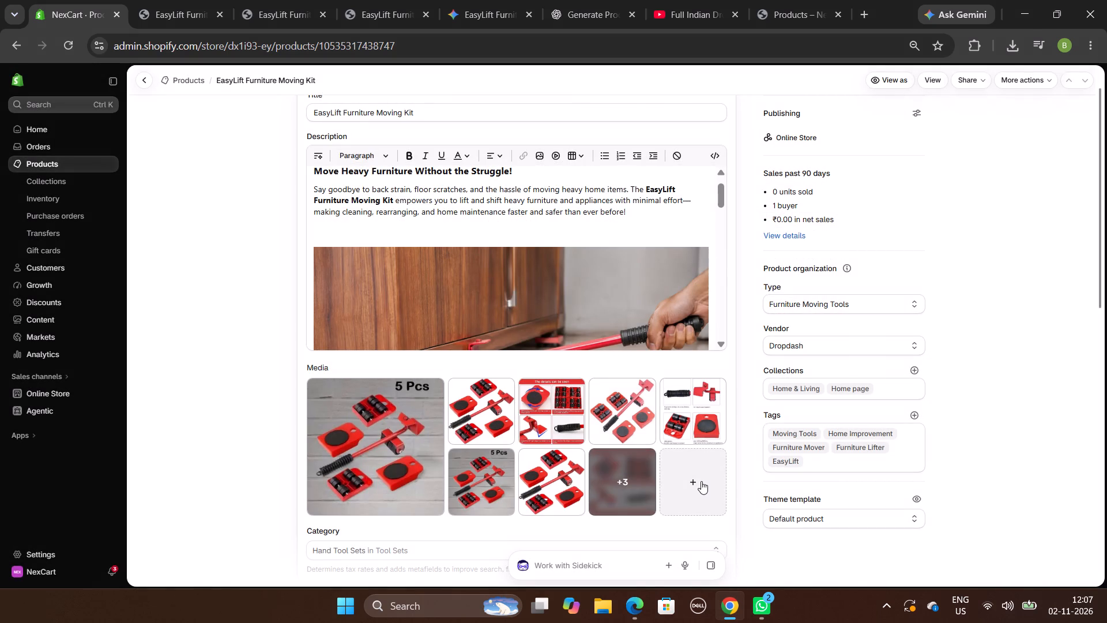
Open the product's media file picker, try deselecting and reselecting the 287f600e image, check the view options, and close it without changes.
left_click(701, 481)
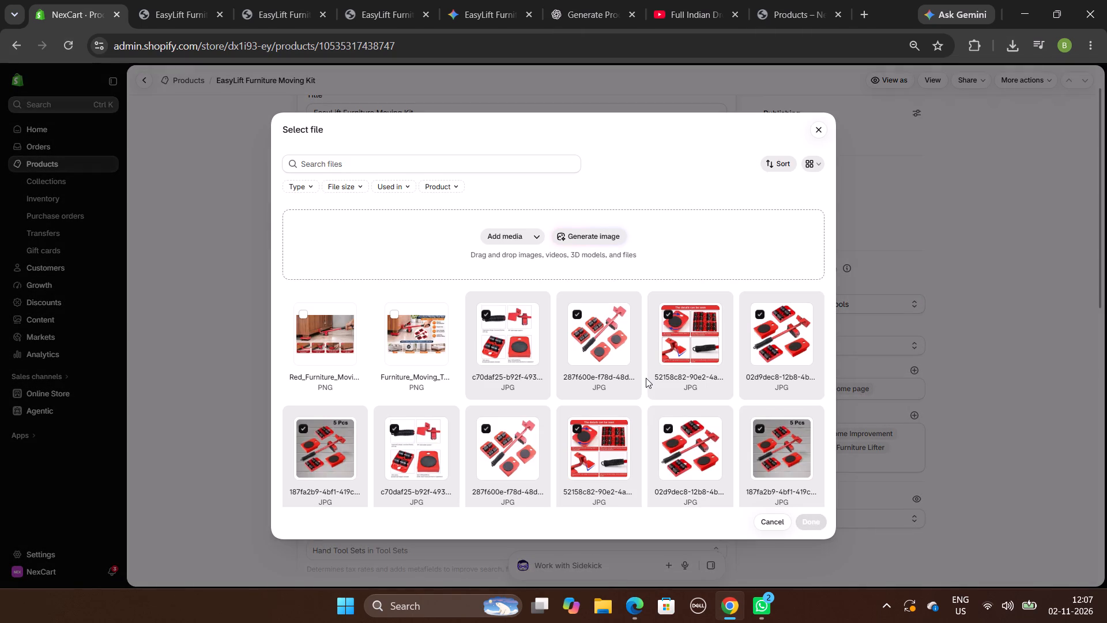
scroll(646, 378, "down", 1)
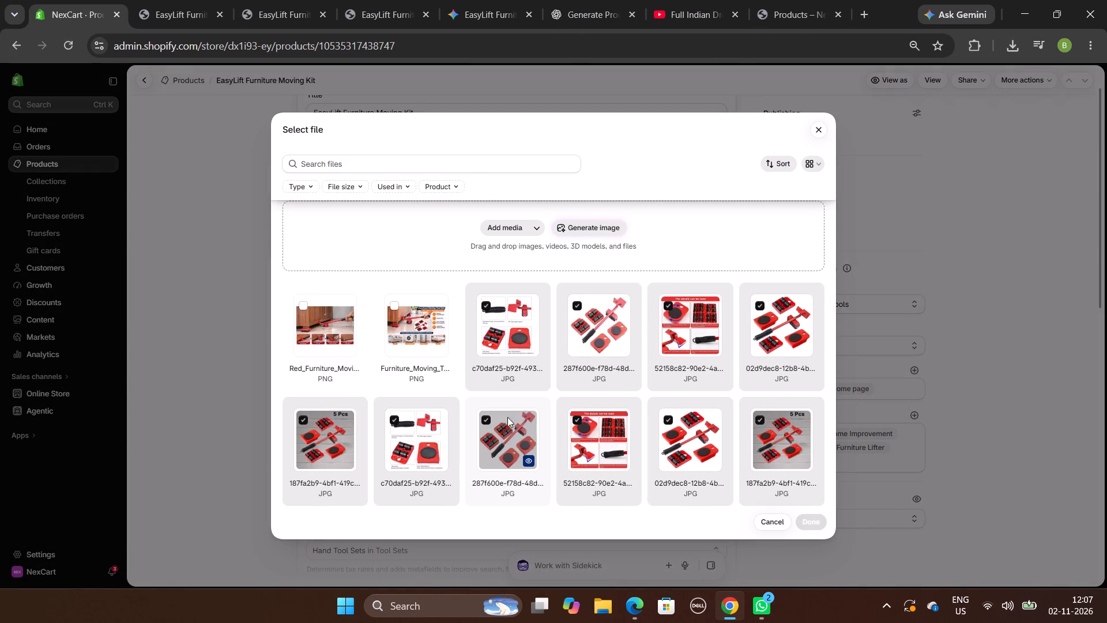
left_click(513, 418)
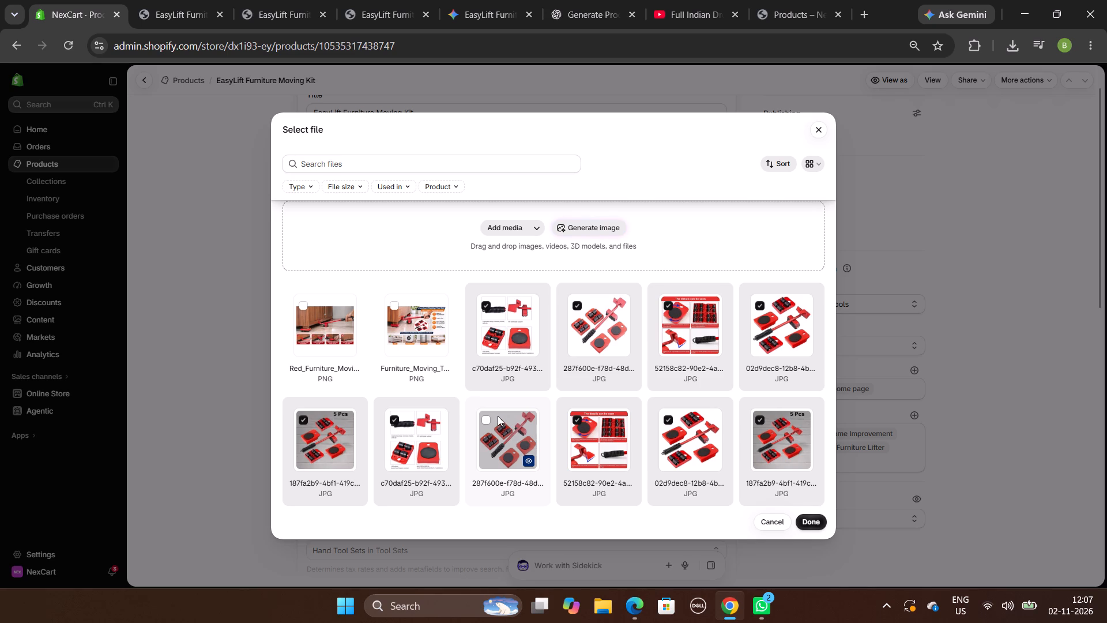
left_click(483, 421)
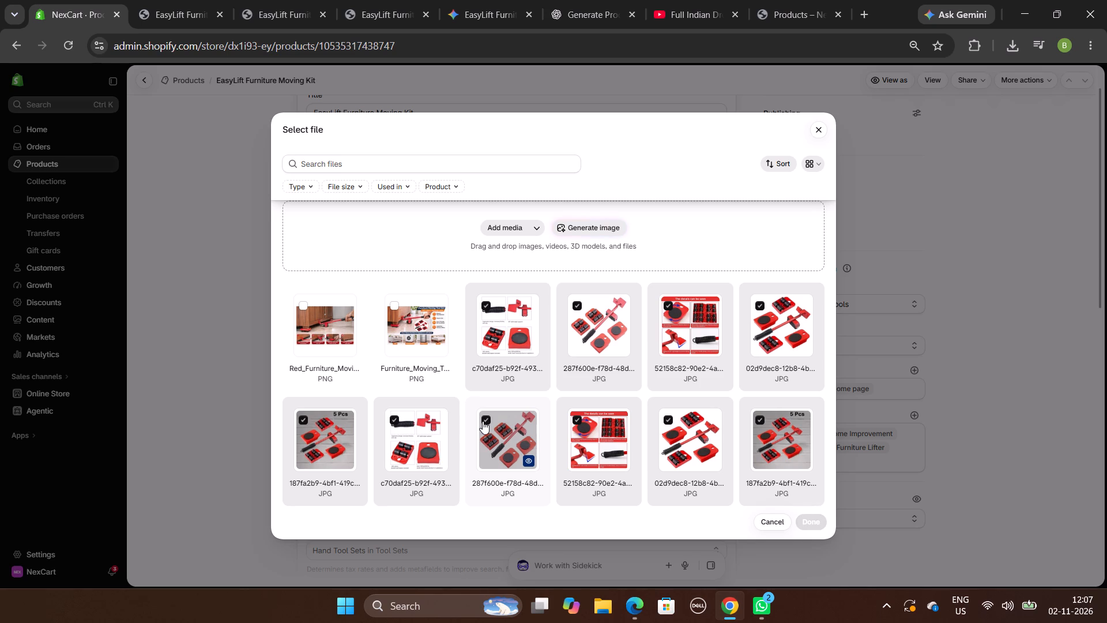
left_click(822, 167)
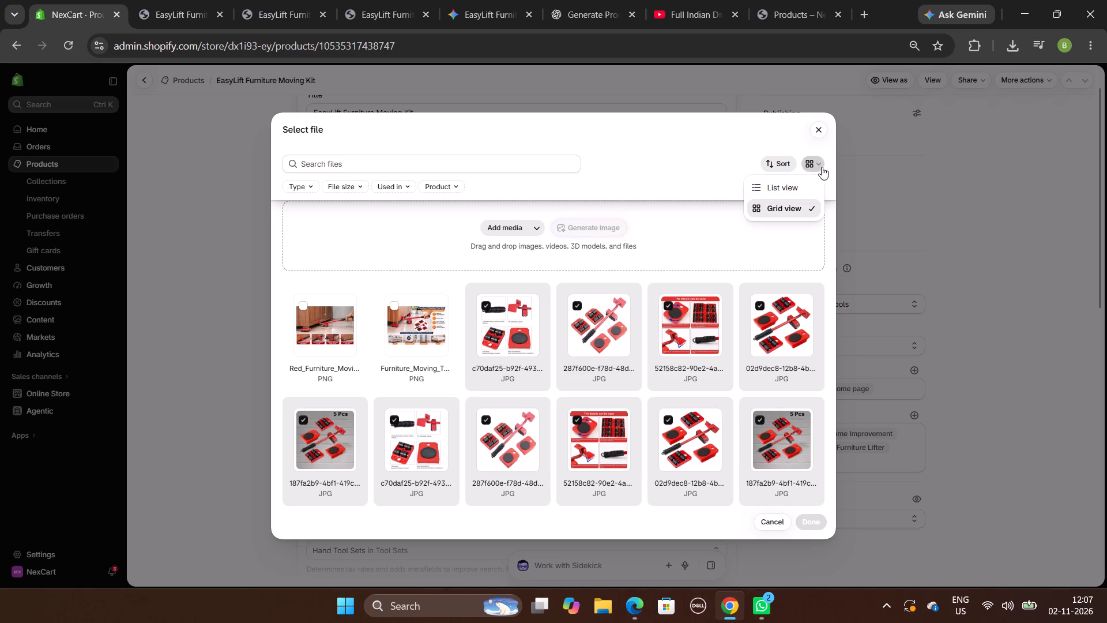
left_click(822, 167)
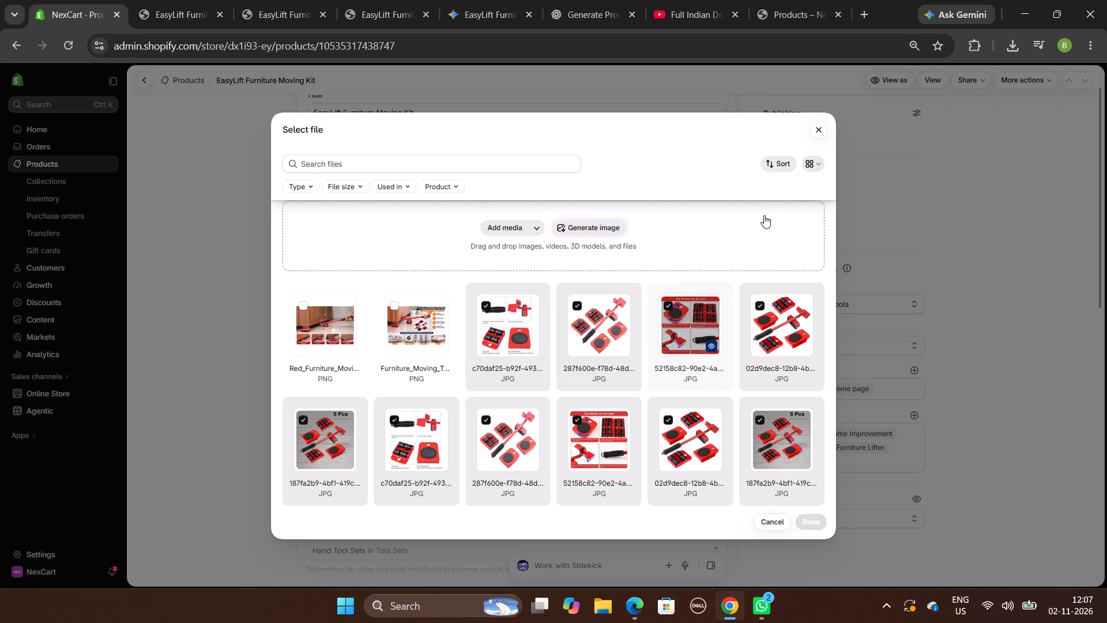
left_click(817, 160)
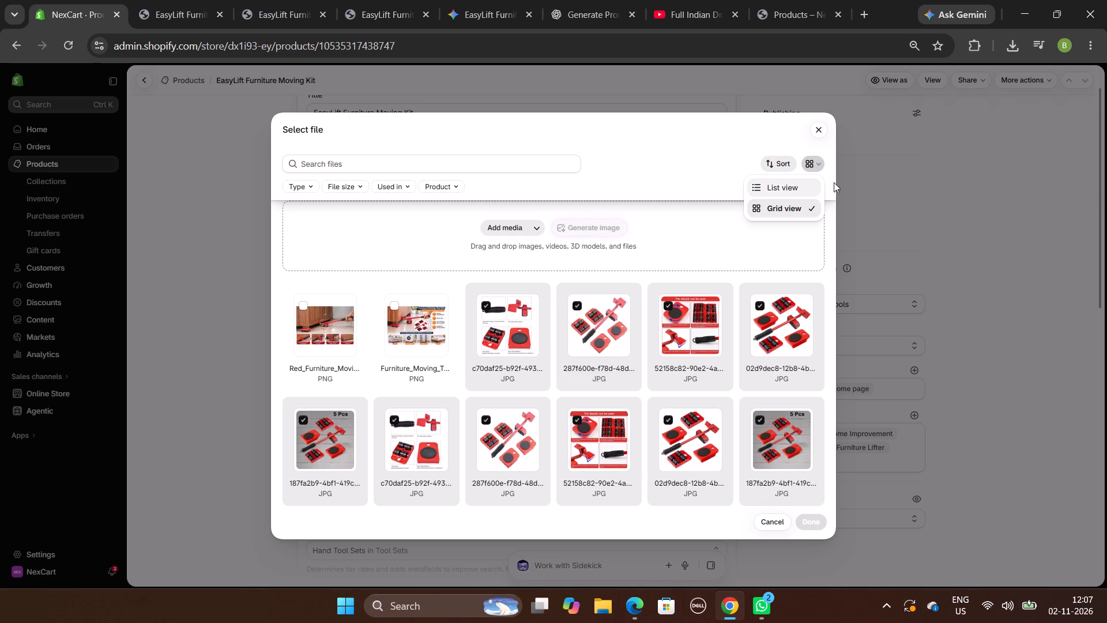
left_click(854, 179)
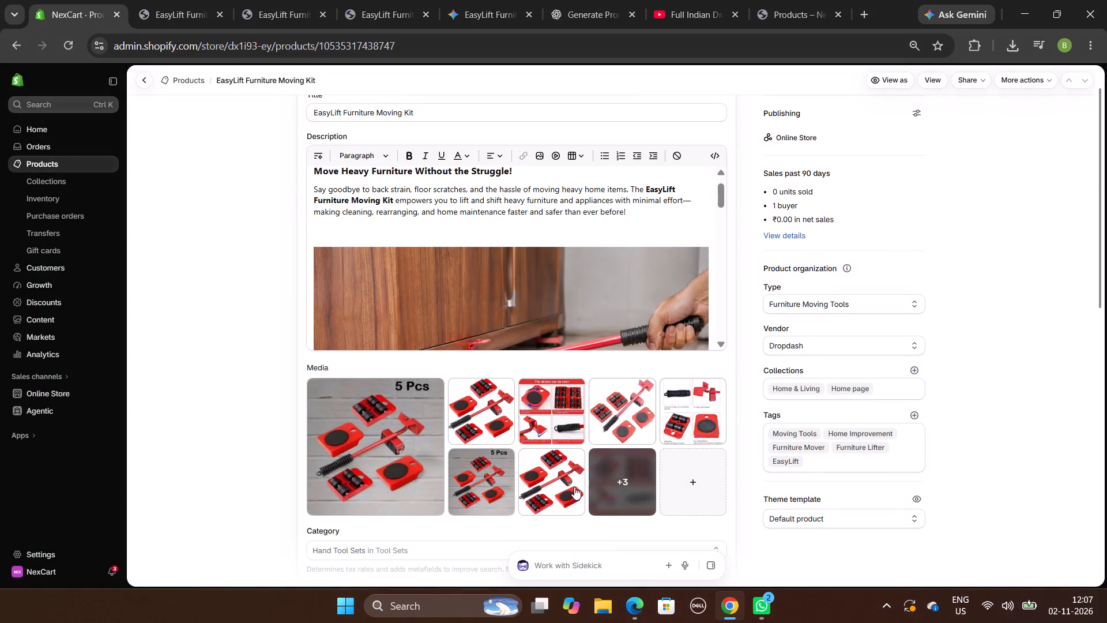
View the sixth product media image, the one labelled 5 Pcs, at full size and return to the product record.
left_click(476, 472)
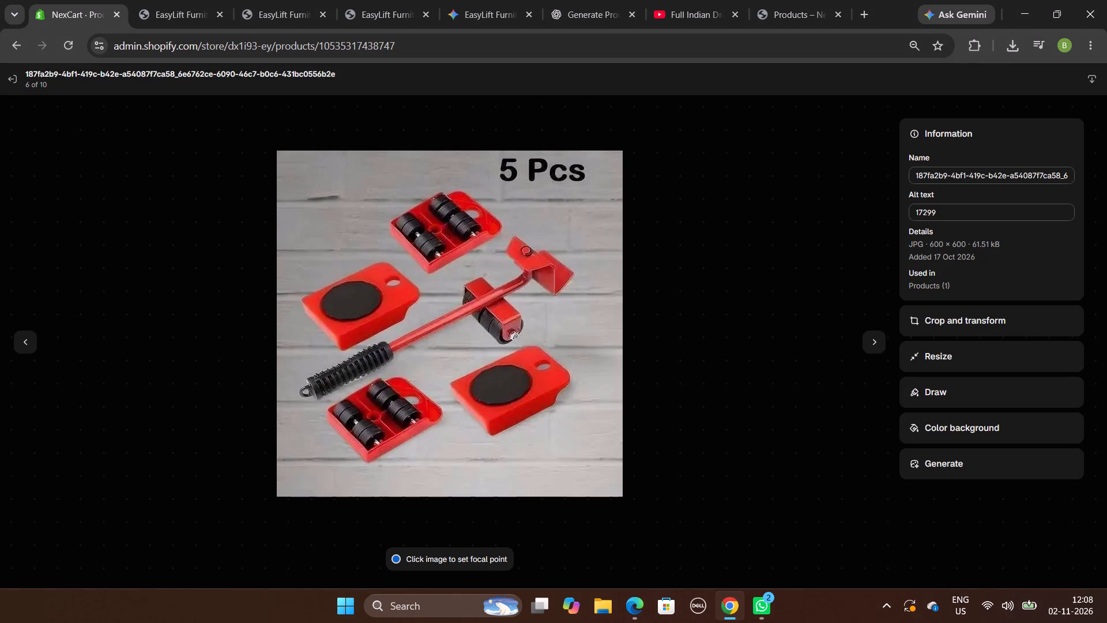
left_click(12, 81)
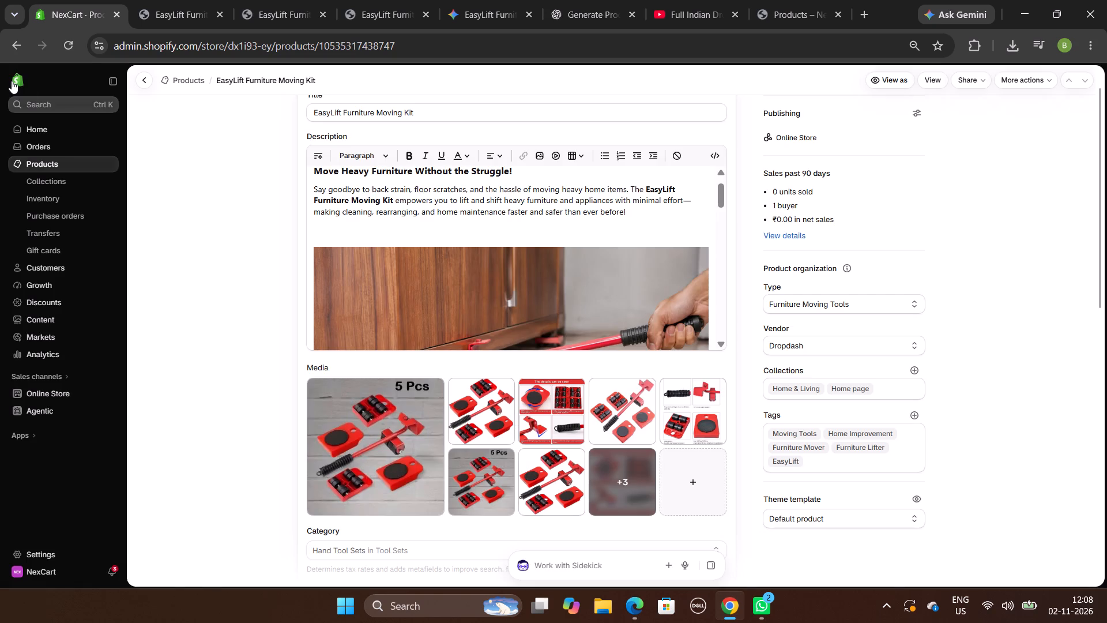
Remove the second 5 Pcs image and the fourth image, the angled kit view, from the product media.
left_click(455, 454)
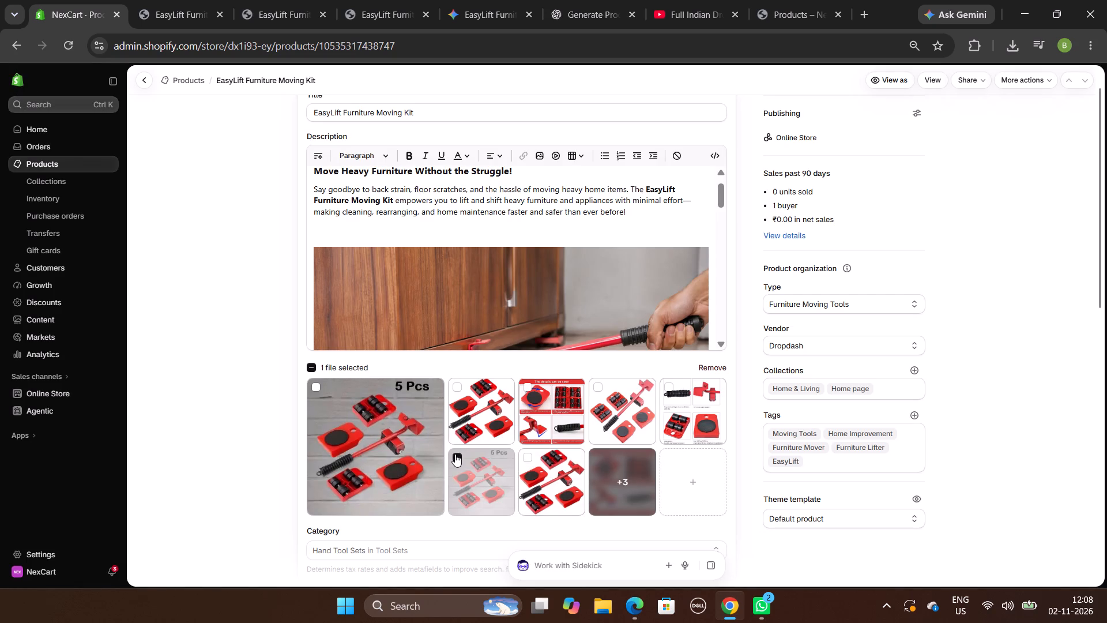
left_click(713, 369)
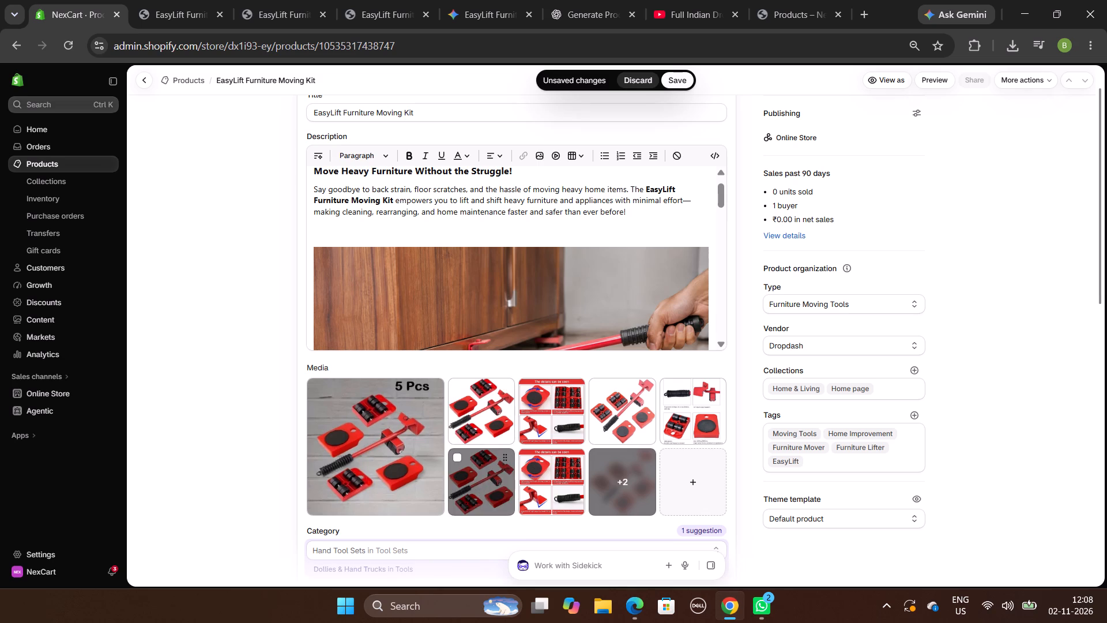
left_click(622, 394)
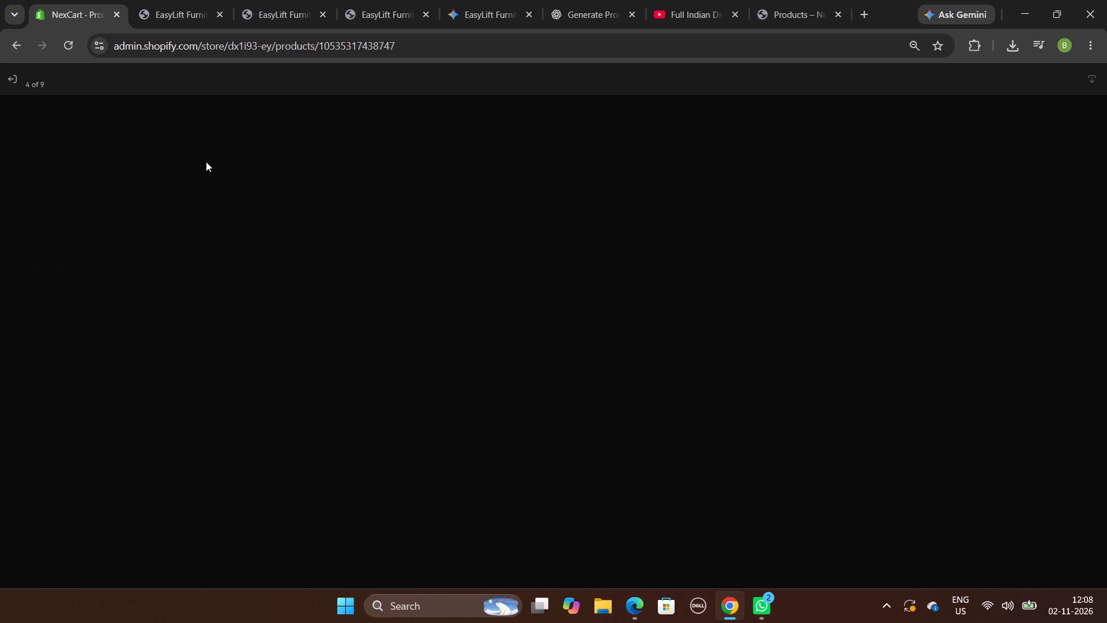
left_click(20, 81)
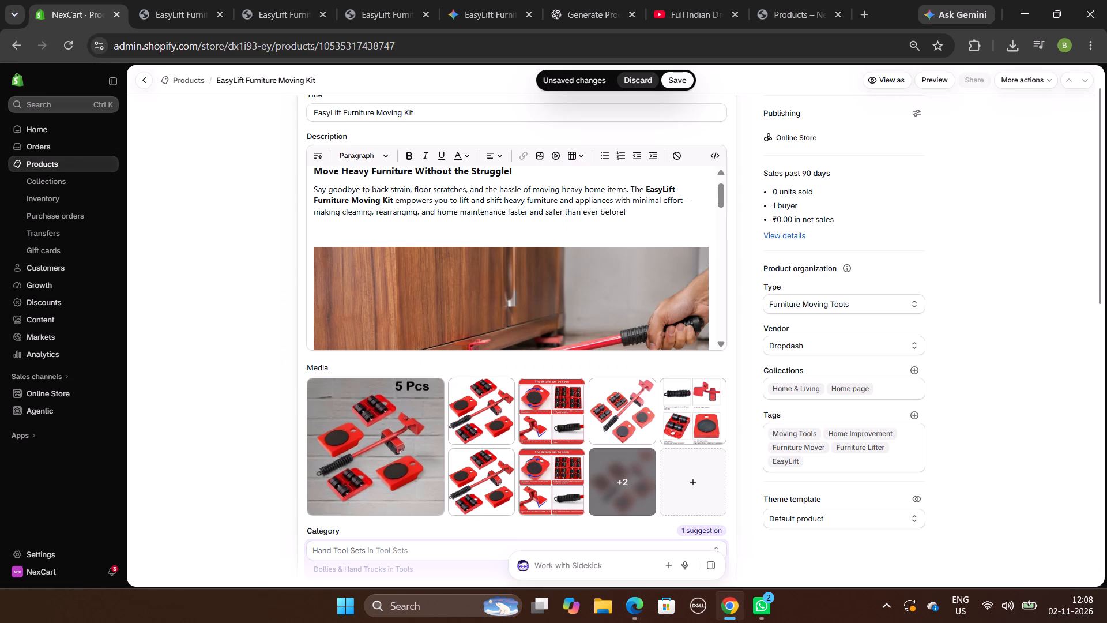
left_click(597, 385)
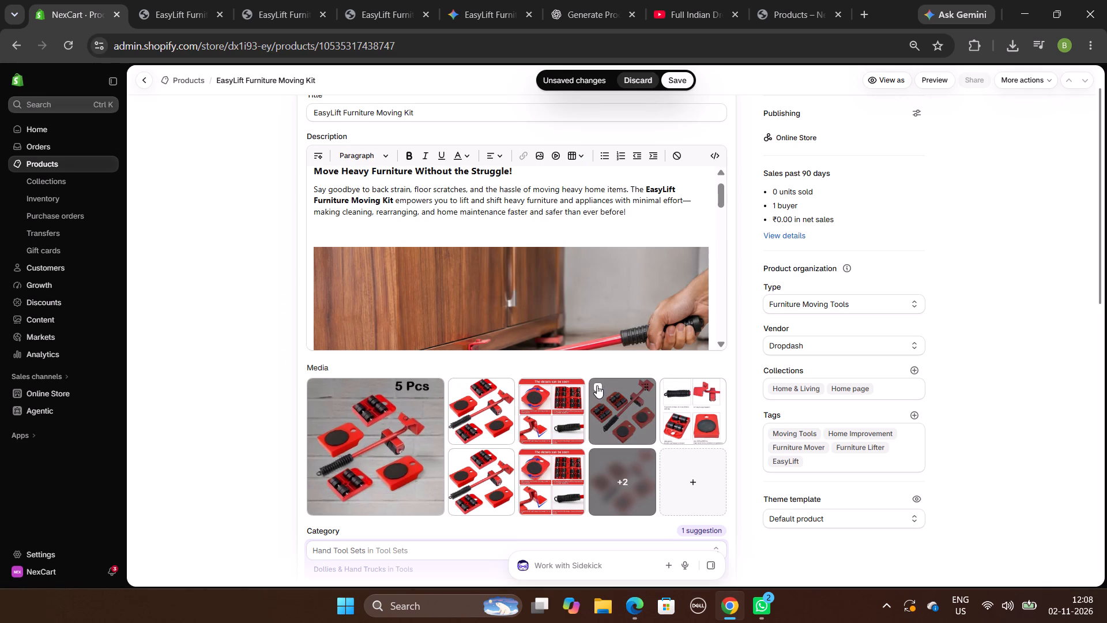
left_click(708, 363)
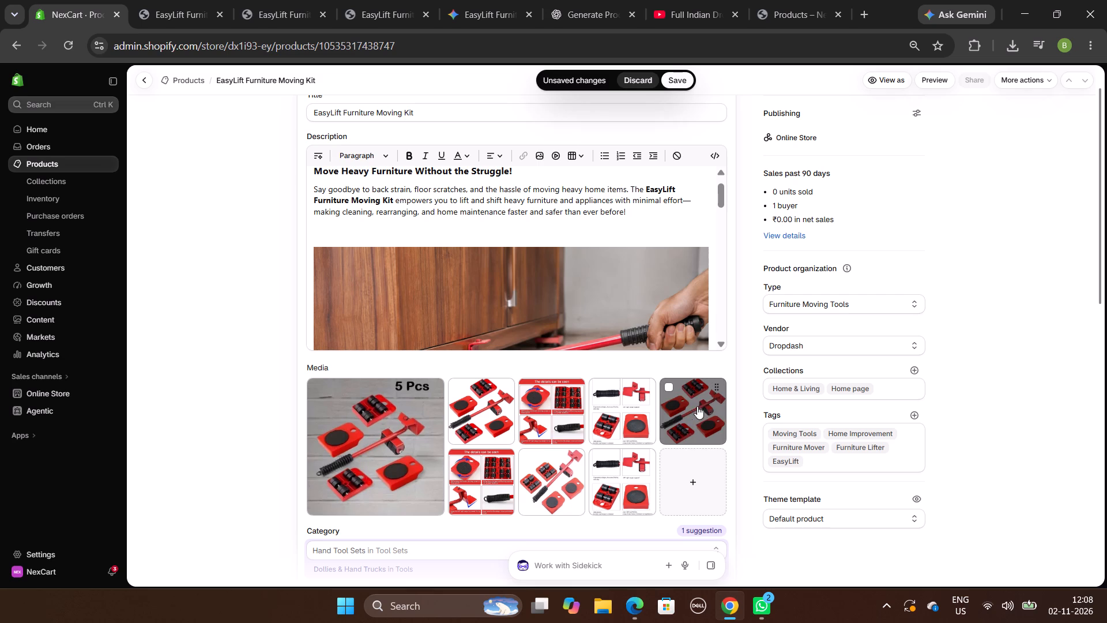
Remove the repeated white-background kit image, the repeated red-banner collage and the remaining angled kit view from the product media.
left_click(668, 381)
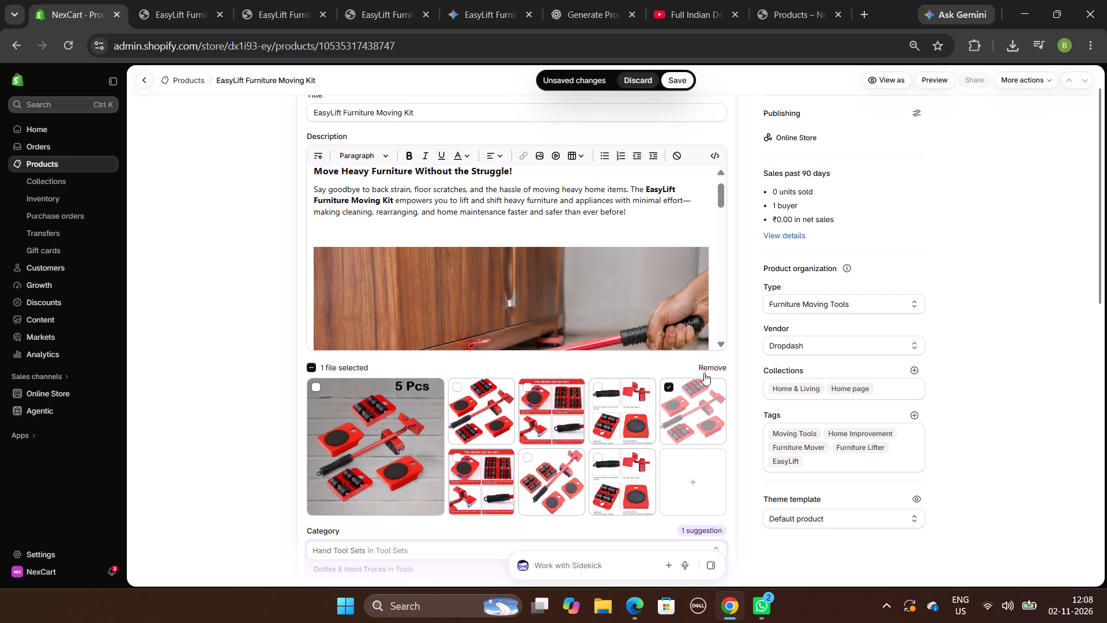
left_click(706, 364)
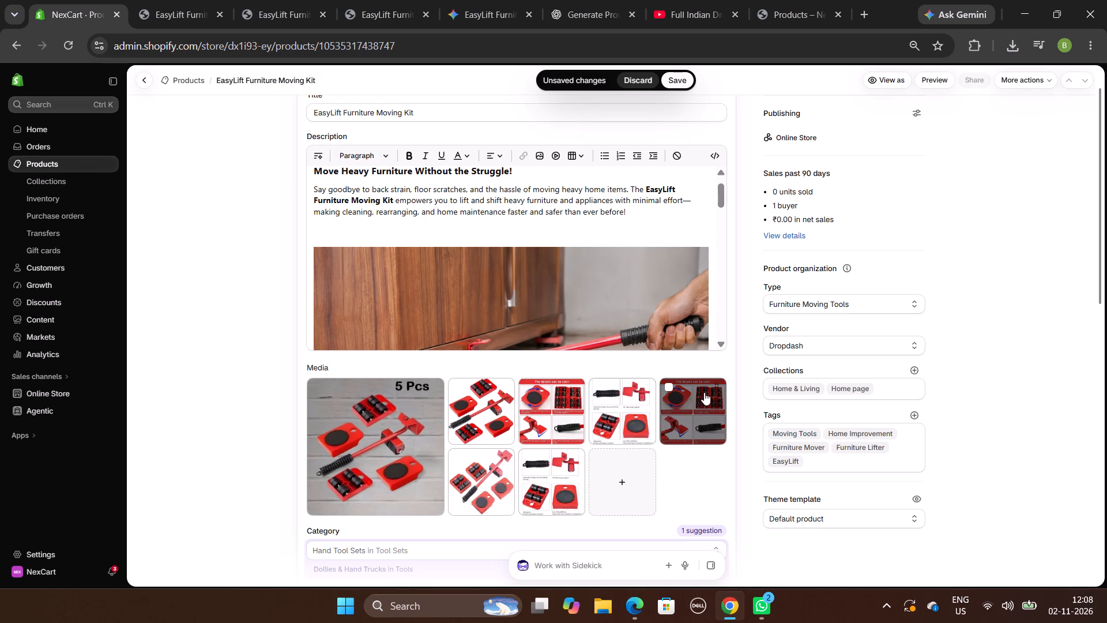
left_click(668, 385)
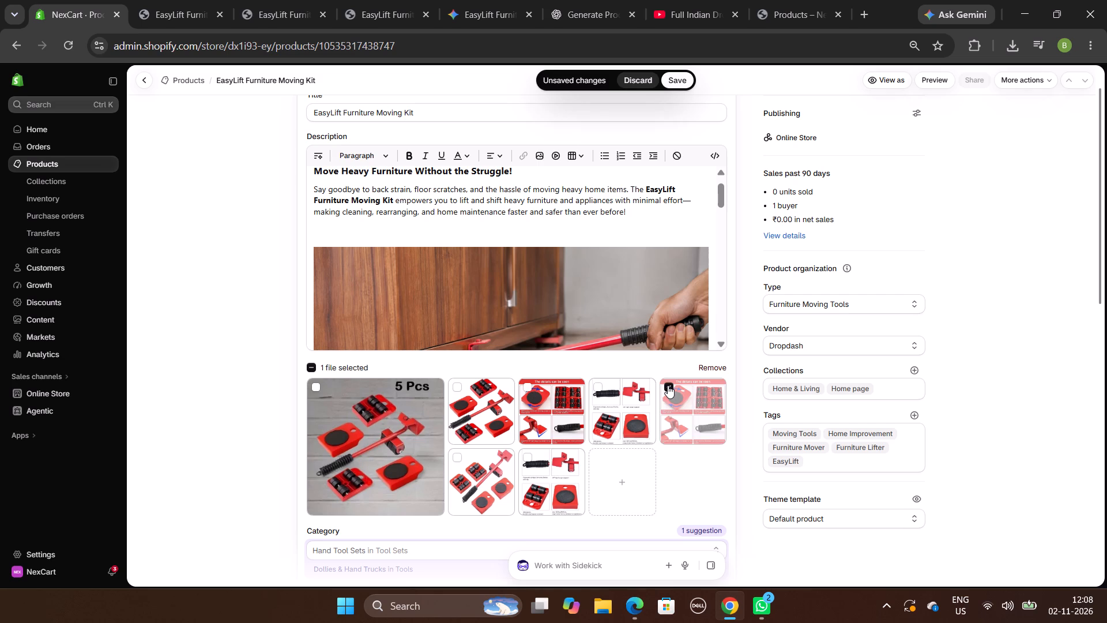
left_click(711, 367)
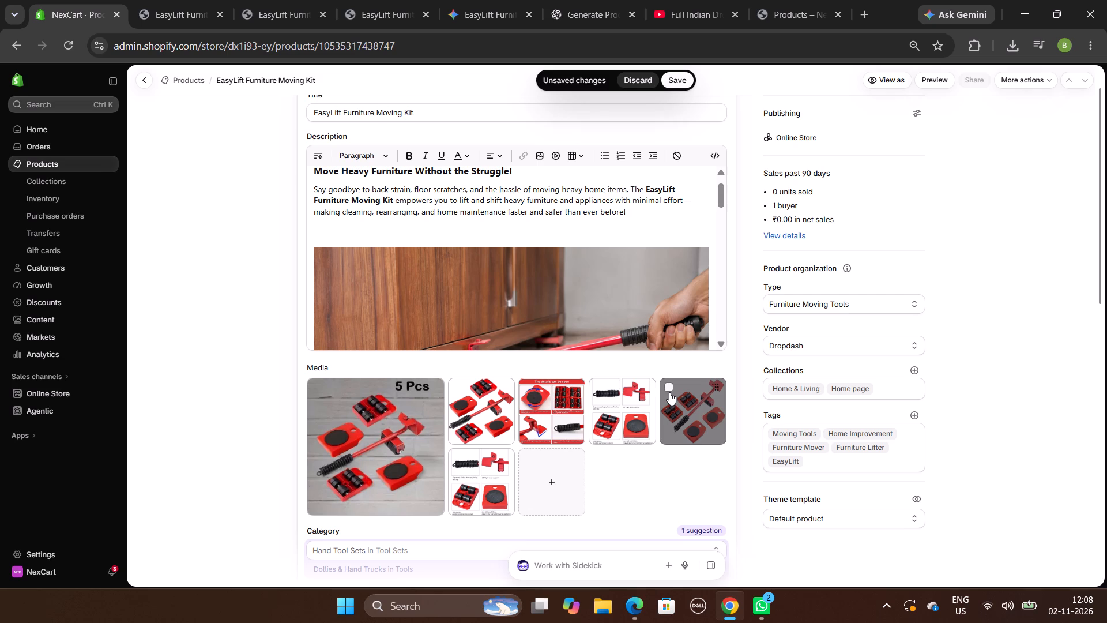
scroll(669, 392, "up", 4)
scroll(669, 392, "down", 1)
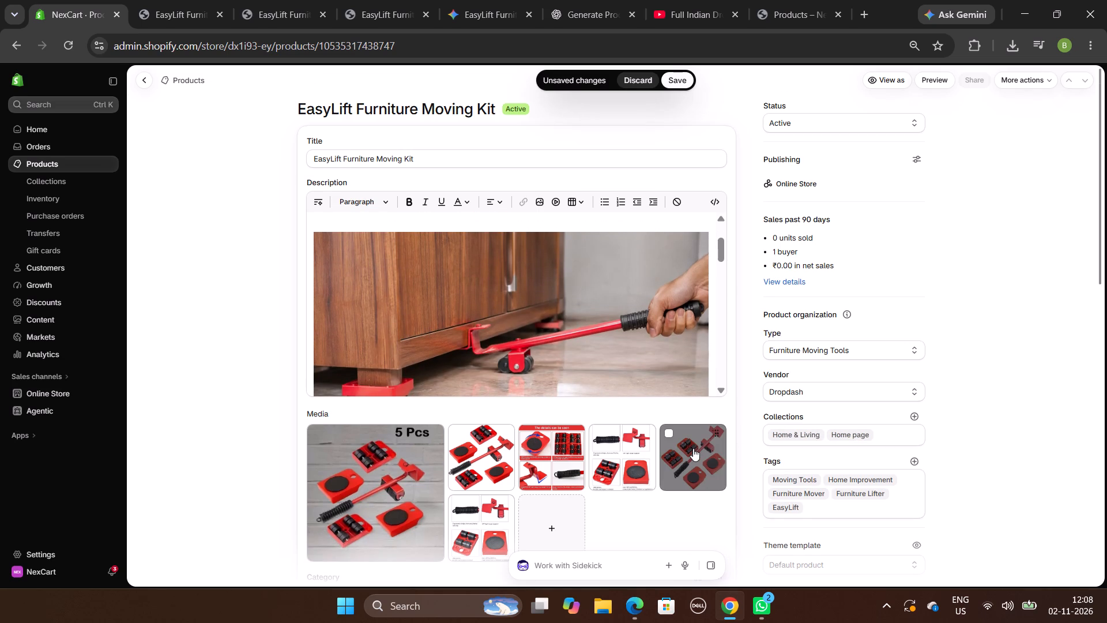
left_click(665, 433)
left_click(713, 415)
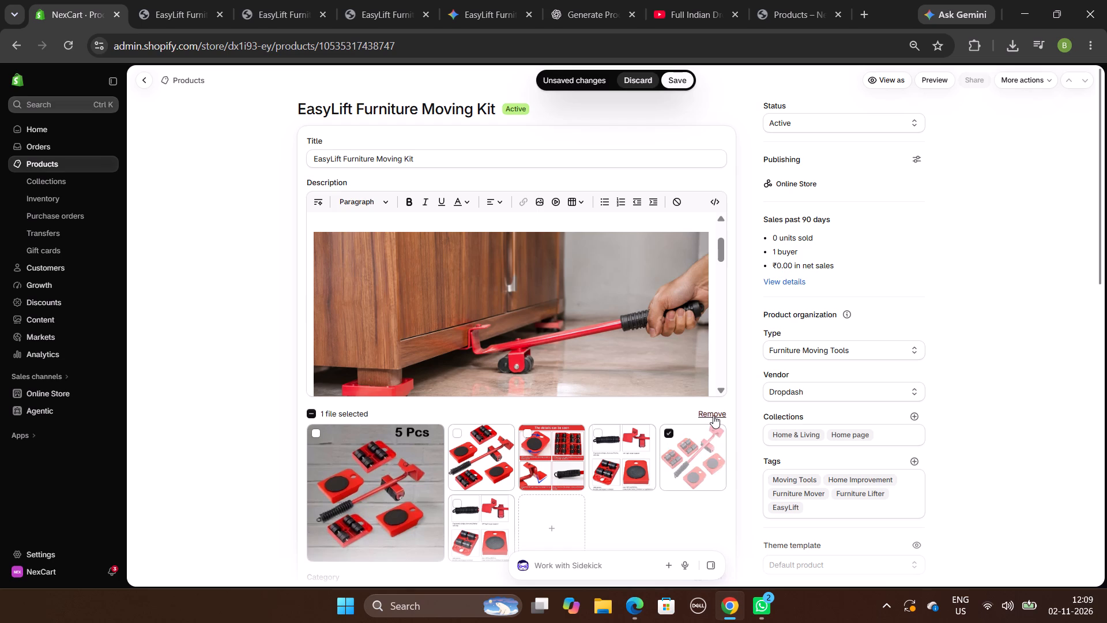
Open the second media image, 02d9dec8, download it, and return to the product record.
left_click(483, 449)
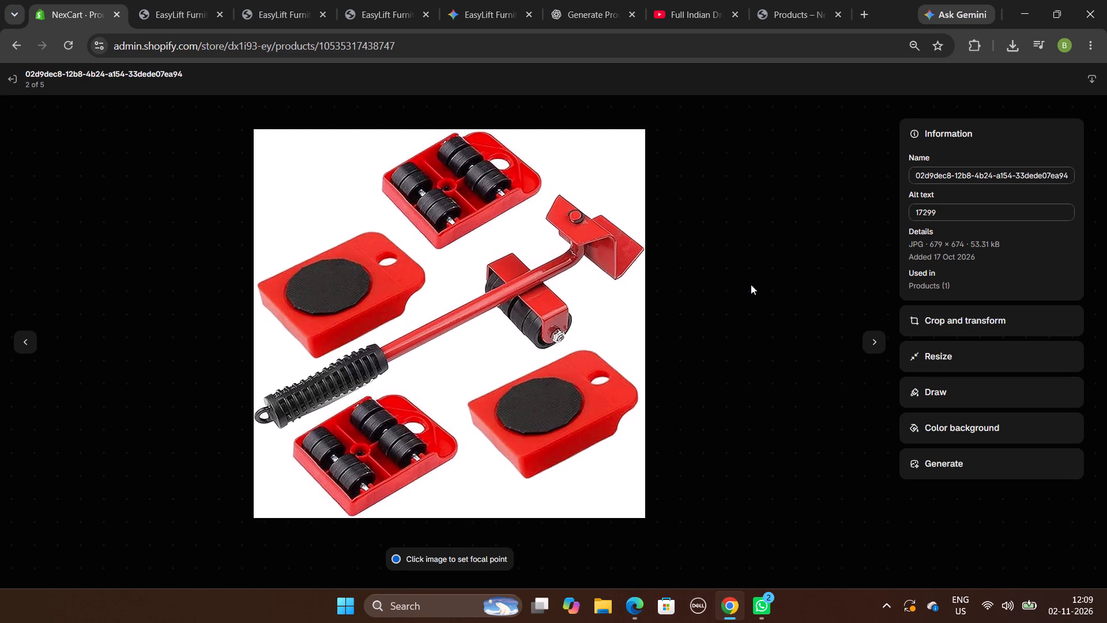
left_click(1095, 81)
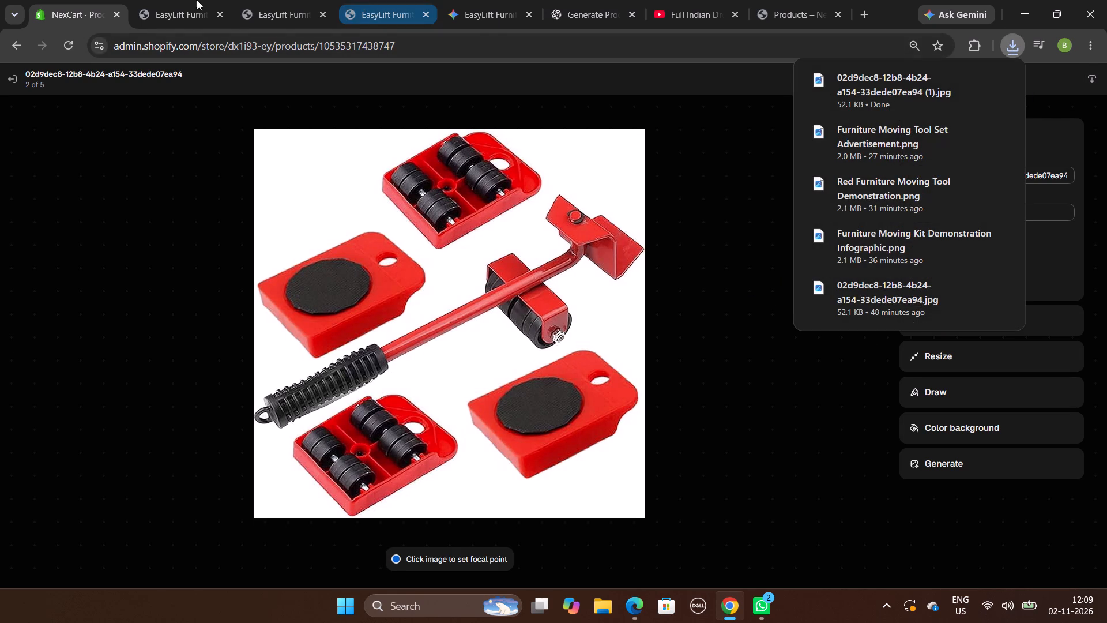
left_click(6, 77)
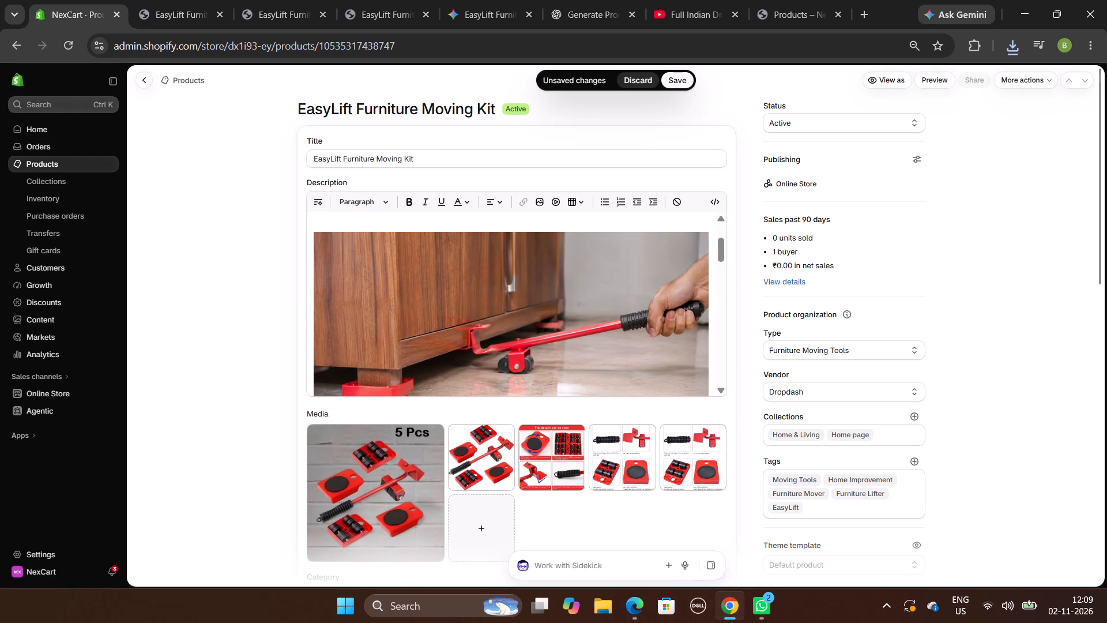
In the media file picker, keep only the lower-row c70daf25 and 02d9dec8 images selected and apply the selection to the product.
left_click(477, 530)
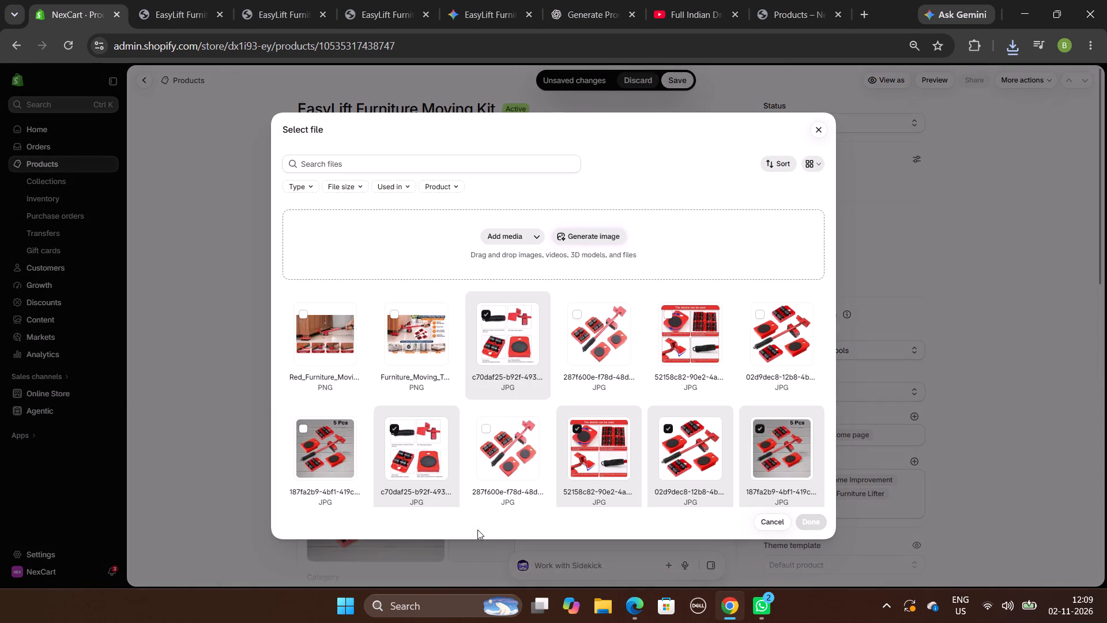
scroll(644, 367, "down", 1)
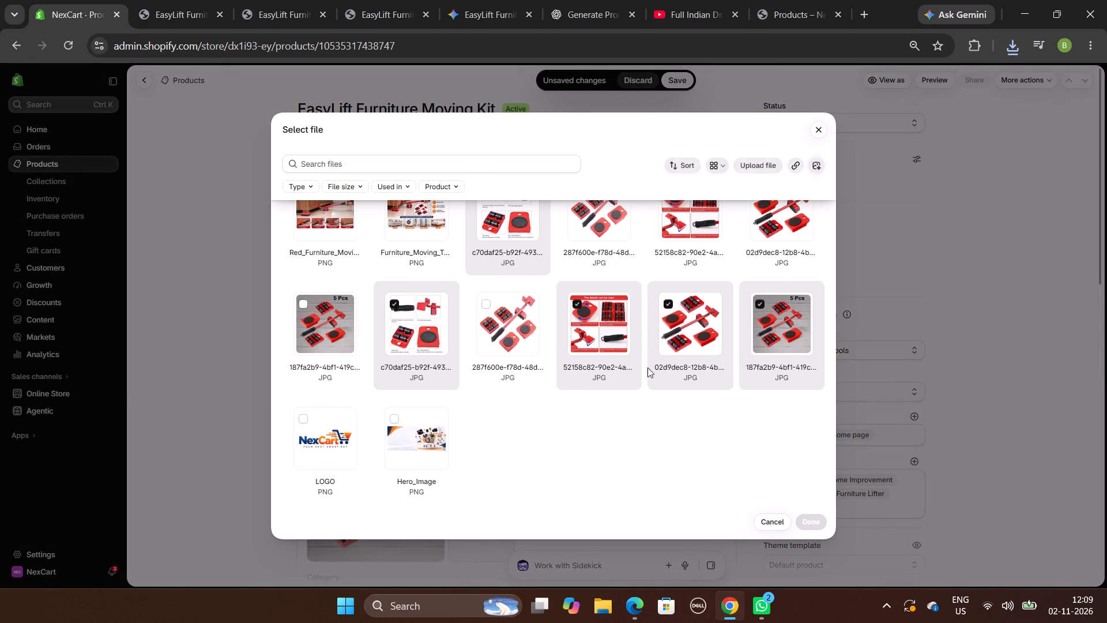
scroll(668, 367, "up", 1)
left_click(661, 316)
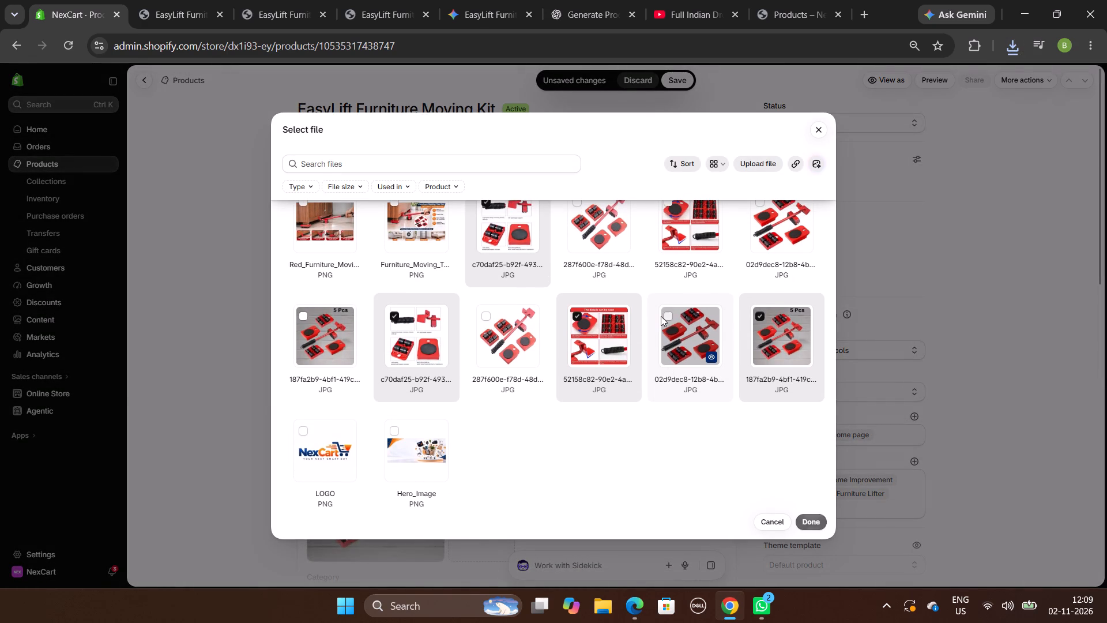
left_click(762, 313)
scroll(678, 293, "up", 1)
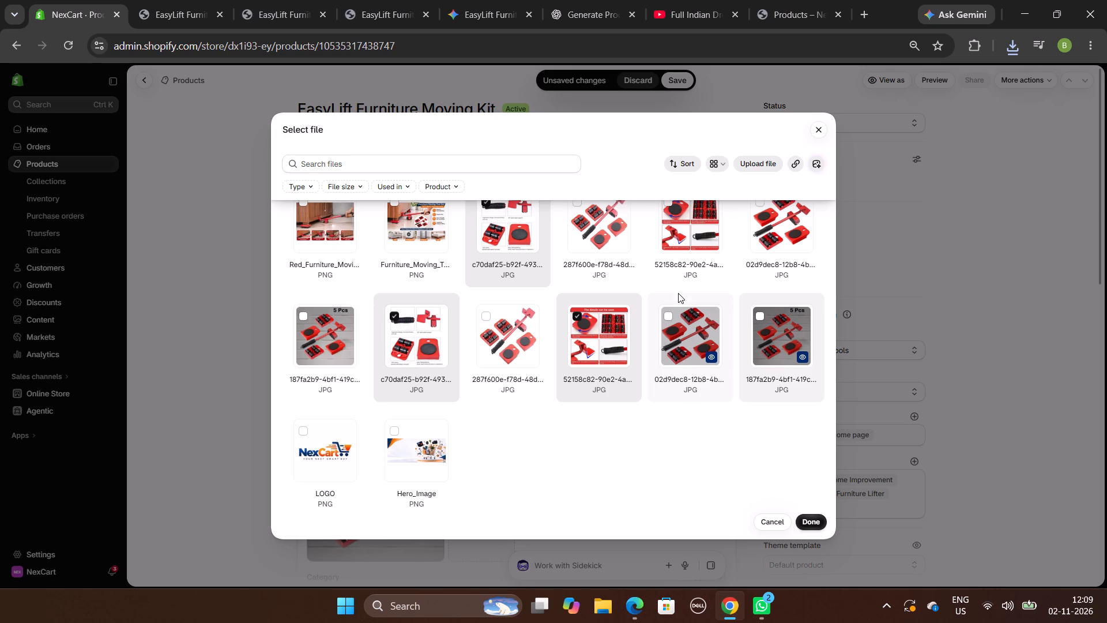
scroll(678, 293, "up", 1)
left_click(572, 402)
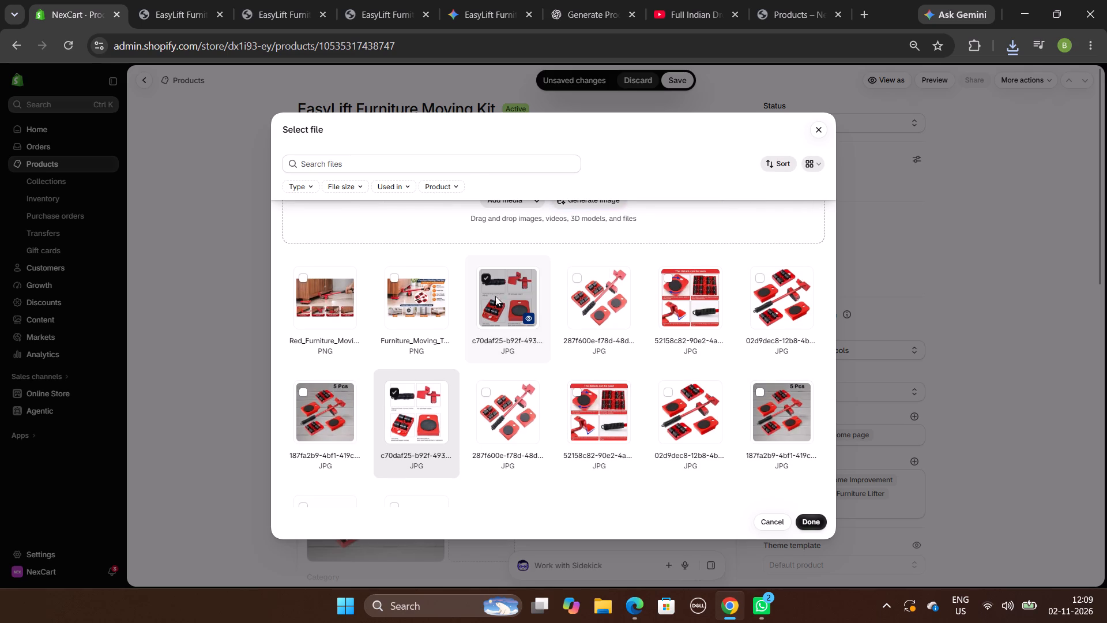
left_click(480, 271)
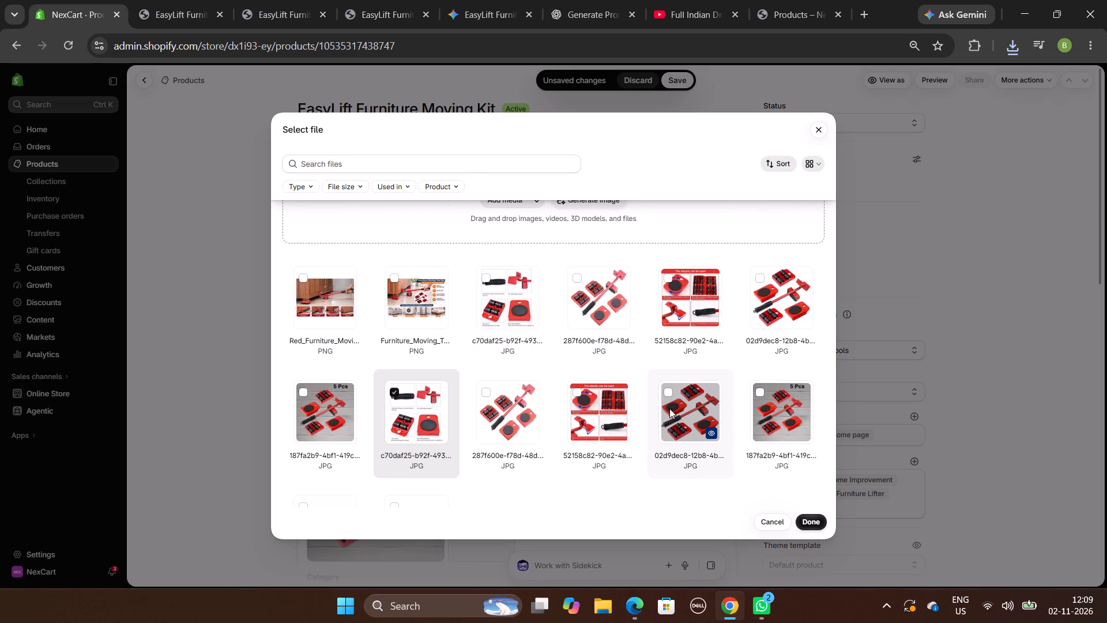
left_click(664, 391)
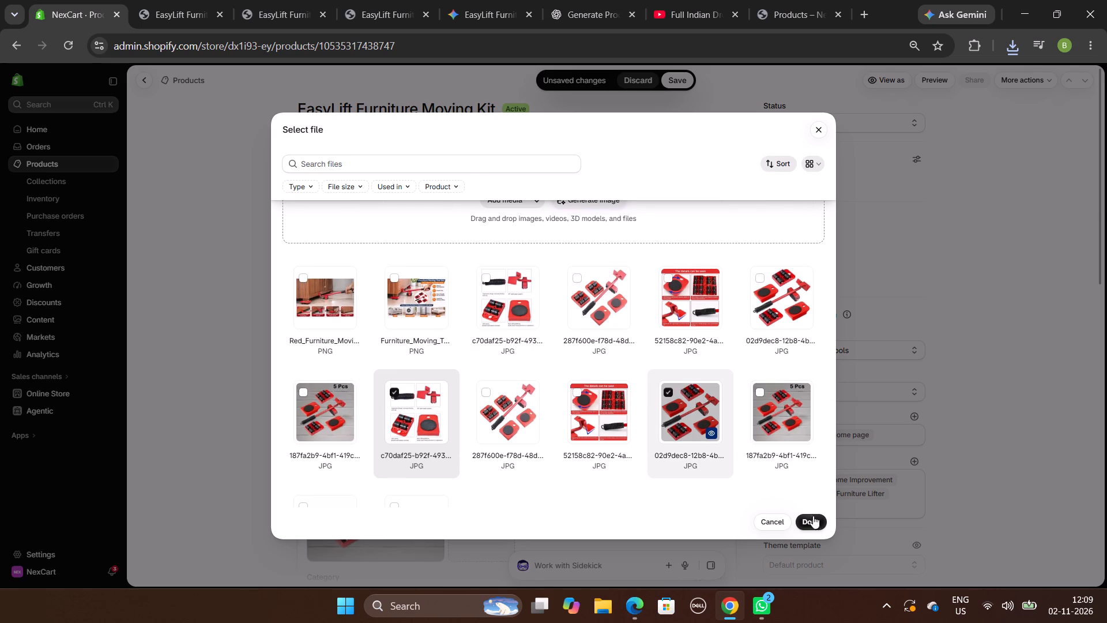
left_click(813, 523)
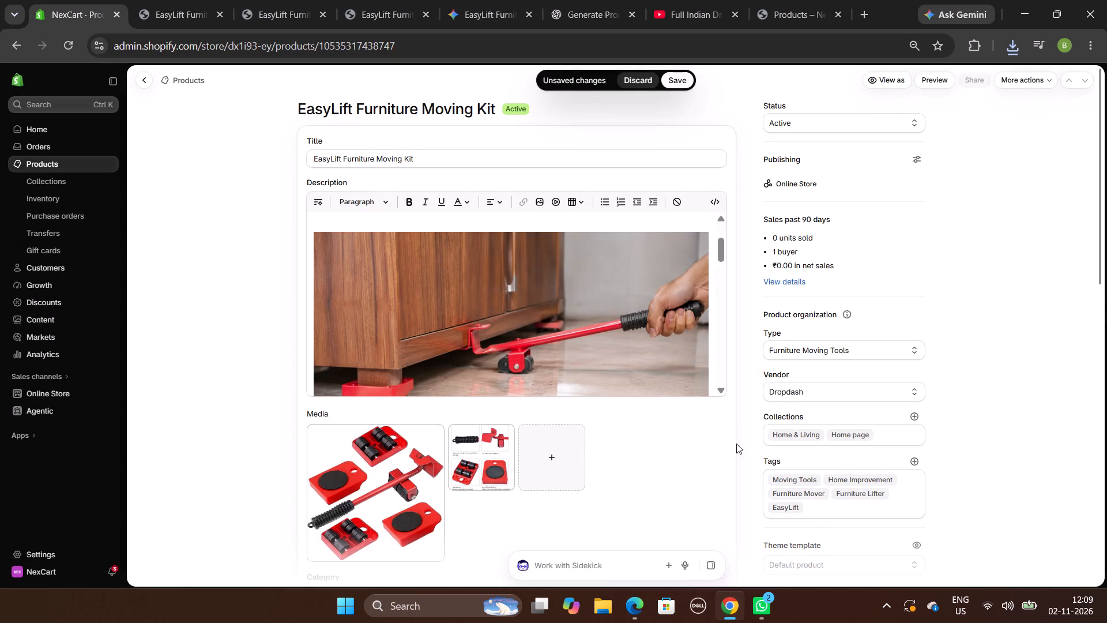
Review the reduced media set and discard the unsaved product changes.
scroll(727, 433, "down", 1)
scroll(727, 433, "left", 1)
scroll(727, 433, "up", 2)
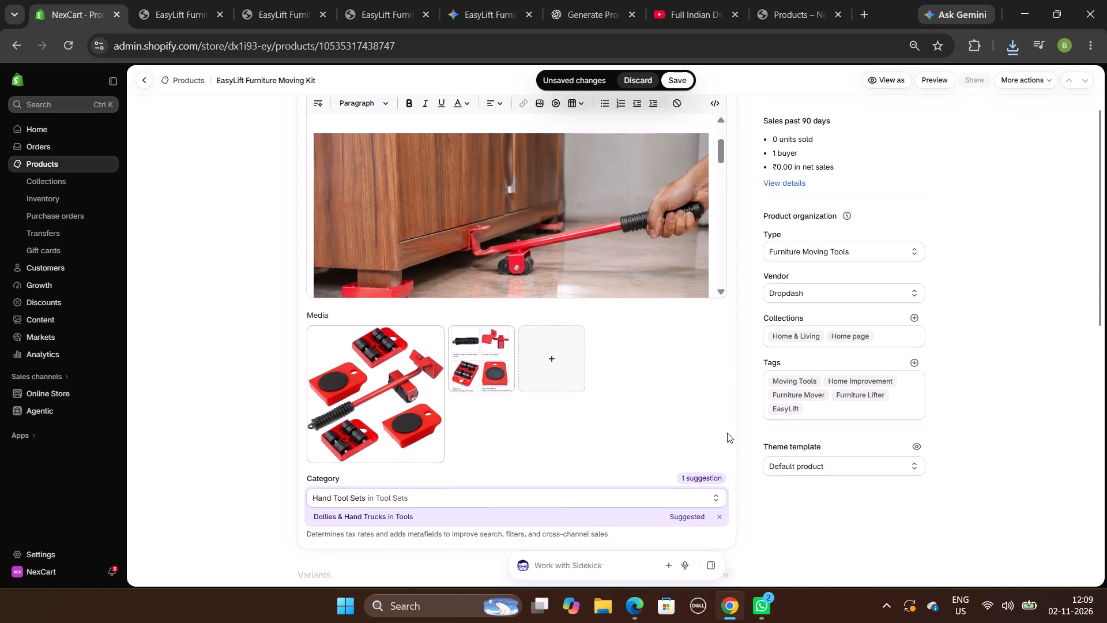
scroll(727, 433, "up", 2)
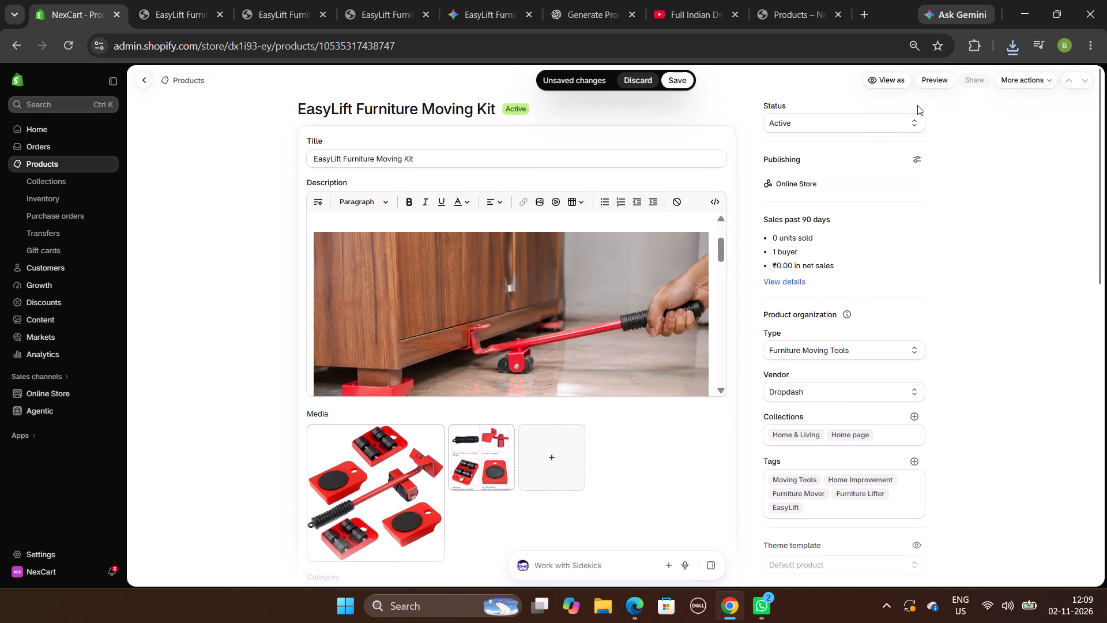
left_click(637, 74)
Remove the second 5 Pcs image and the second red-banner collage from the restored product media.
scroll(637, 224, "up", 1)
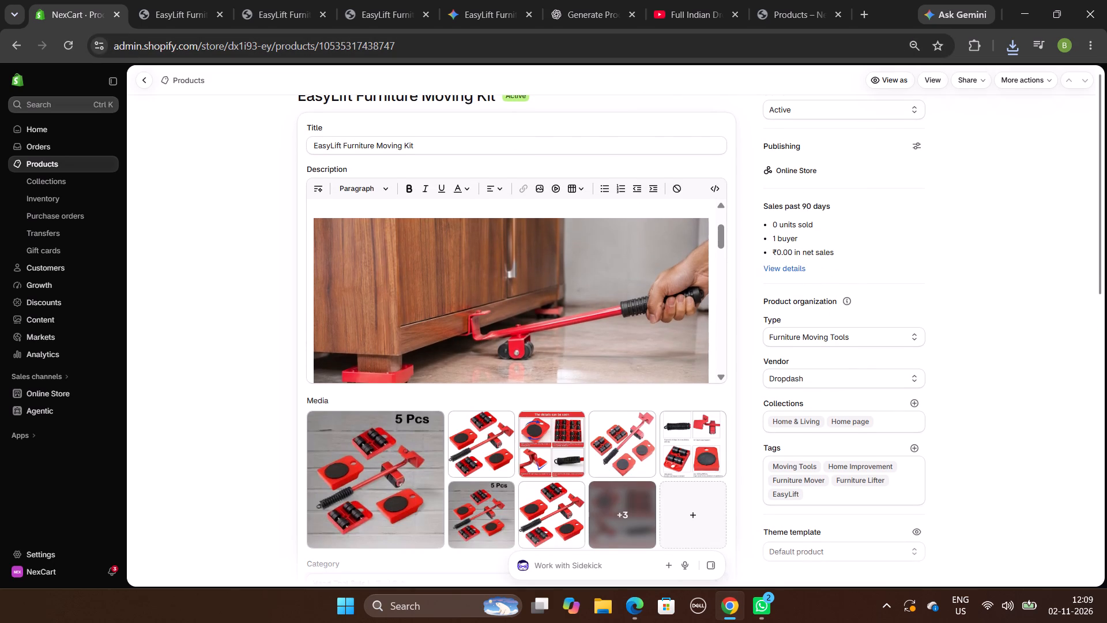
scroll(637, 224, "up", 1)
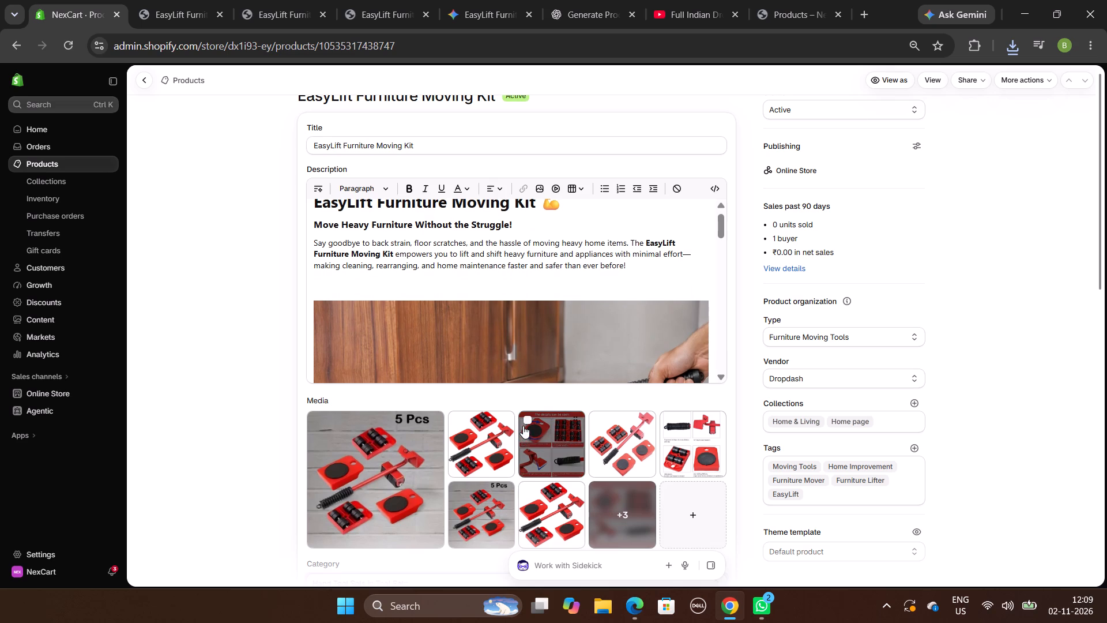
left_click(457, 488)
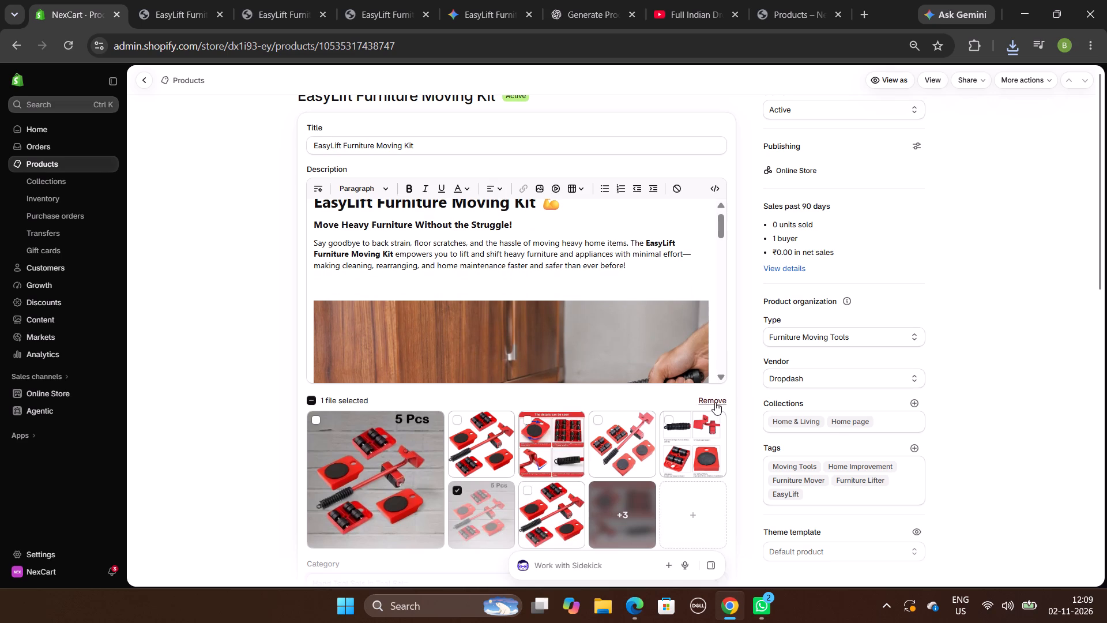
left_click(715, 402)
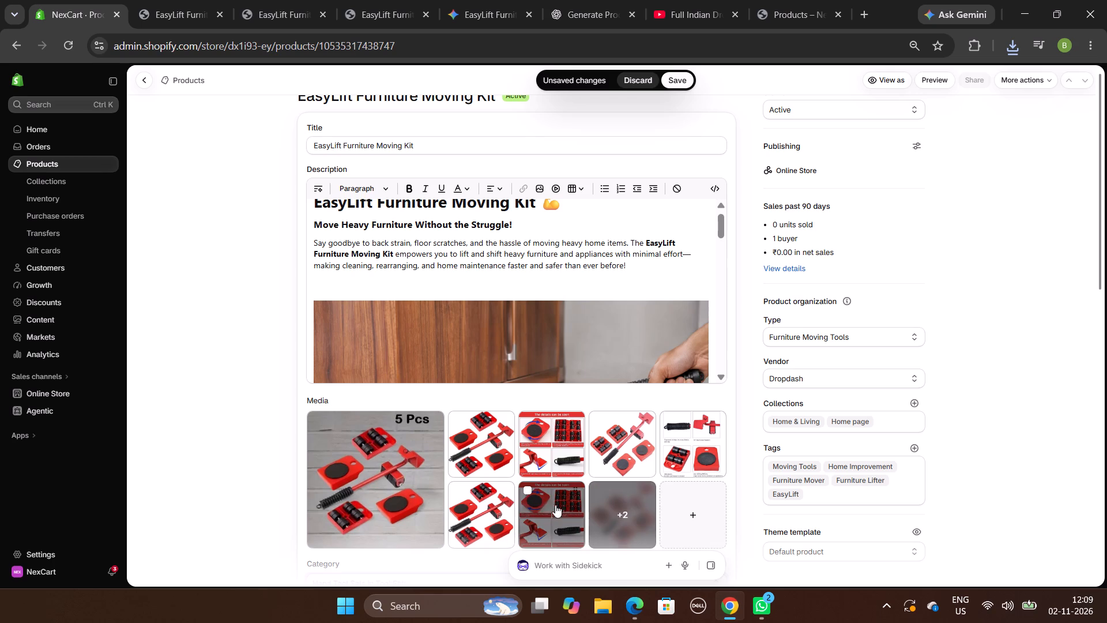
left_click(528, 488)
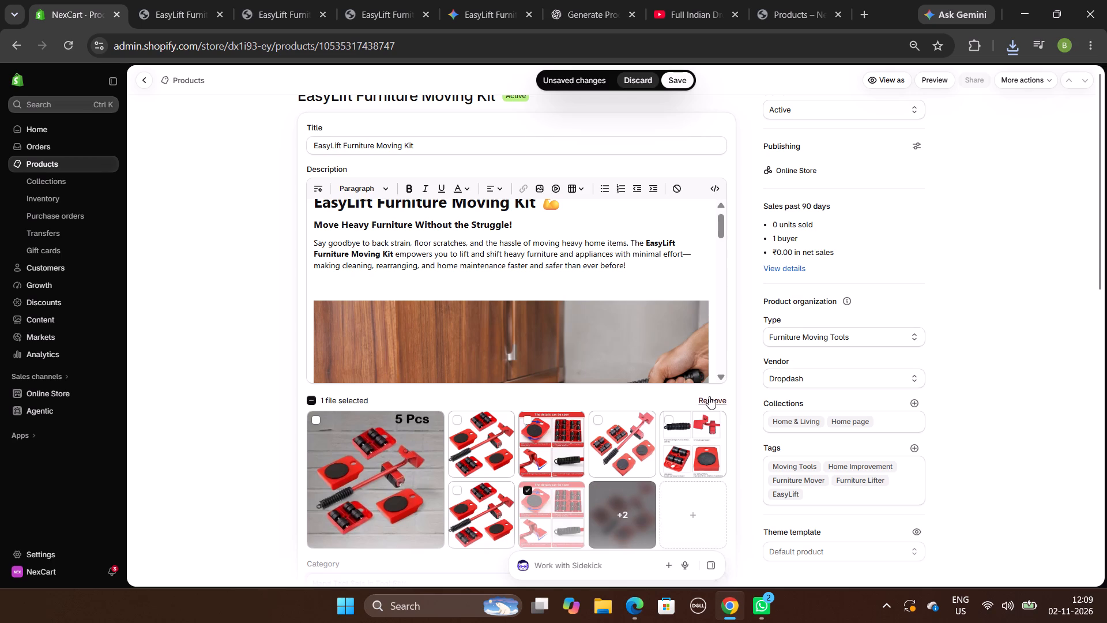
left_click(710, 396)
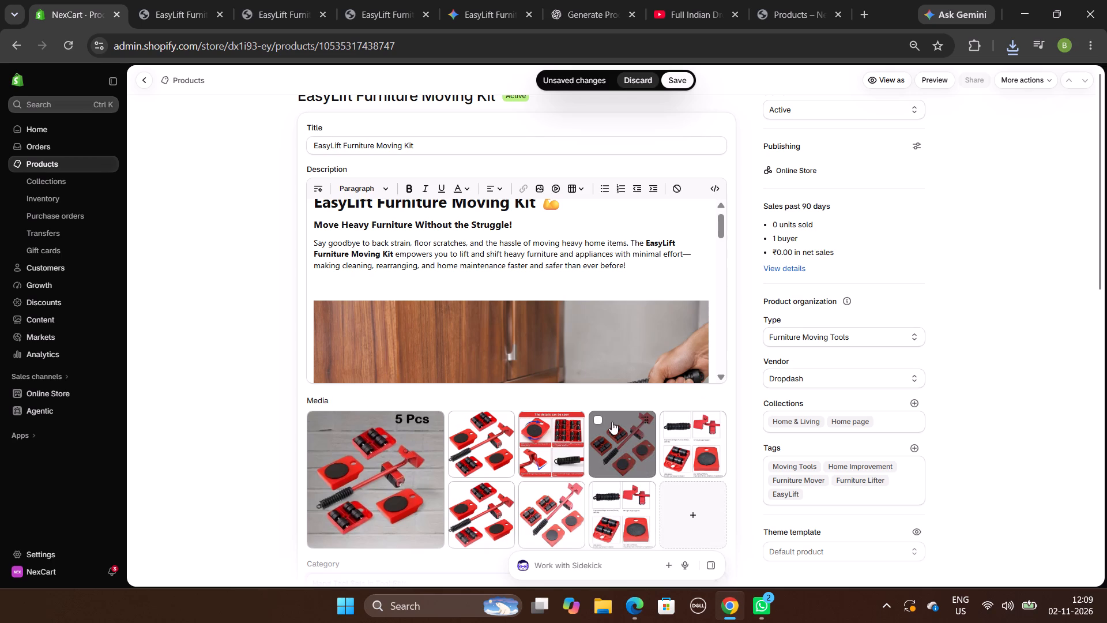
Remove the two angled-layout kit images on a white background from the product media.
left_click(601, 419)
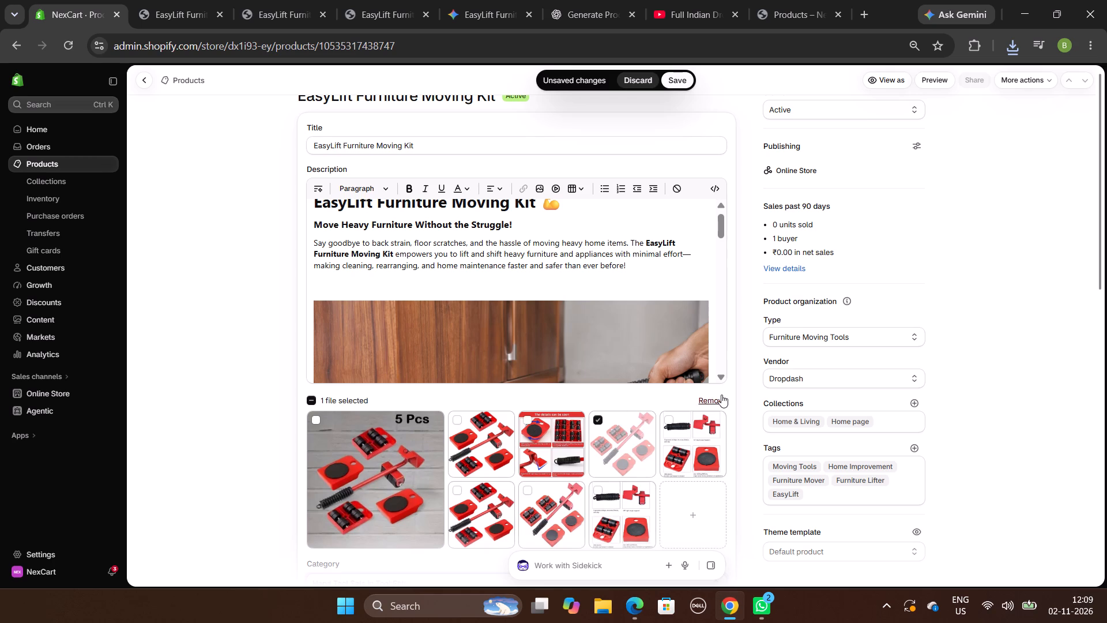
left_click(721, 395)
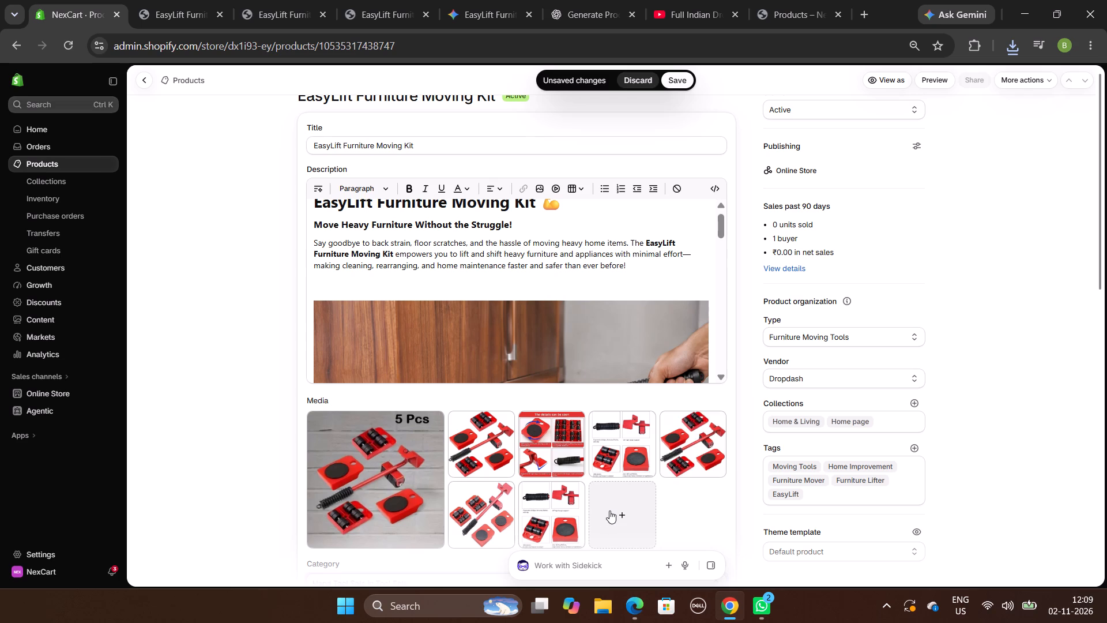
left_click(457, 490)
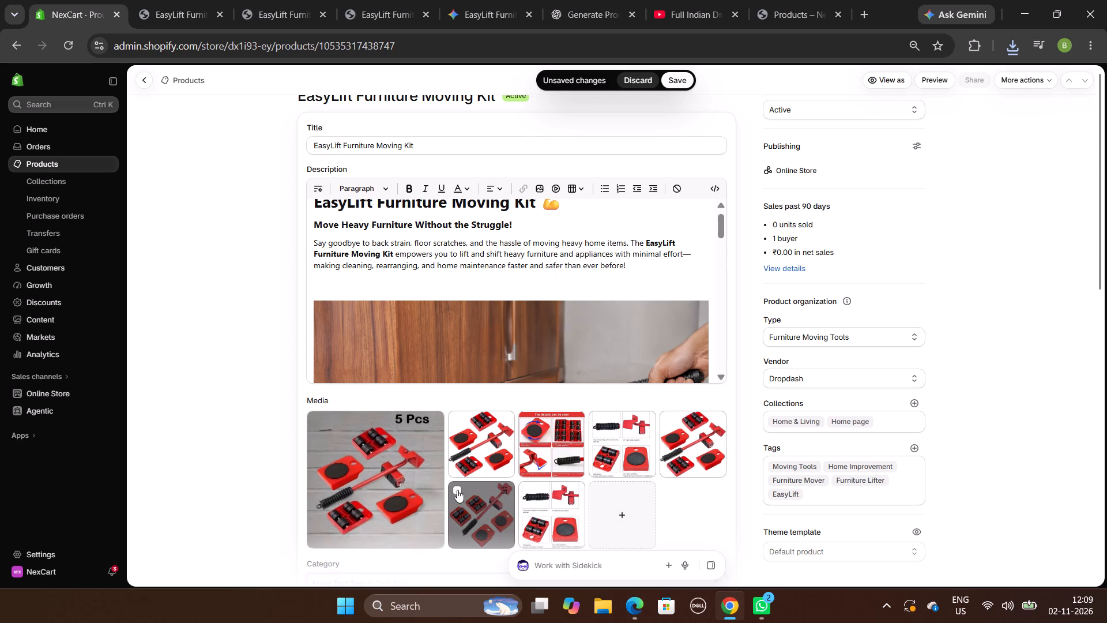
left_click(703, 396)
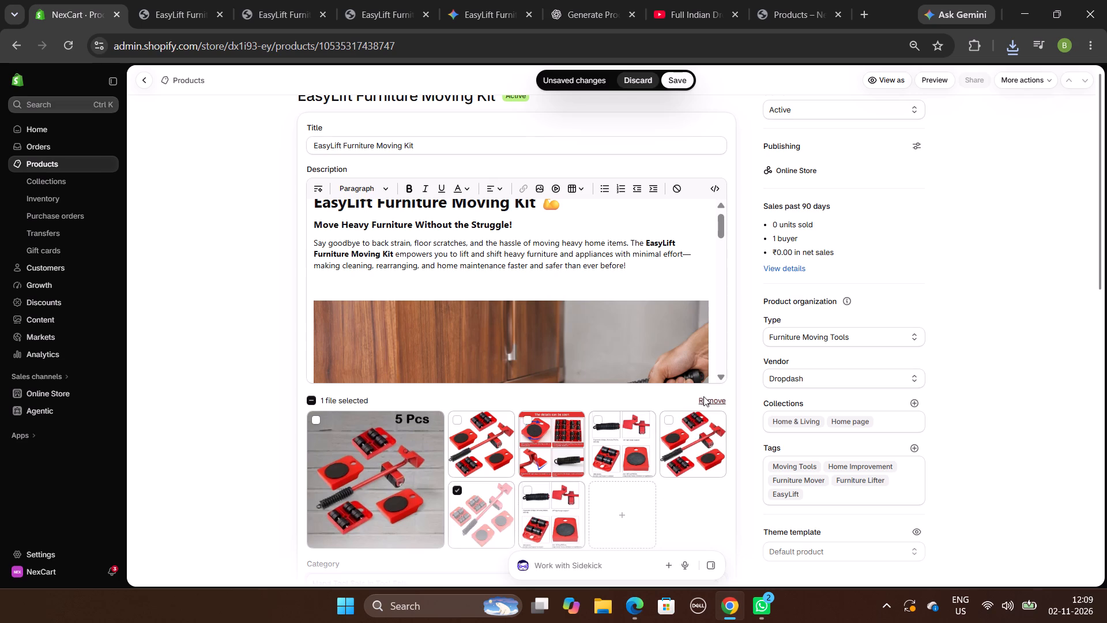
Move the second upright white-background kit image to the end of the product media and save the product.
left_click_drag(695, 439, 604, 481)
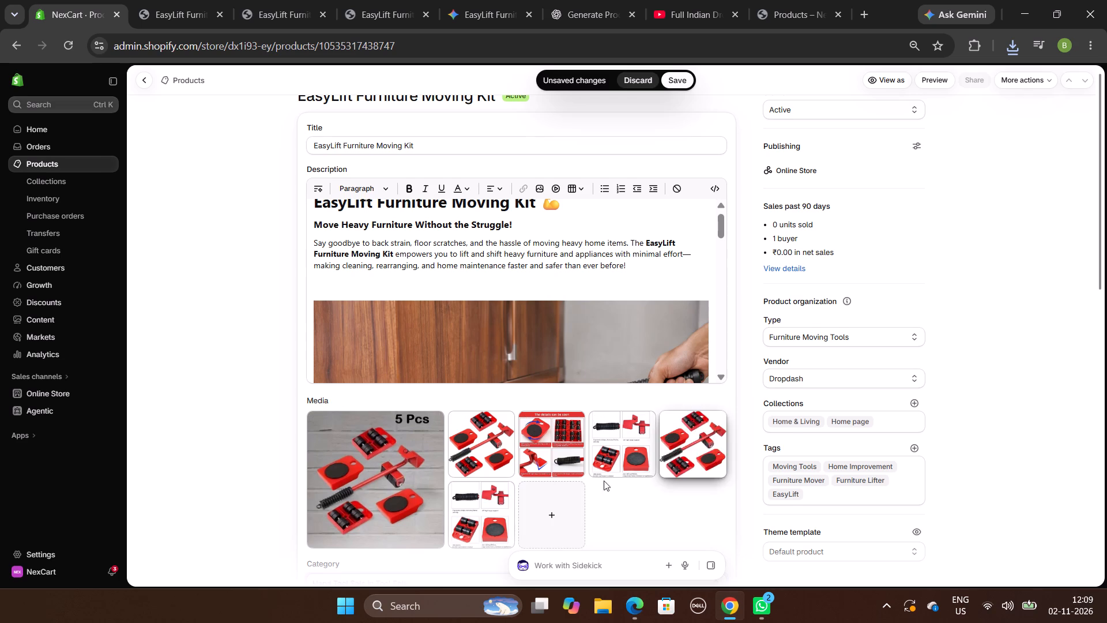
left_click_drag(604, 481, 514, 464)
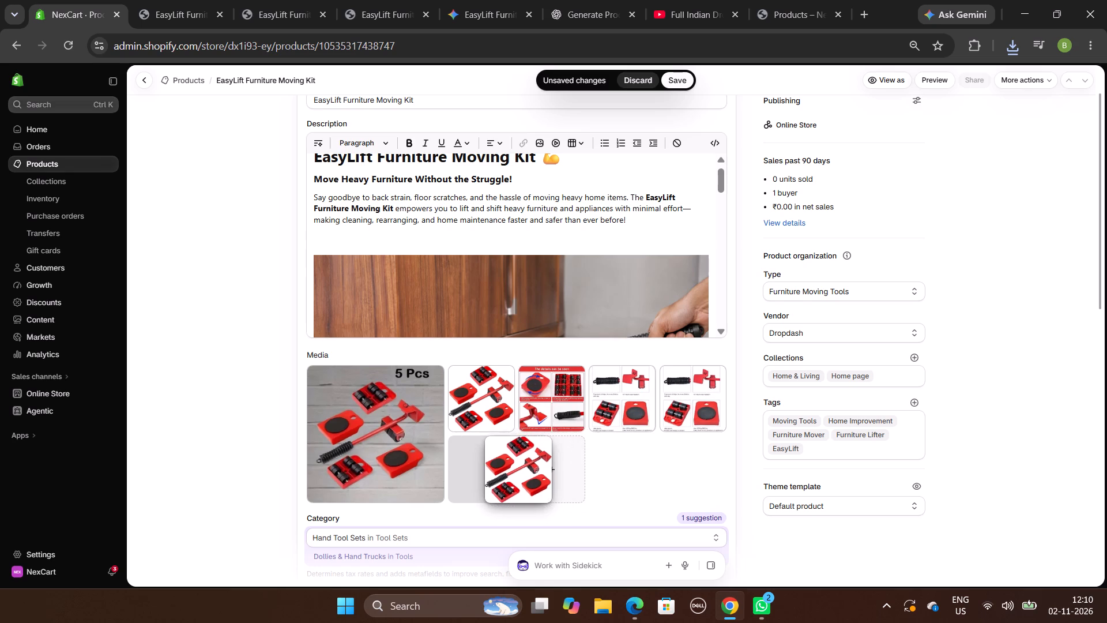
left_click_drag(514, 464, 494, 463)
scroll(622, 470, "up", 1)
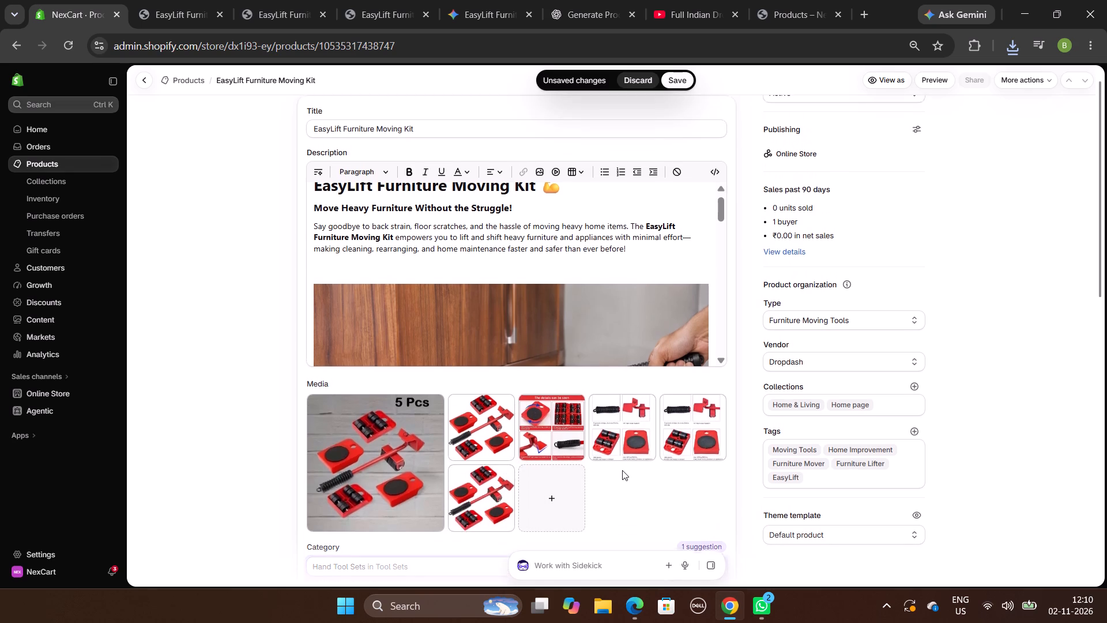
scroll(622, 470, "up", 1)
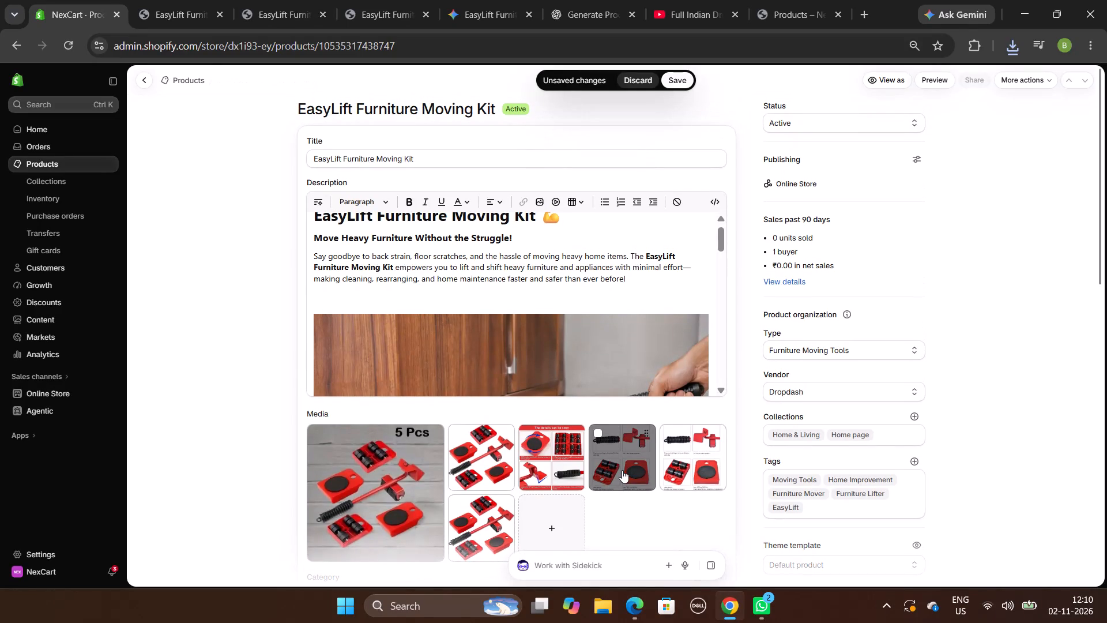
scroll(627, 490, "up", 4)
left_click(673, 85)
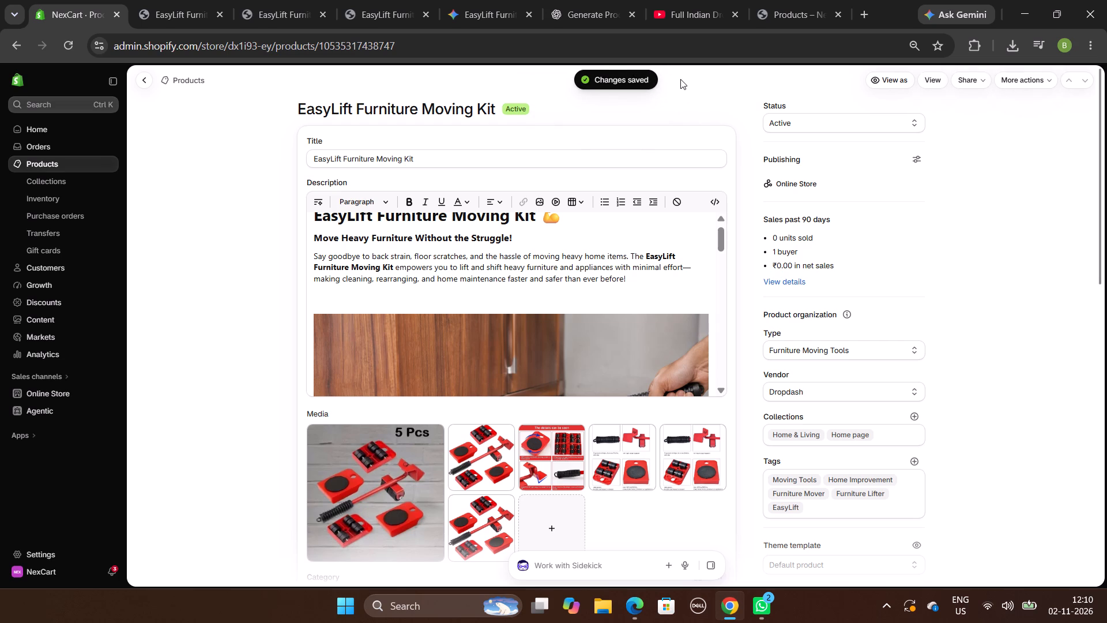
Review the saved product record, checking its description, media, category, variants and category metafields.
scroll(680, 79, "up", 1)
scroll(680, 79, "down", 1)
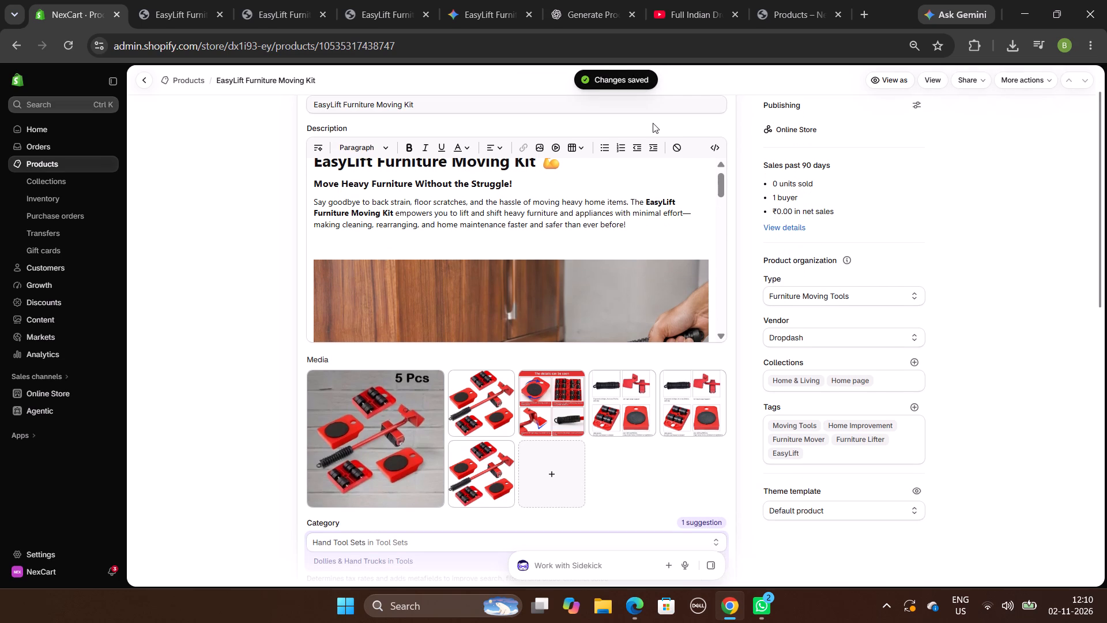
scroll(624, 271, "up", 3)
scroll(624, 271, "down", 4)
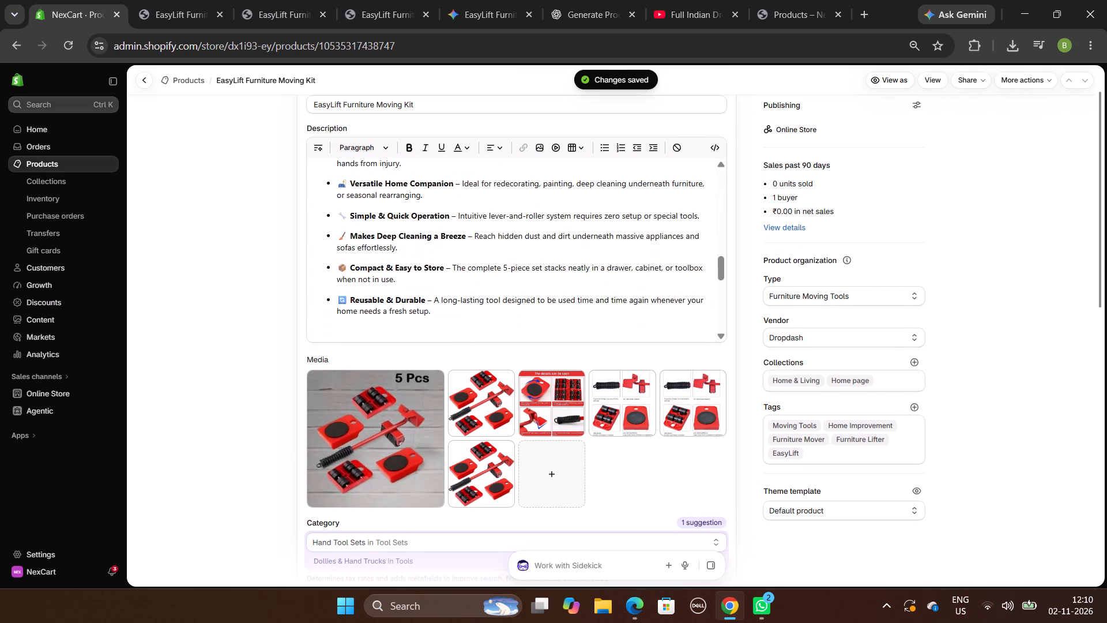
scroll(624, 271, "up", 2)
scroll(624, 433, "down", 3)
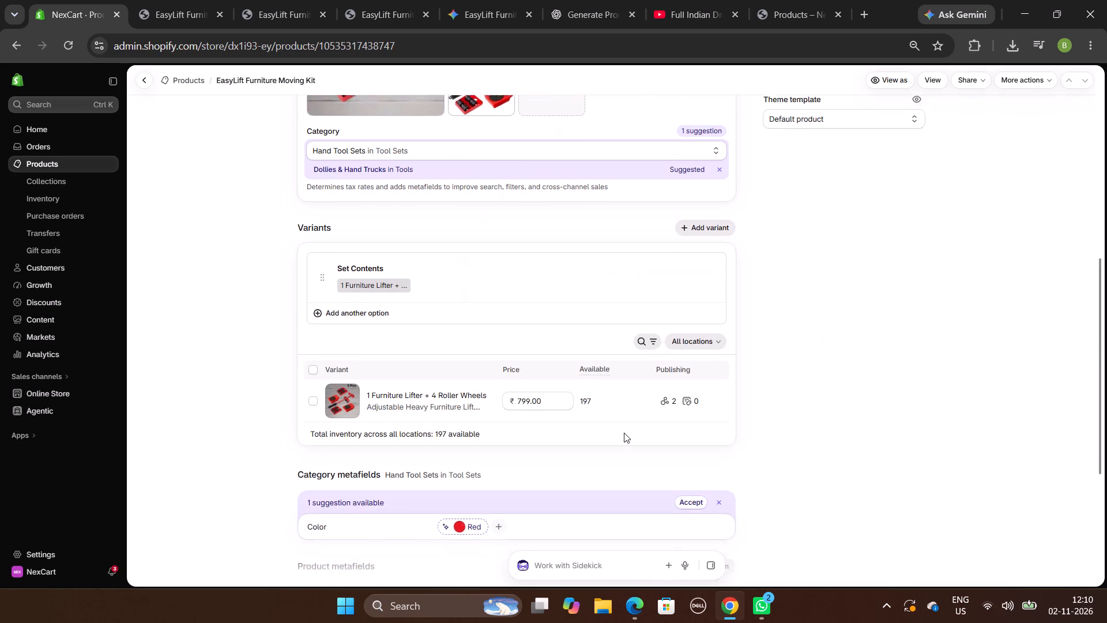
scroll(624, 433, "up", 1)
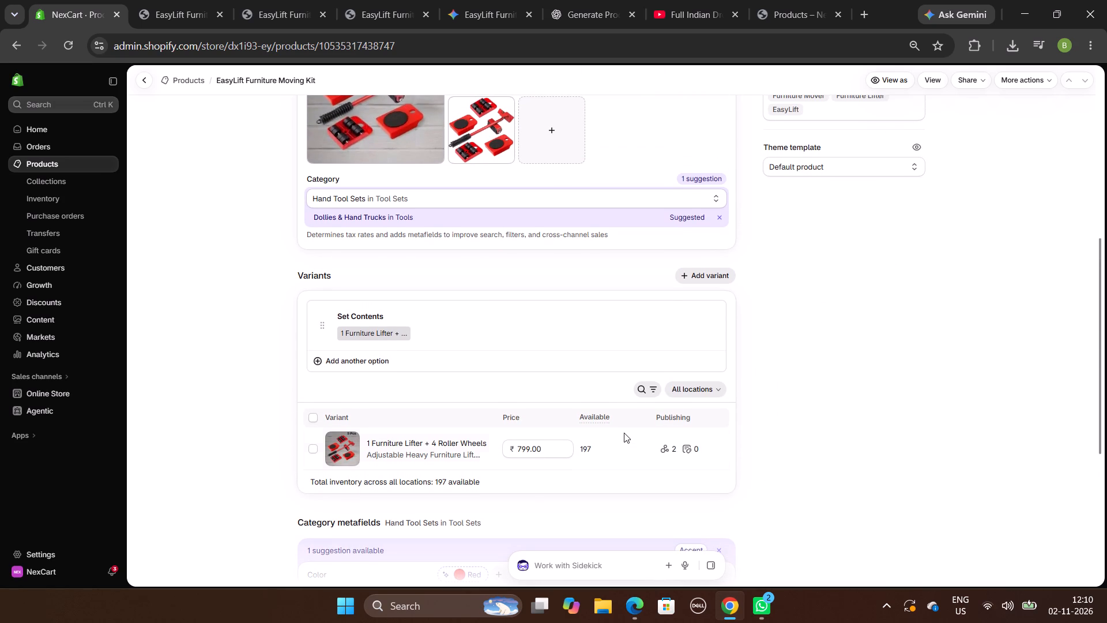
scroll(624, 433, "up", 1)
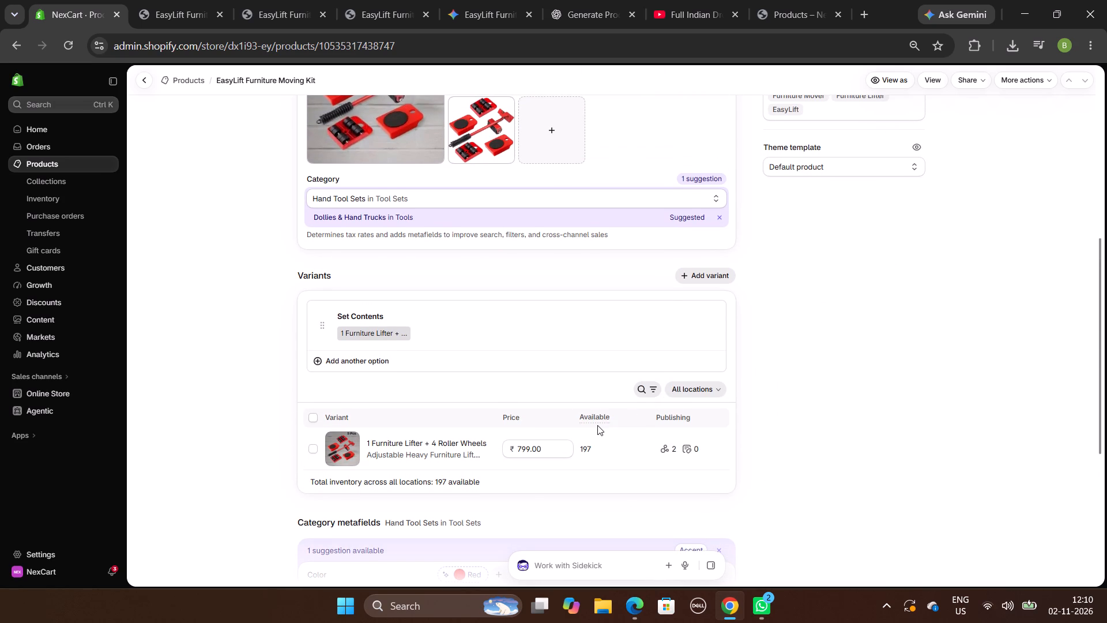
left_click(594, 417)
left_click(589, 444)
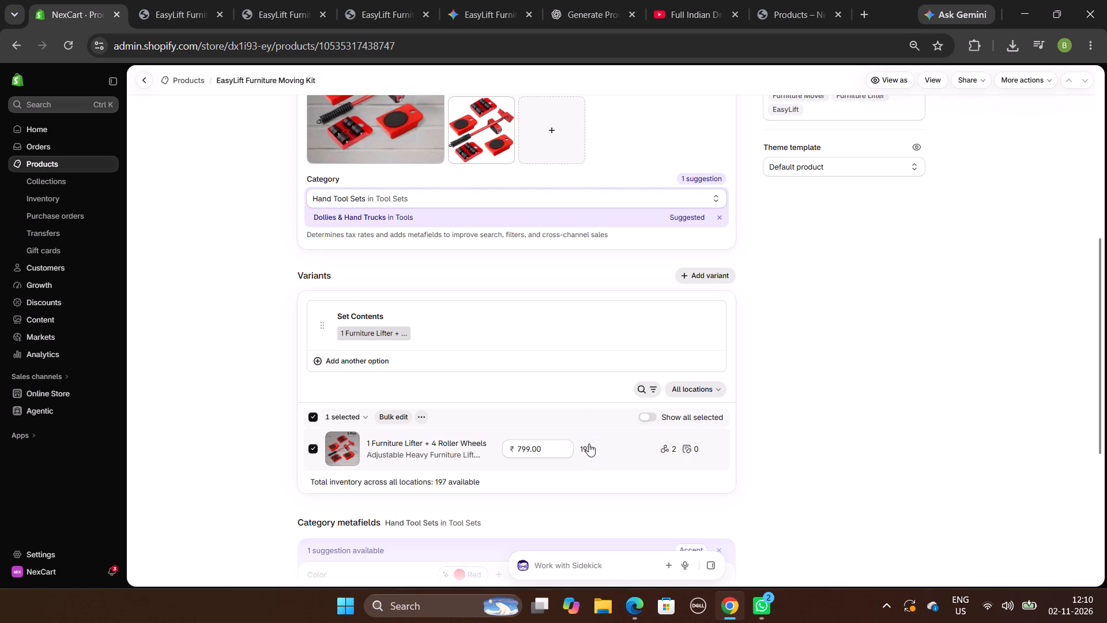
left_click(589, 444)
left_click(829, 389)
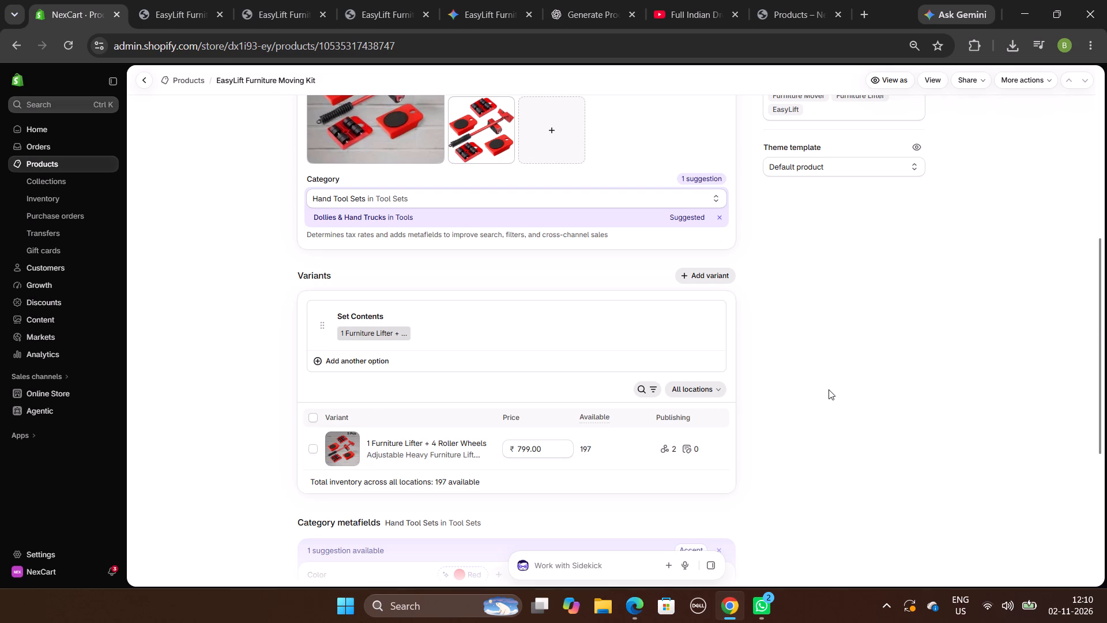
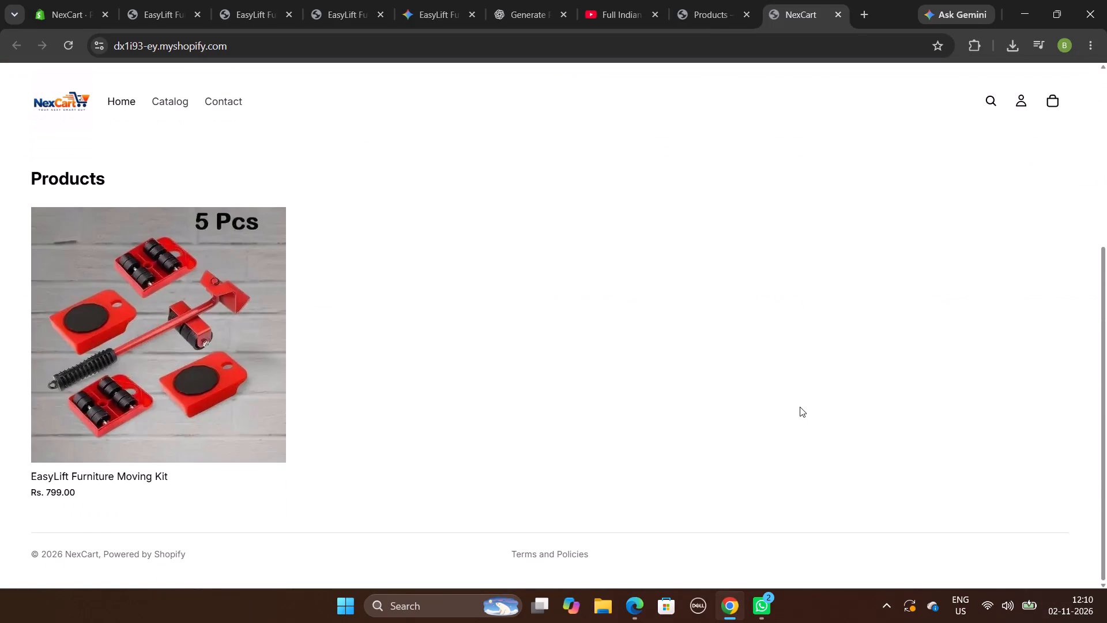
Browse forward and back through the EasyLift Furniture Moving Kit images on the storefront home page's product card.
scroll(800, 407, "up", 6)
scroll(533, 317, "down", 3)
left_click(266, 321)
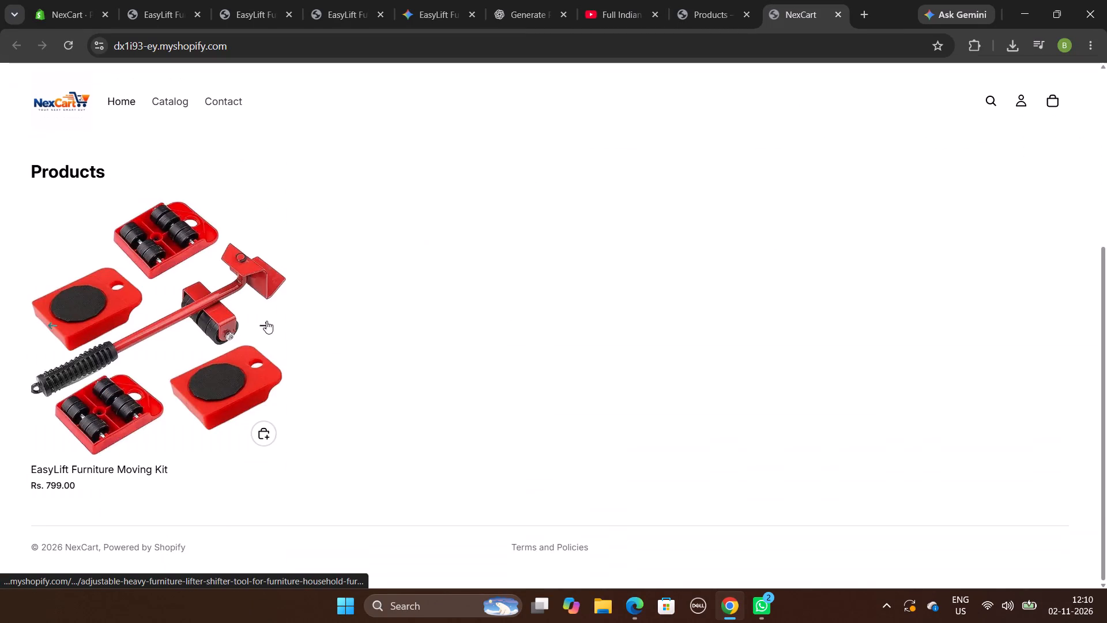
left_click(266, 321)
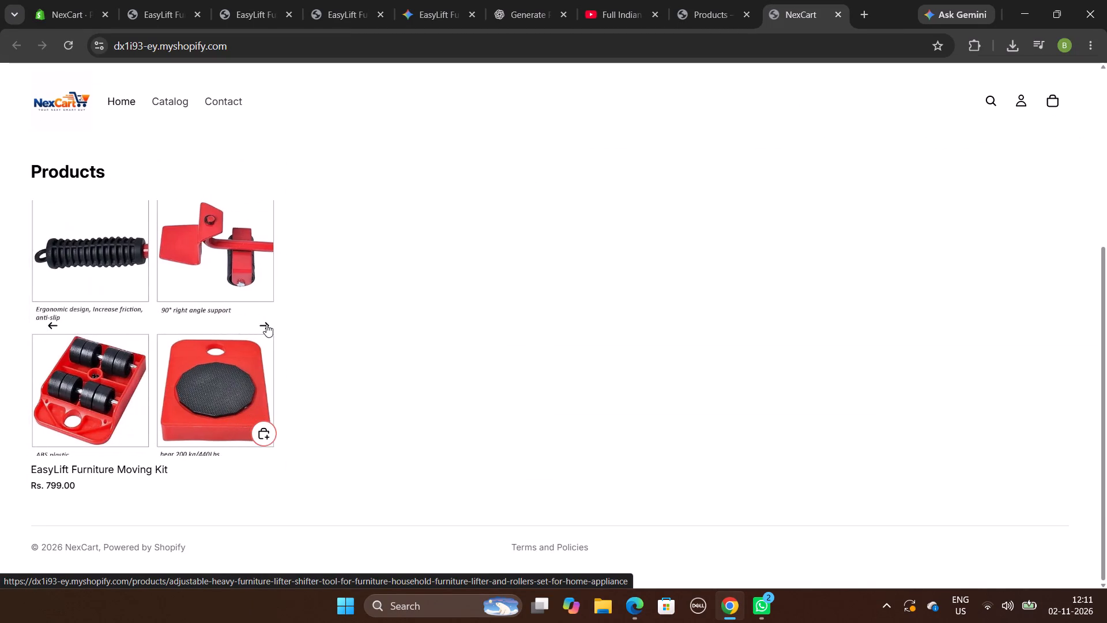
left_click(266, 325)
left_click(266, 325)
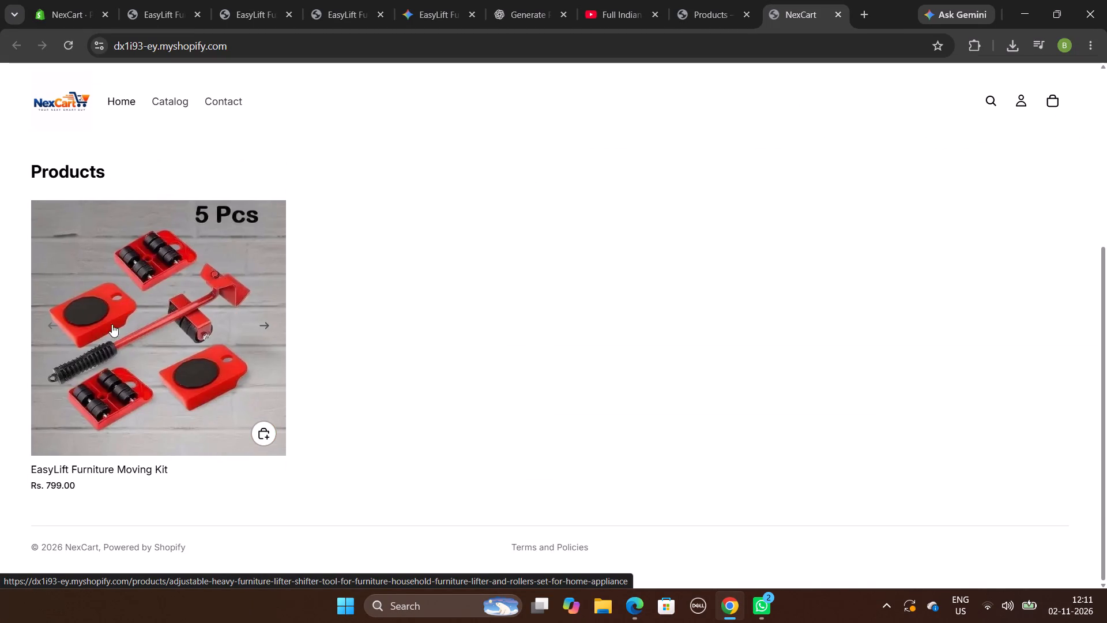
left_click(49, 323)
left_click(49, 323)
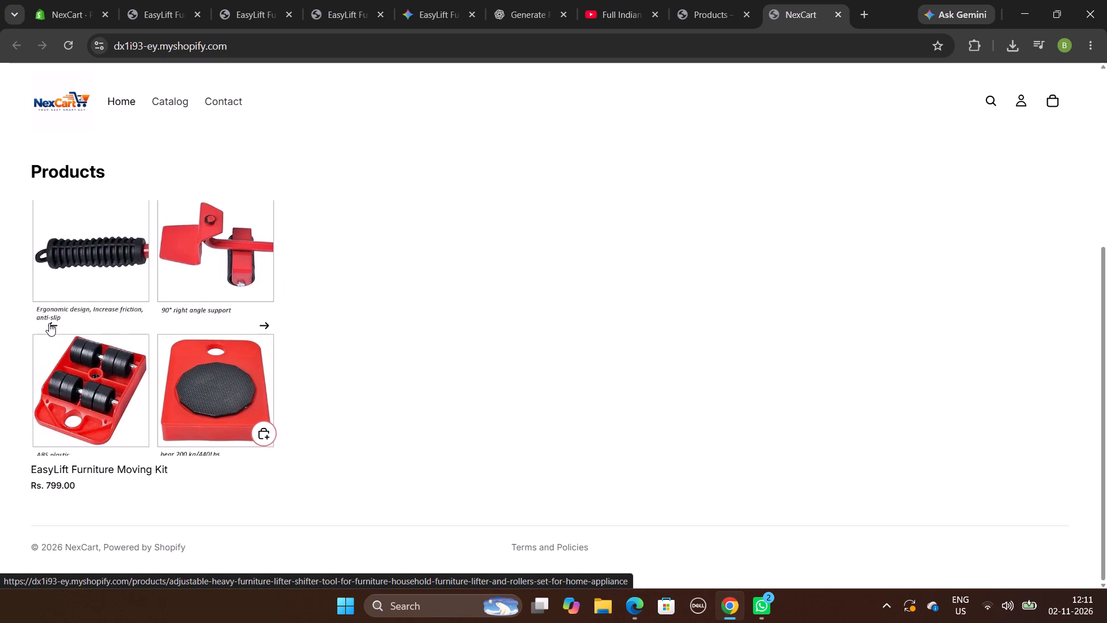
left_click(49, 323)
left_click(49, 323)
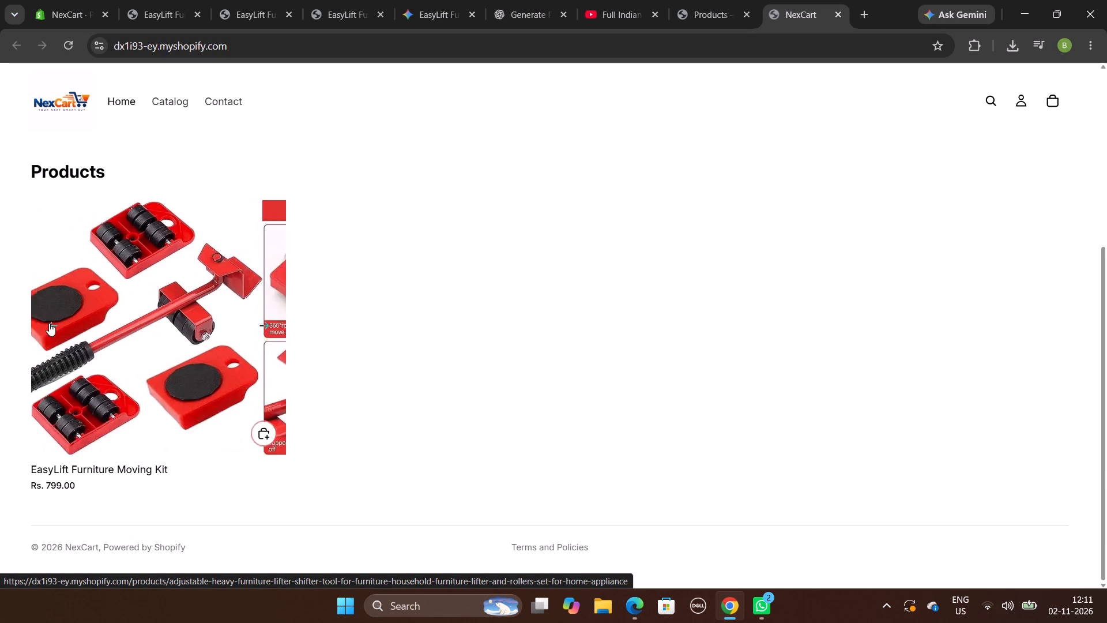
Flip through the EasyLift Furniture Moving Kit card's images on the storefront home page.
left_click(49, 323)
left_click(49, 323)
left_click(49, 323)
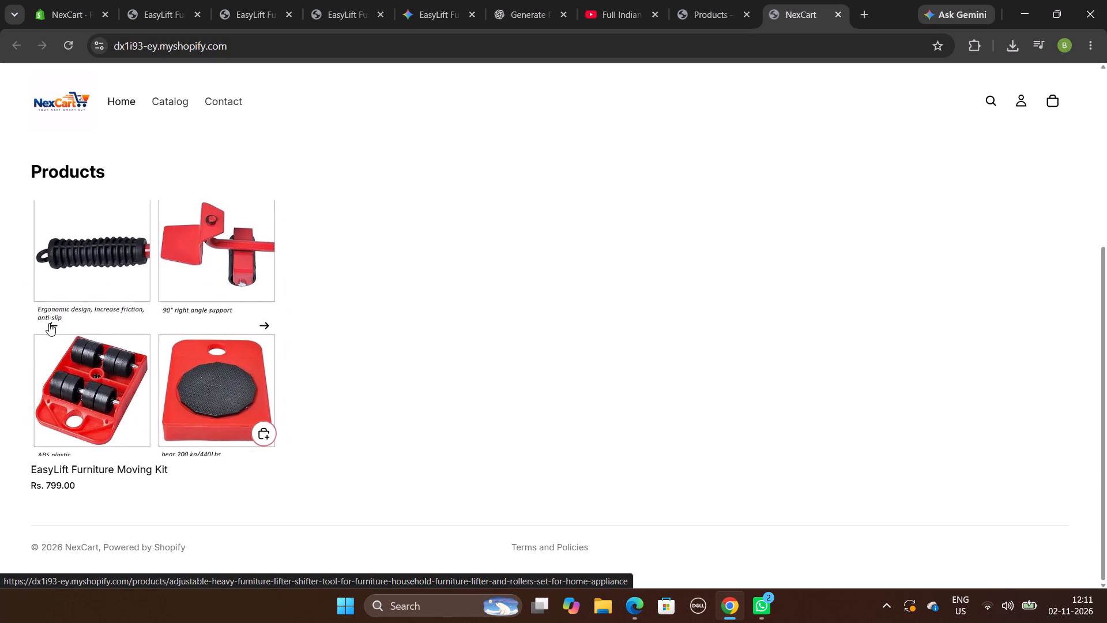
left_click(49, 323)
Open the EasyLift Furniture Moving Kit's storefront page and go through its full image gallery back to the first image.
left_click(142, 374)
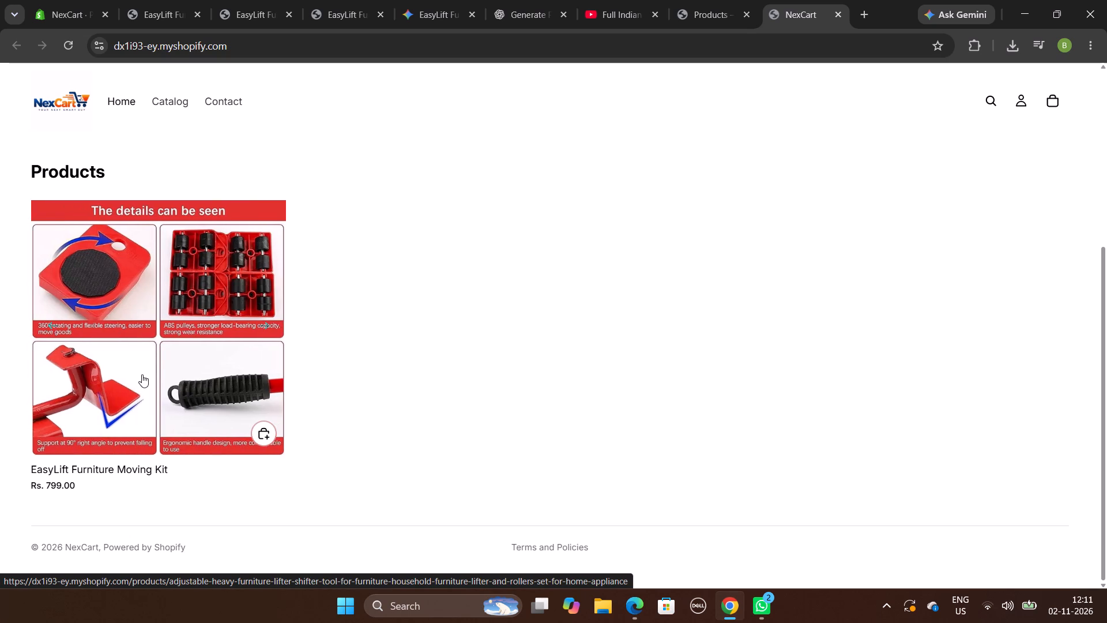
scroll(436, 403, "down", 1)
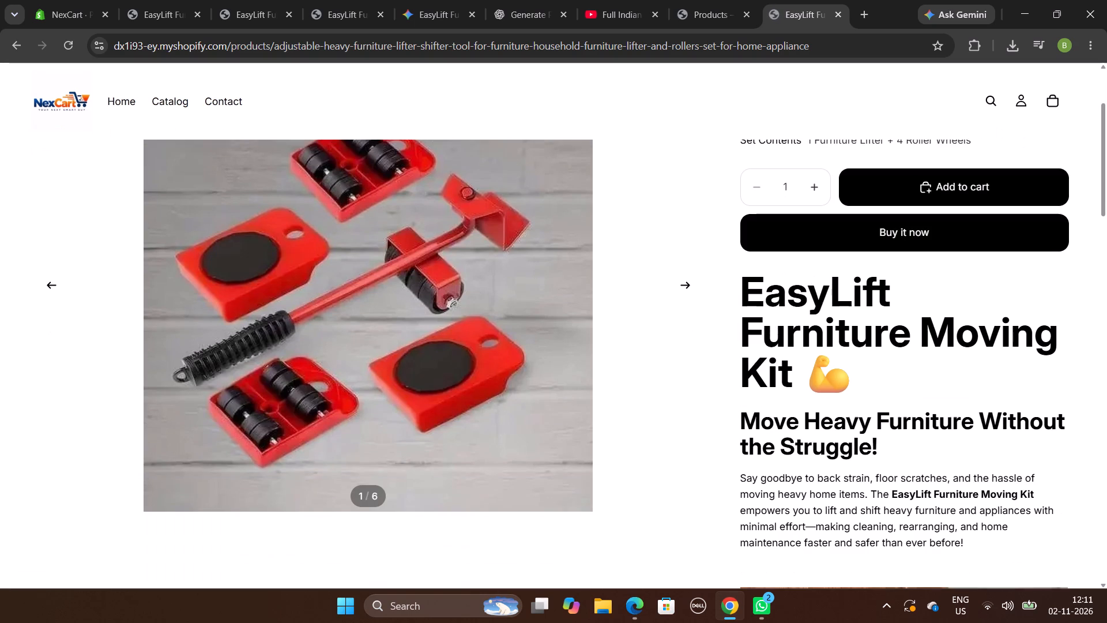
left_click(686, 291)
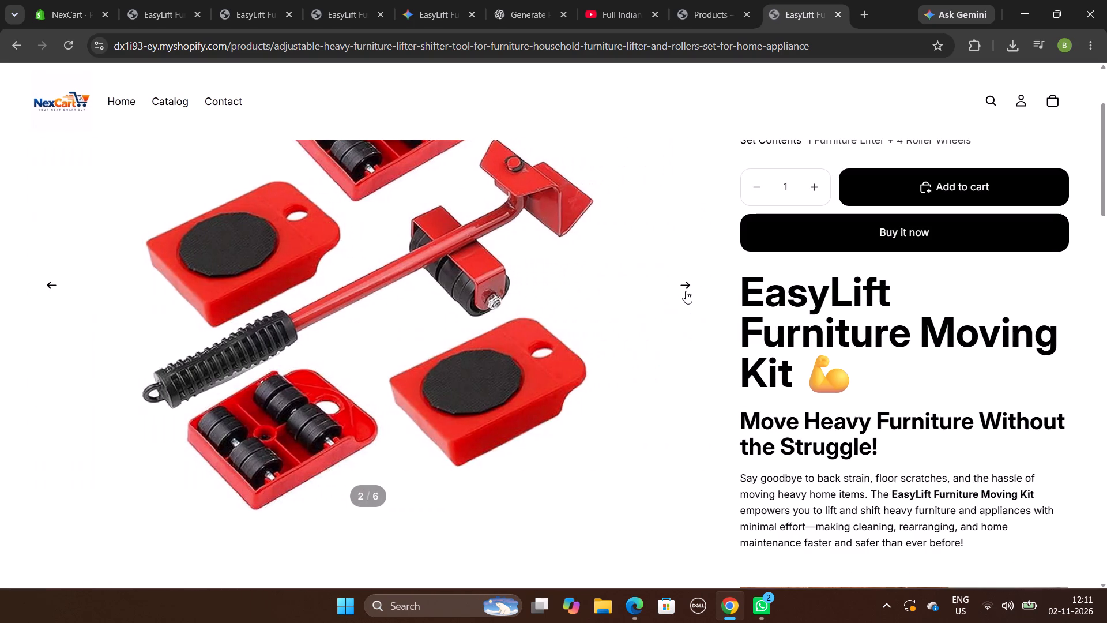
scroll(628, 295, "up", 1)
left_click(690, 310)
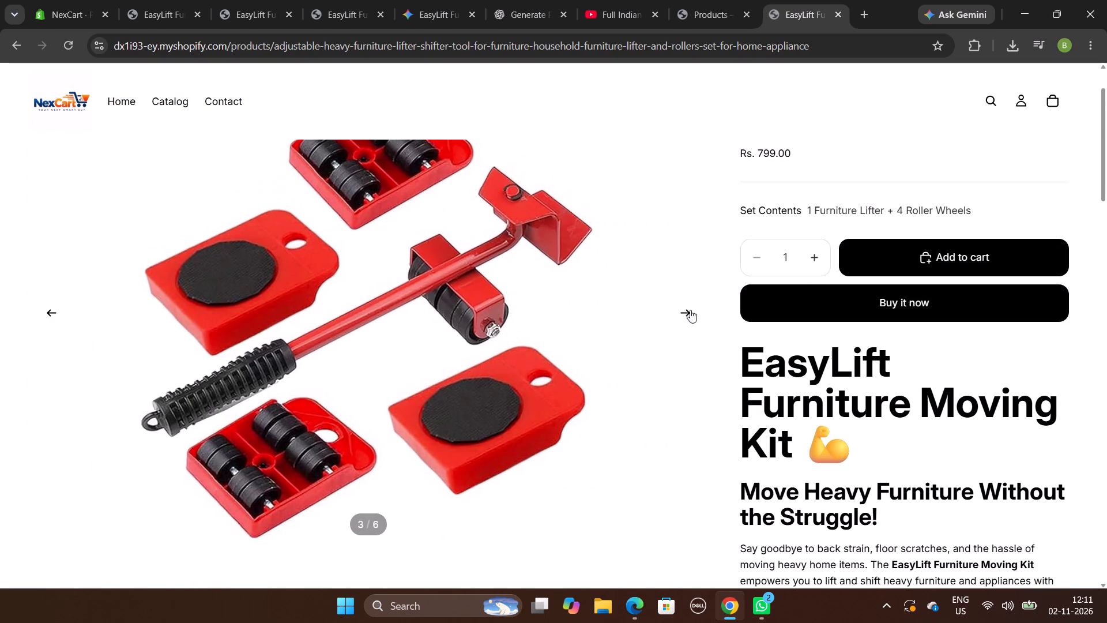
left_click(690, 310)
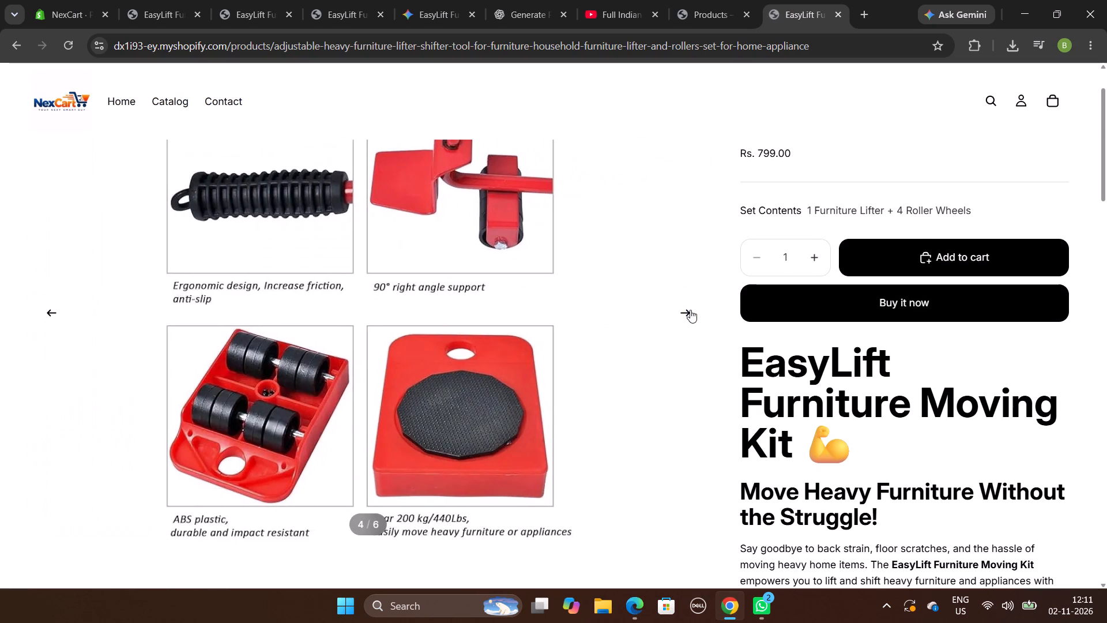
left_click(690, 310)
left_click(690, 310)
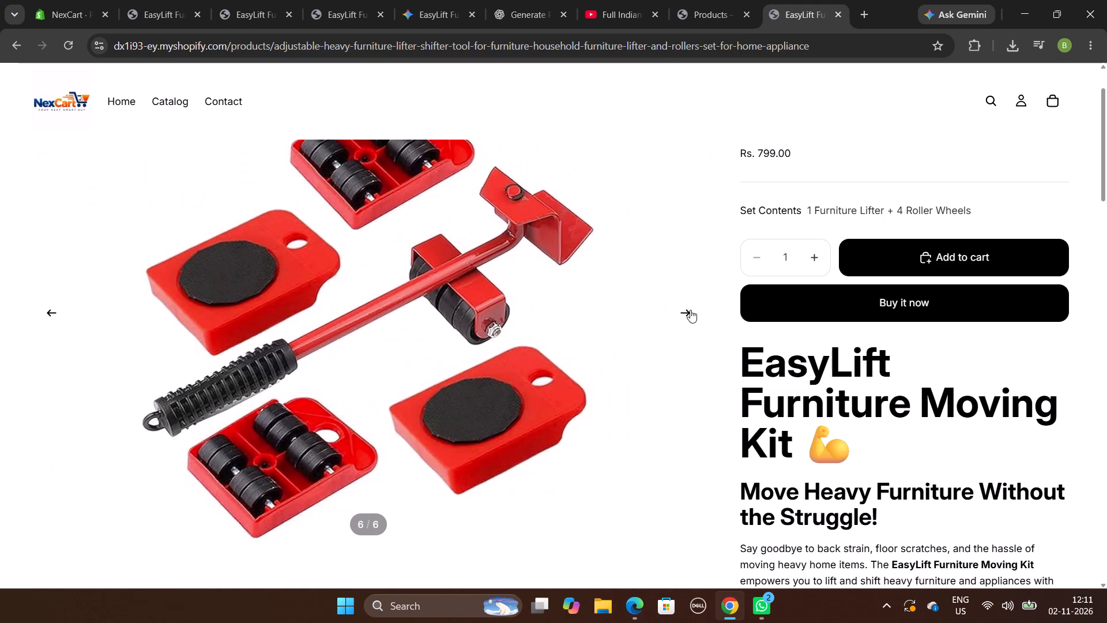
left_click(690, 310)
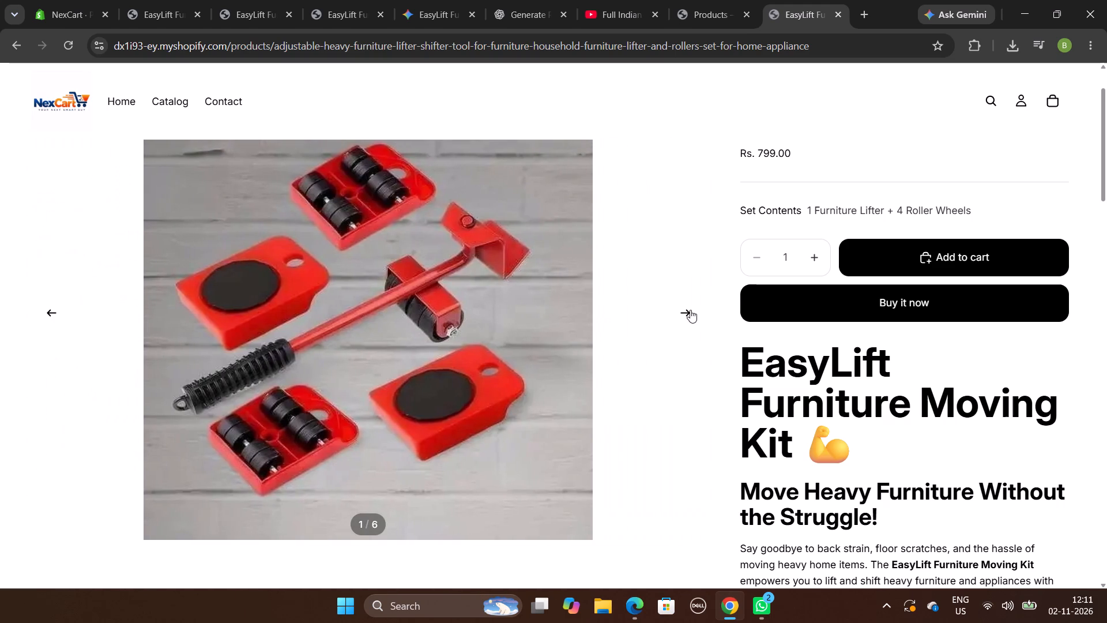
Examine the storefront product page's layout from the title and price through the description to the footer, returning to its beginning.
scroll(690, 310, "up", 1)
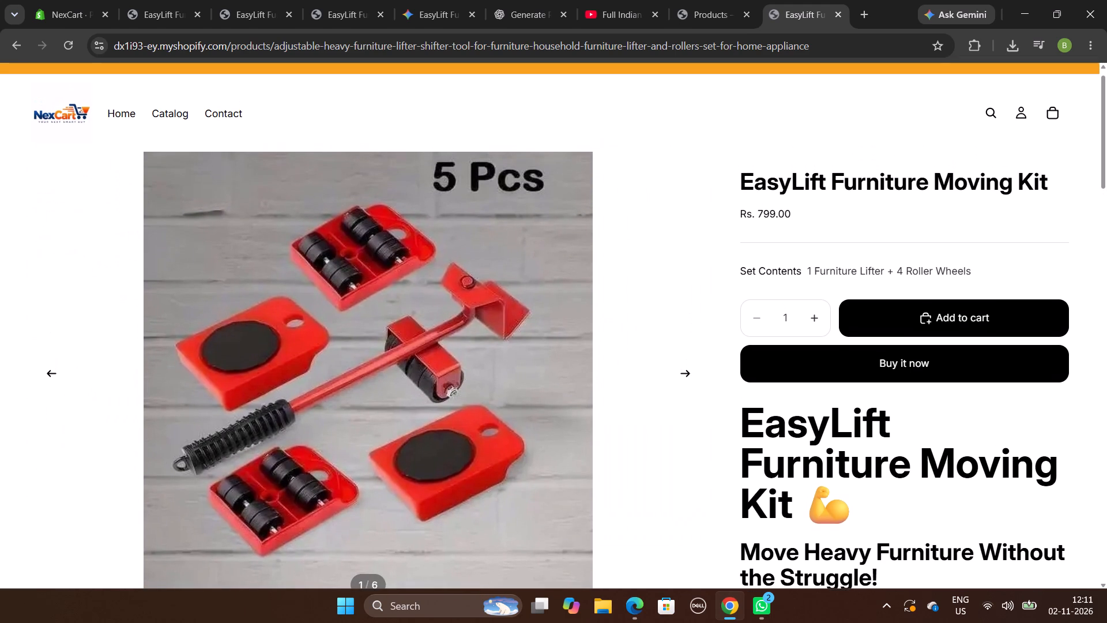
scroll(723, 321, "down", 9)
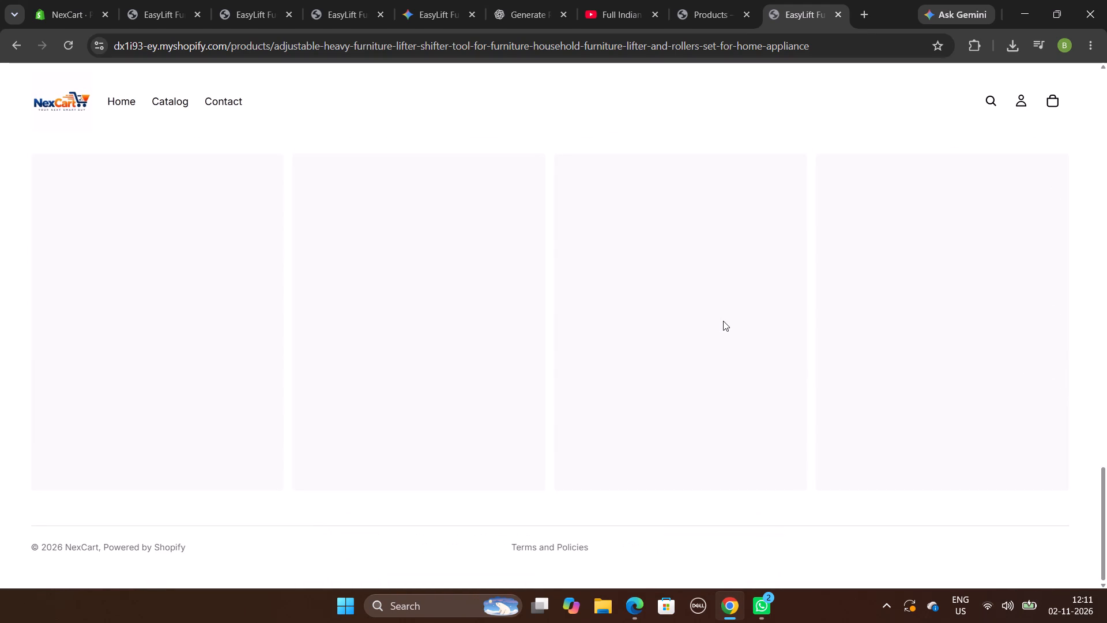
scroll(723, 321, "right", 1)
scroll(723, 321, "down", 1)
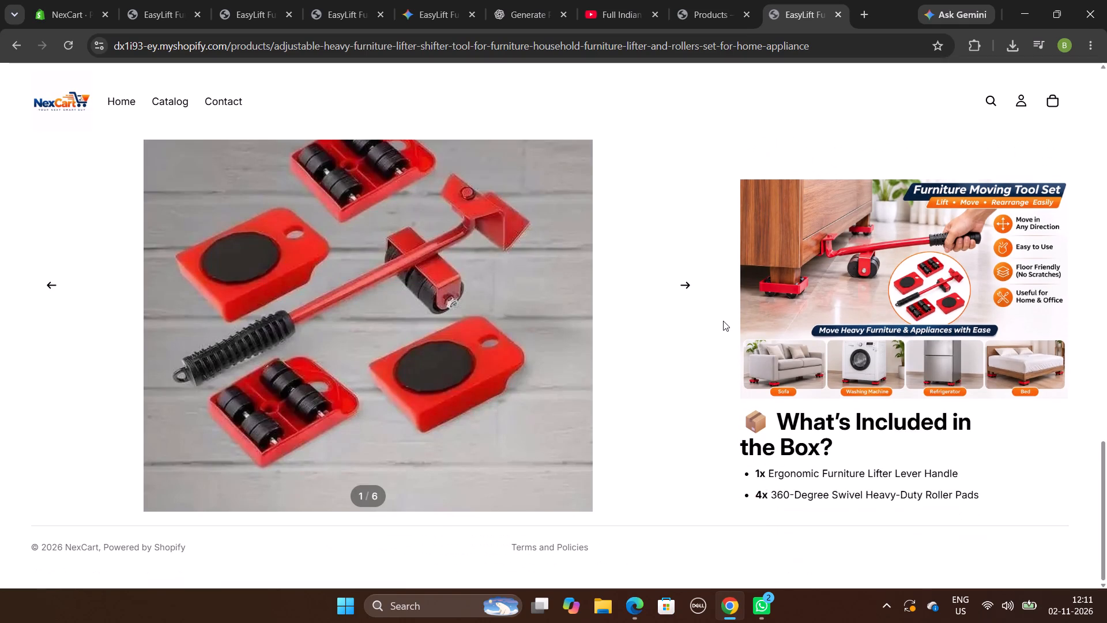
scroll(723, 321, "up", 7)
scroll(562, 290, "up", 2)
scroll(758, 255, "up", 1)
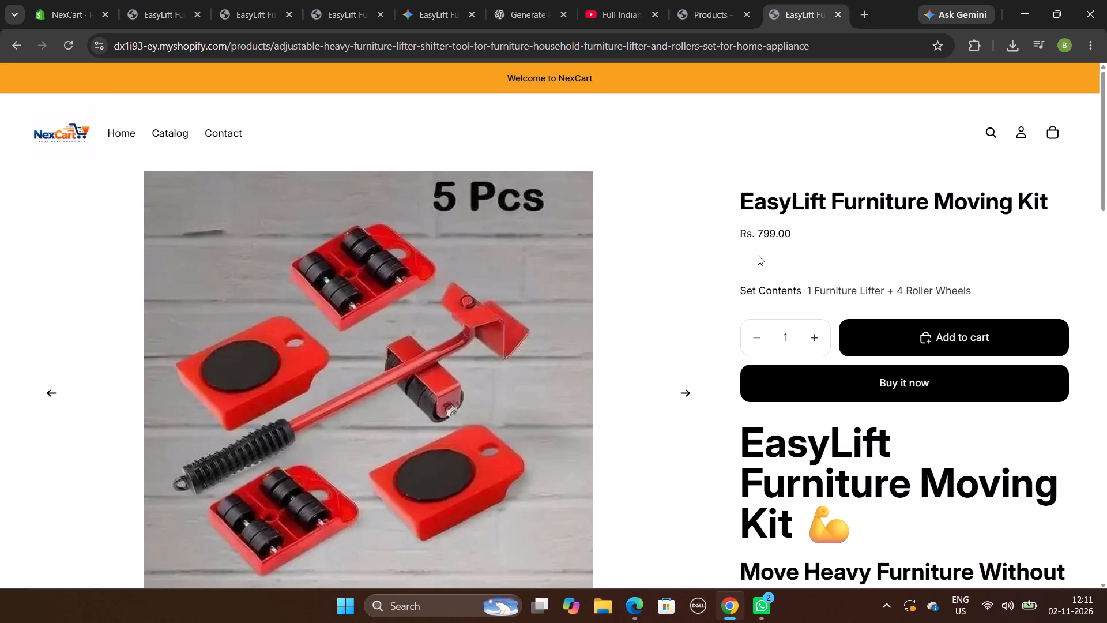
scroll(743, 251, "up", 1)
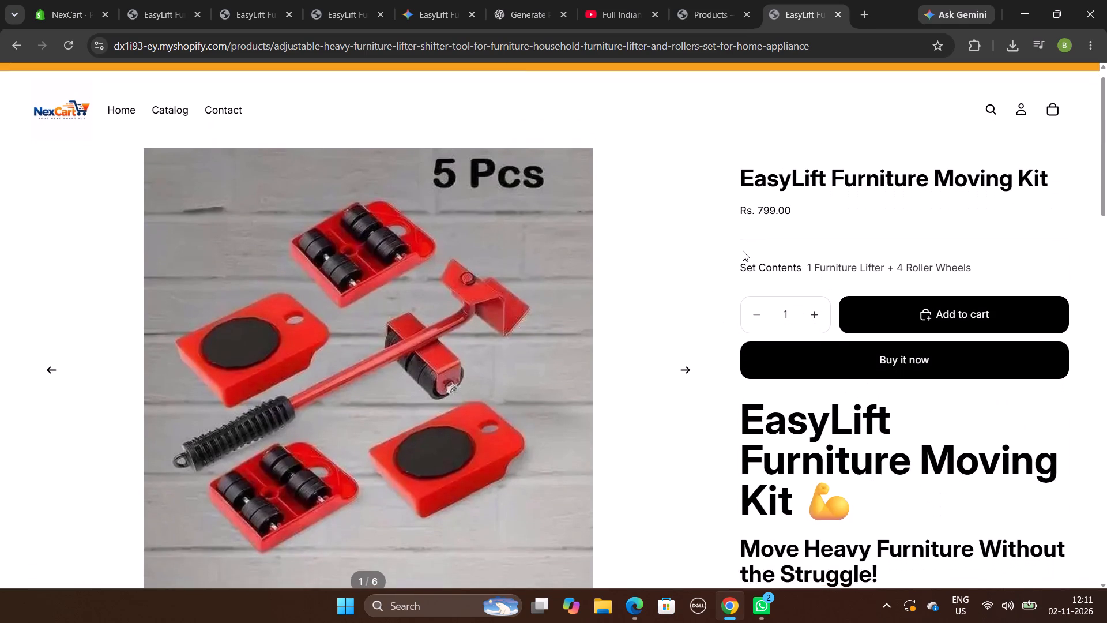
scroll(743, 251, "up", 1)
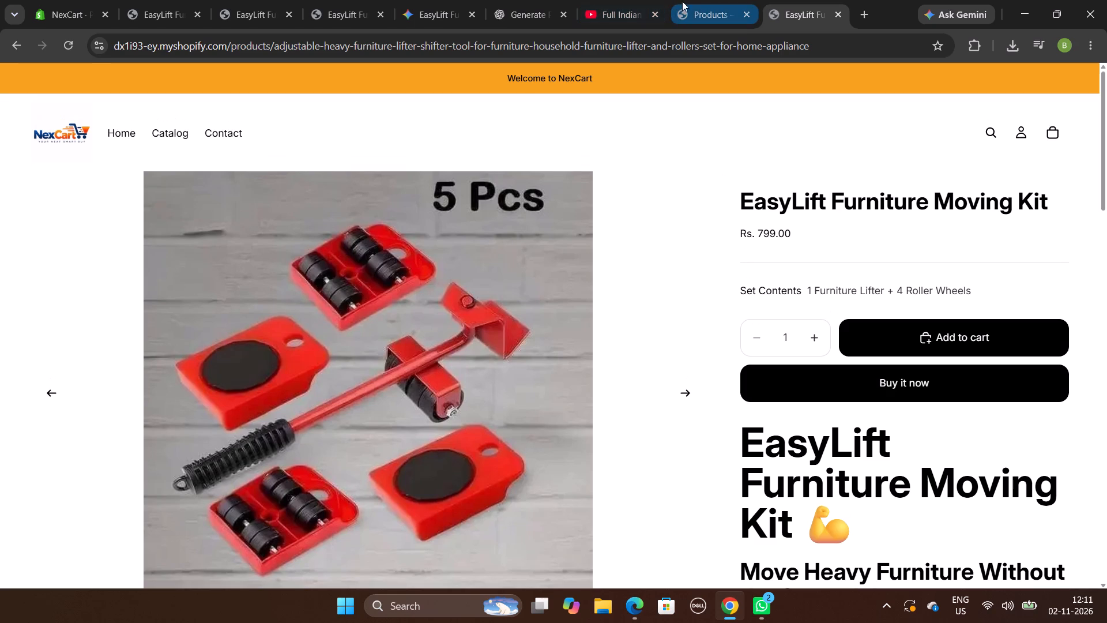
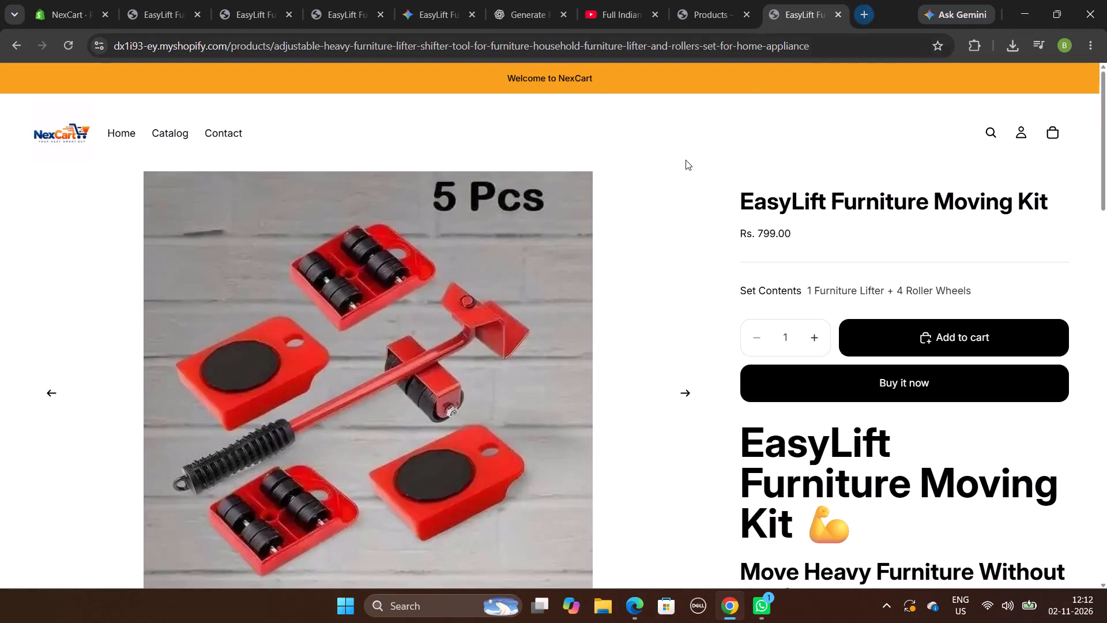
Open the storefront's Catalog page and examine its Availability and Price filters and product listing.
left_click(611, 134)
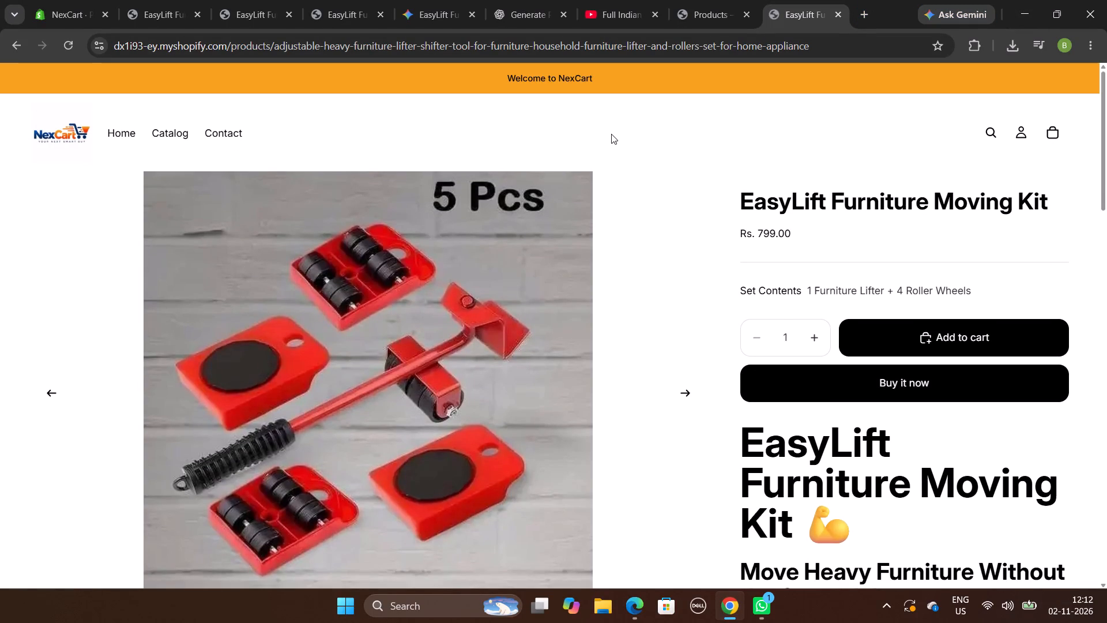
scroll(551, 241, "down", 1)
left_click(177, 105)
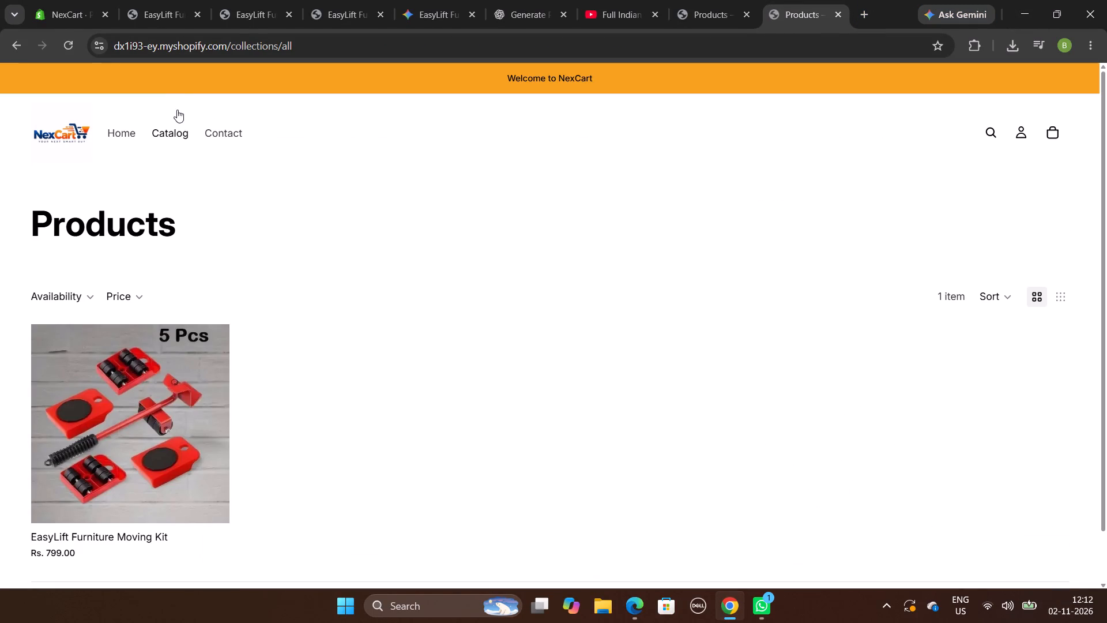
left_click(87, 292)
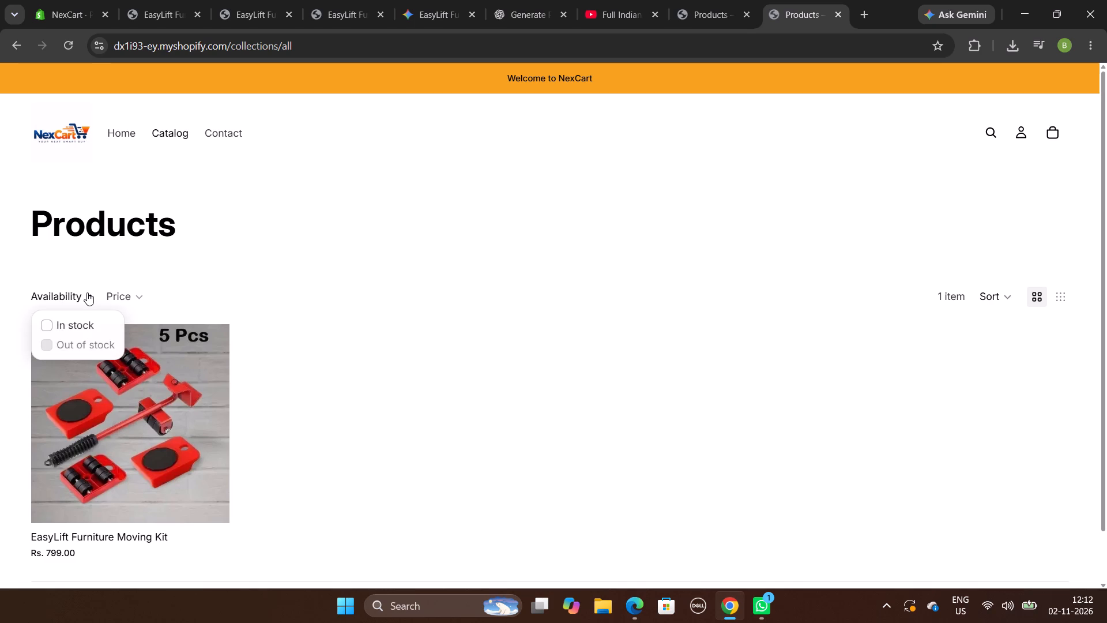
left_click(87, 292)
left_click(111, 294)
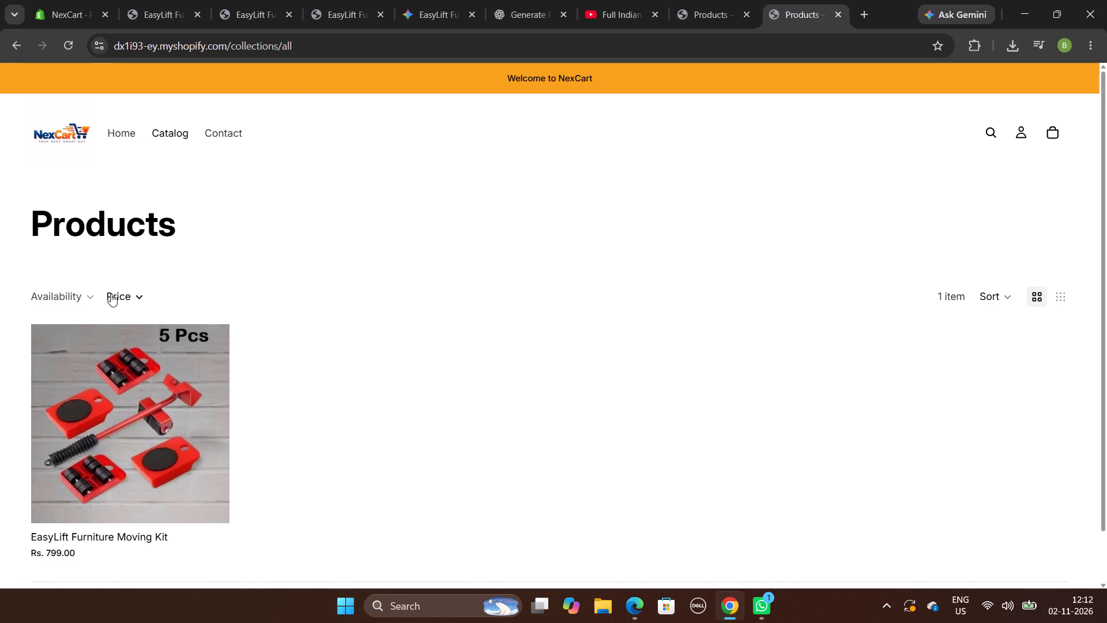
left_click(111, 294)
scroll(95, 354, "down", 1)
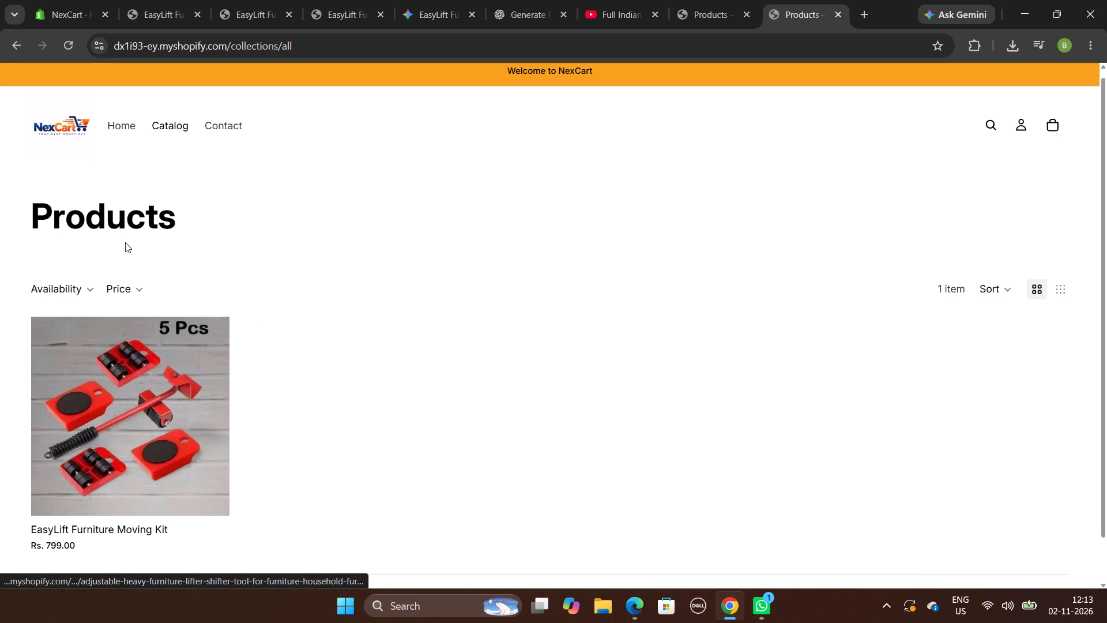
left_click_drag(125, 242, 143, 193)
left_click(143, 193)
left_click(204, 208)
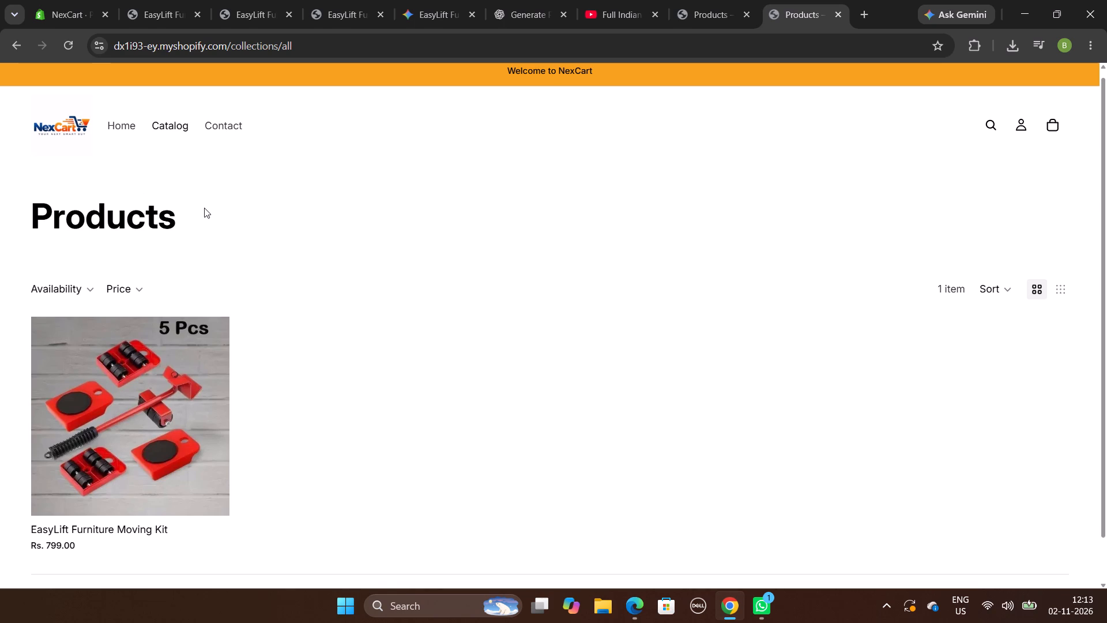
Open the storefront's Contact page and examine it from the introductory text through the contact form, returning to its beginning.
left_click(214, 134)
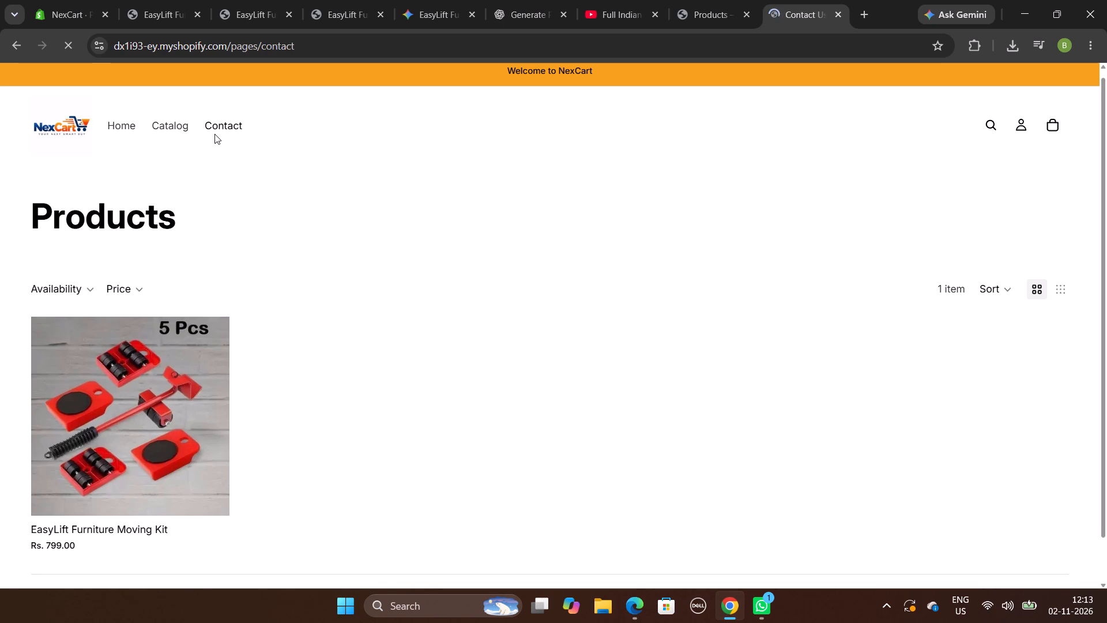
scroll(488, 314, "down", 6)
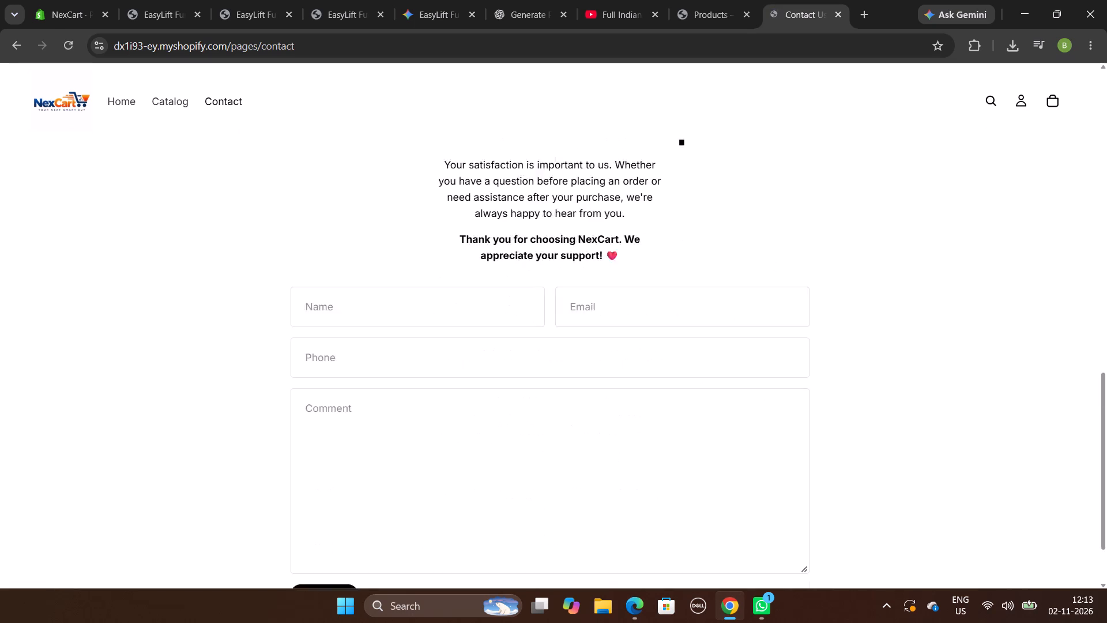
scroll(488, 314, "down", 2)
scroll(488, 314, "up", 2)
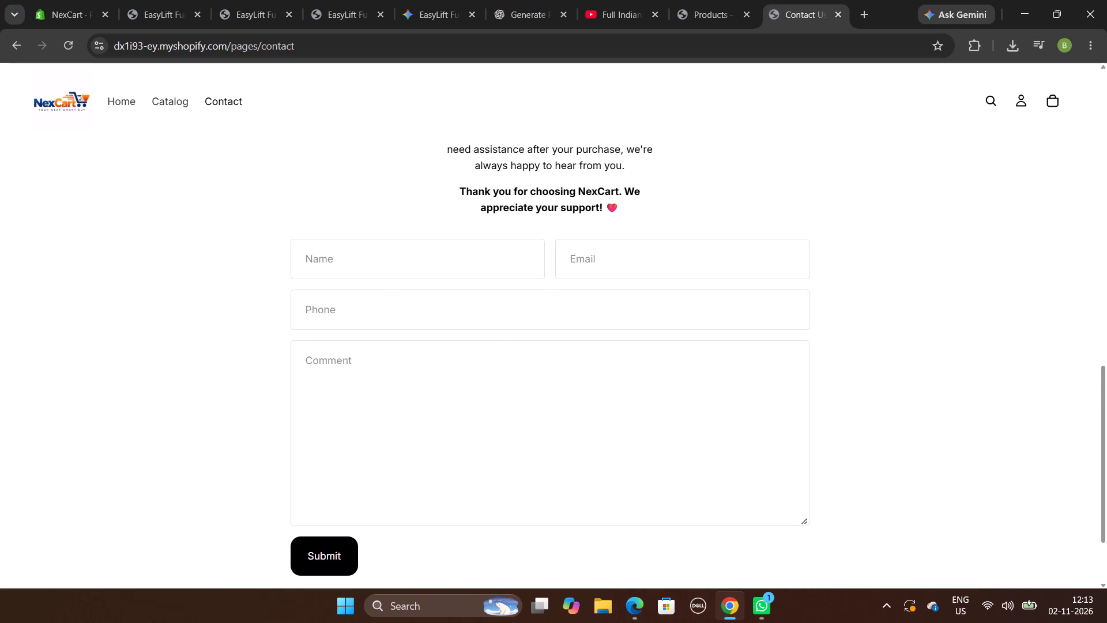
scroll(488, 314, "up", 2)
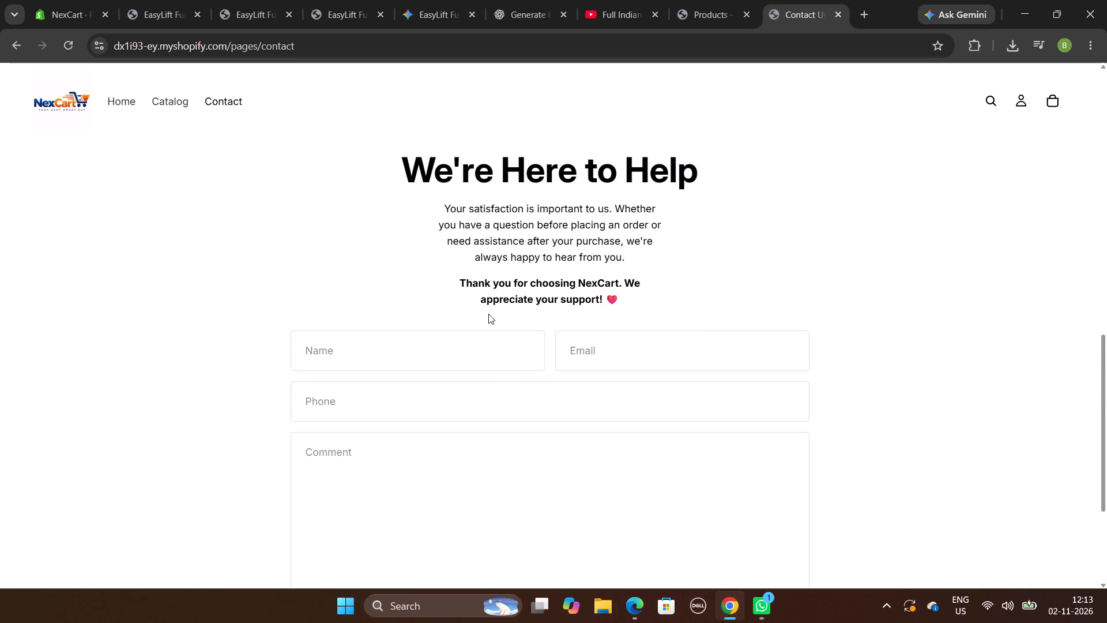
scroll(488, 314, "up", 1)
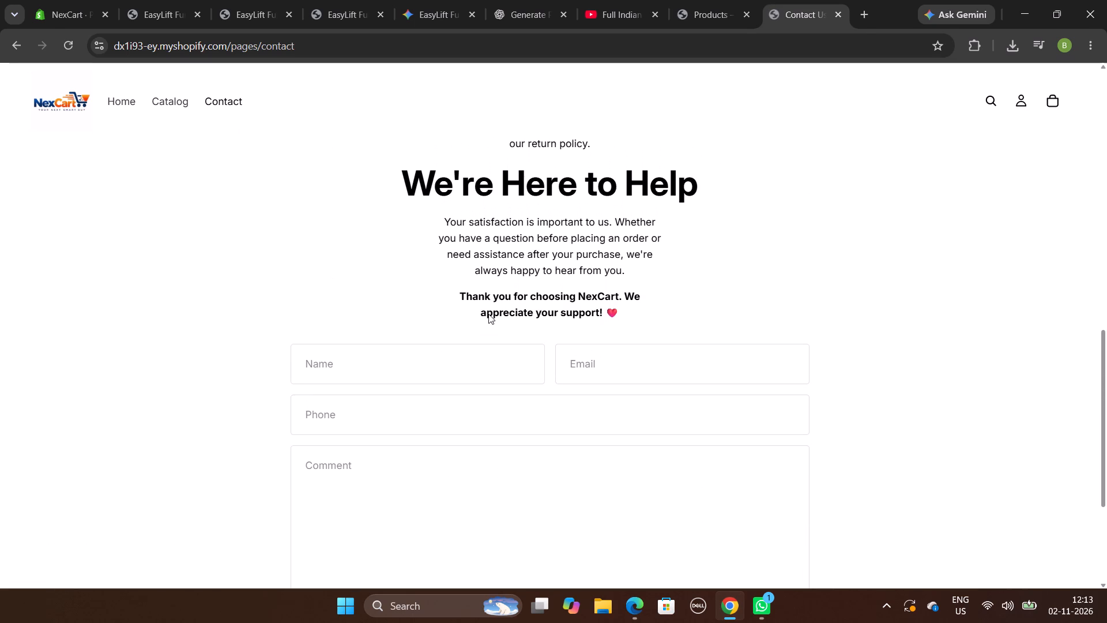
scroll(488, 314, "up", 9)
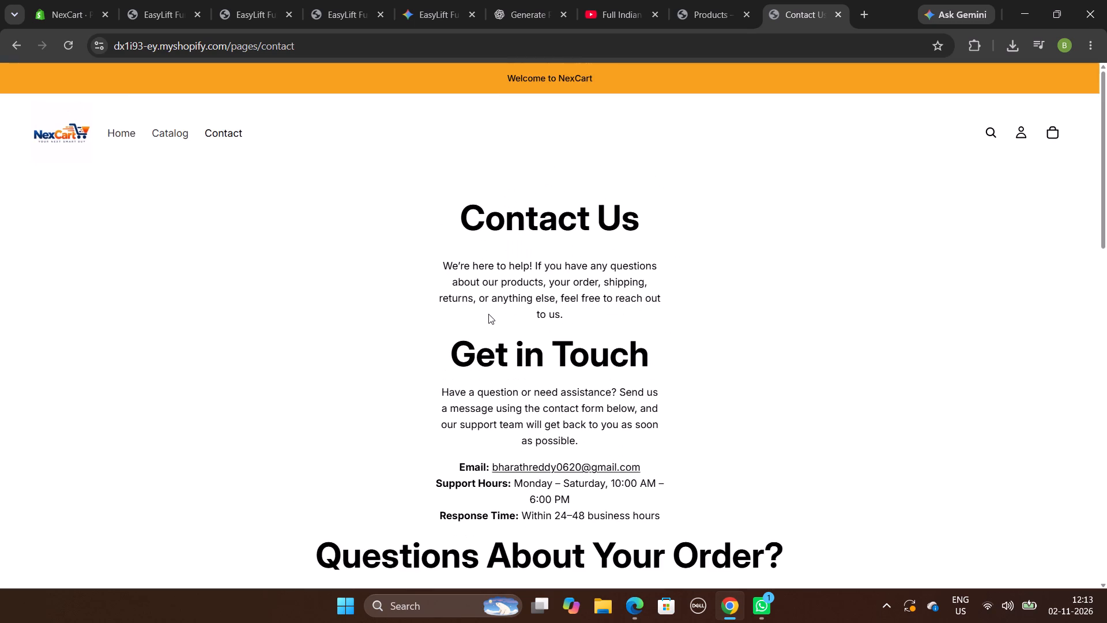
scroll(488, 314, "up", 1)
scroll(488, 314, "down", 4)
scroll(488, 314, "up", 3)
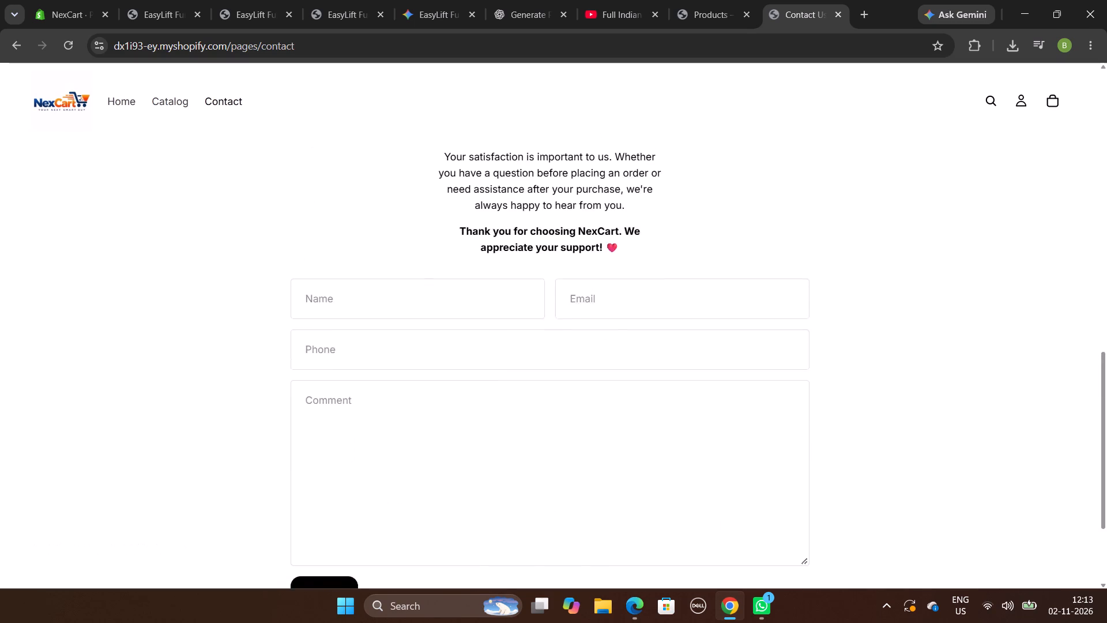
scroll(488, 314, "up", 1)
Reopen the EasyLift Furniture Moving Kit page from the storefront home page and examine its description down to the box contents, returning to the title.
left_click(128, 134)
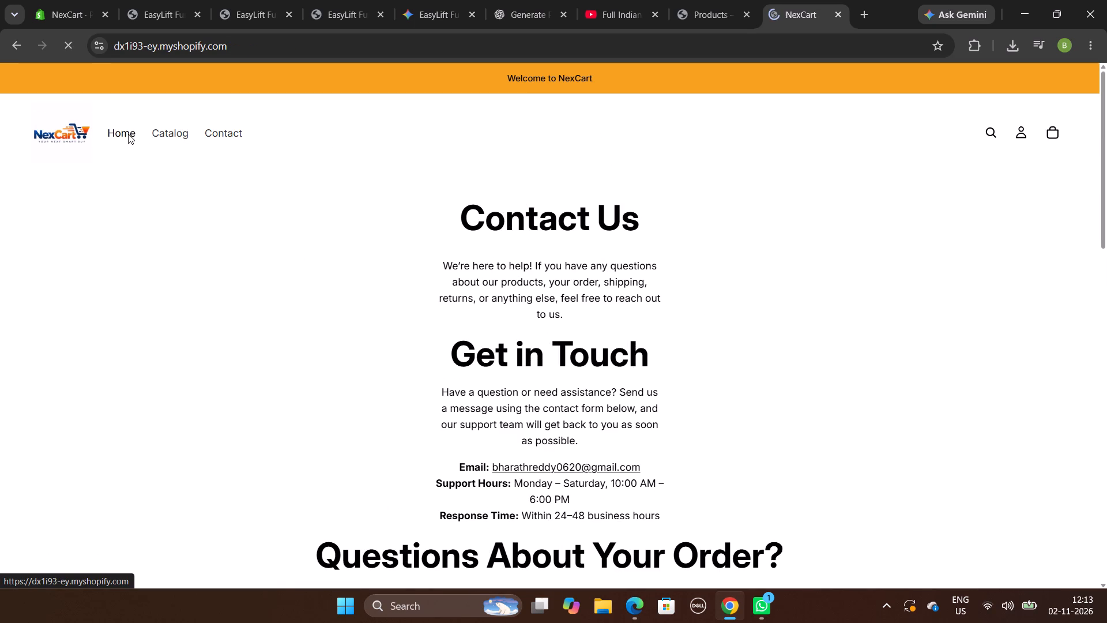
scroll(245, 290, "down", 1)
left_click(214, 411)
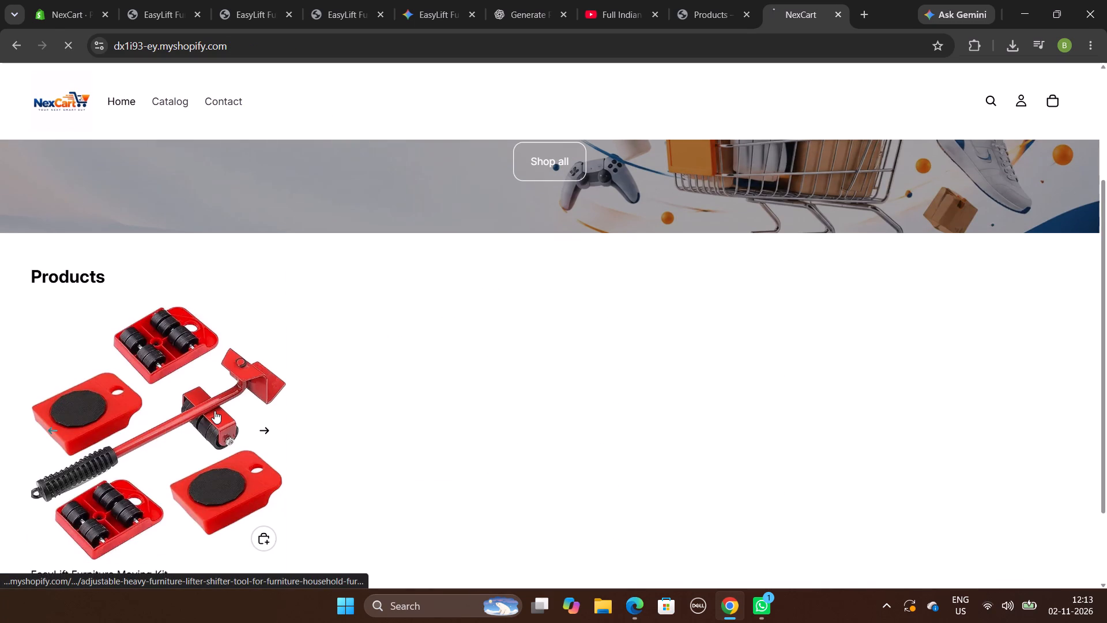
scroll(214, 411, "down", 6)
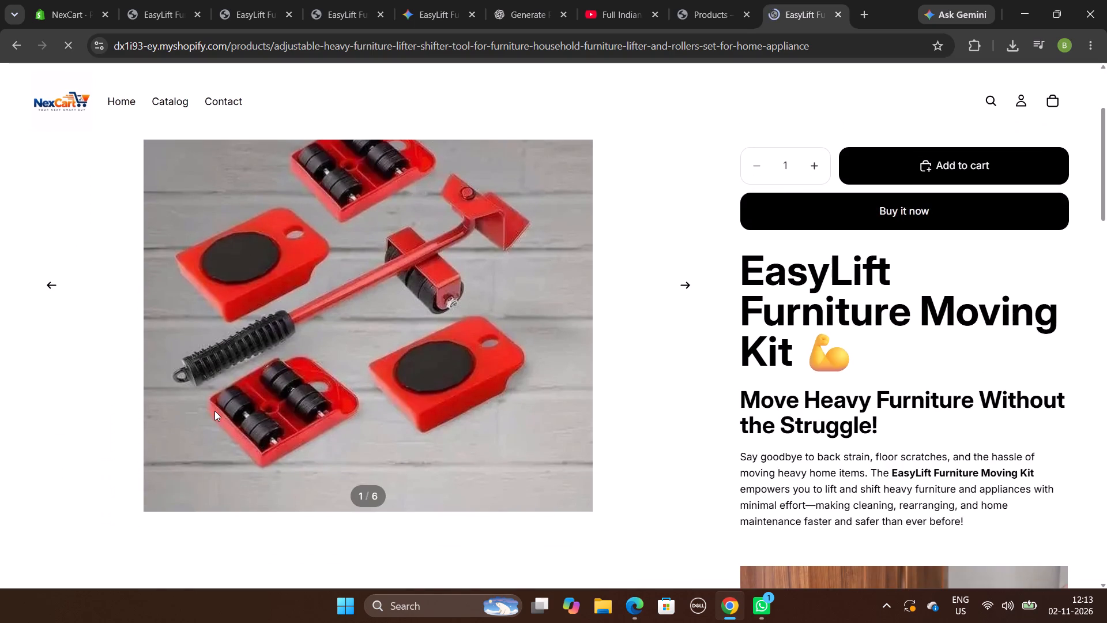
scroll(214, 411, "down", 5)
scroll(214, 411, "up", 2)
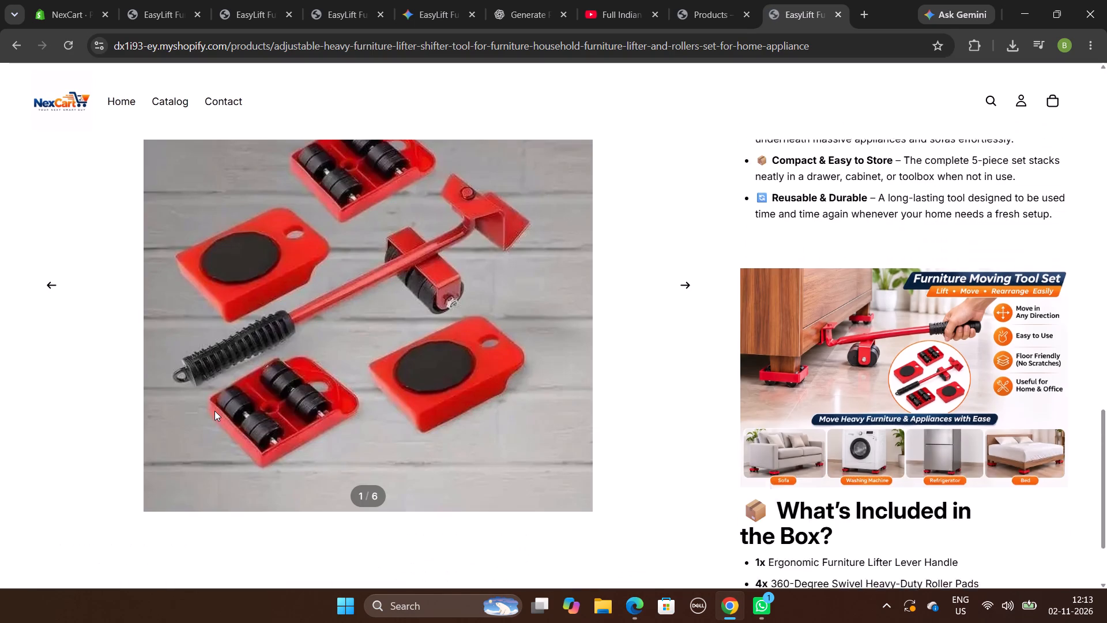
scroll(214, 411, "down", 1)
scroll(214, 411, "up", 5)
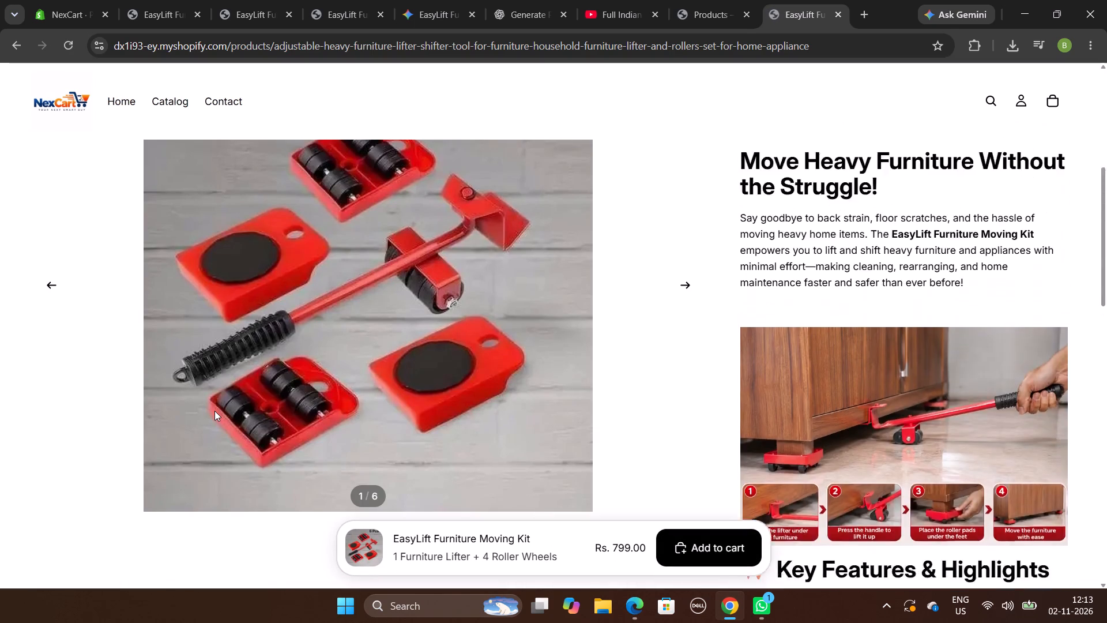
scroll(214, 411, "up", 1)
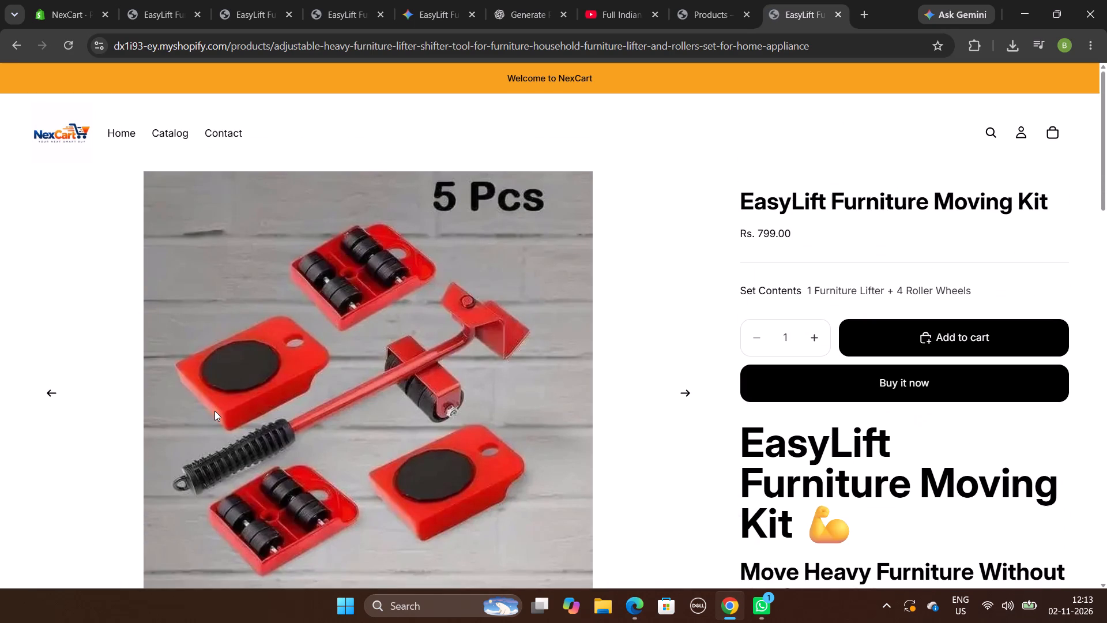
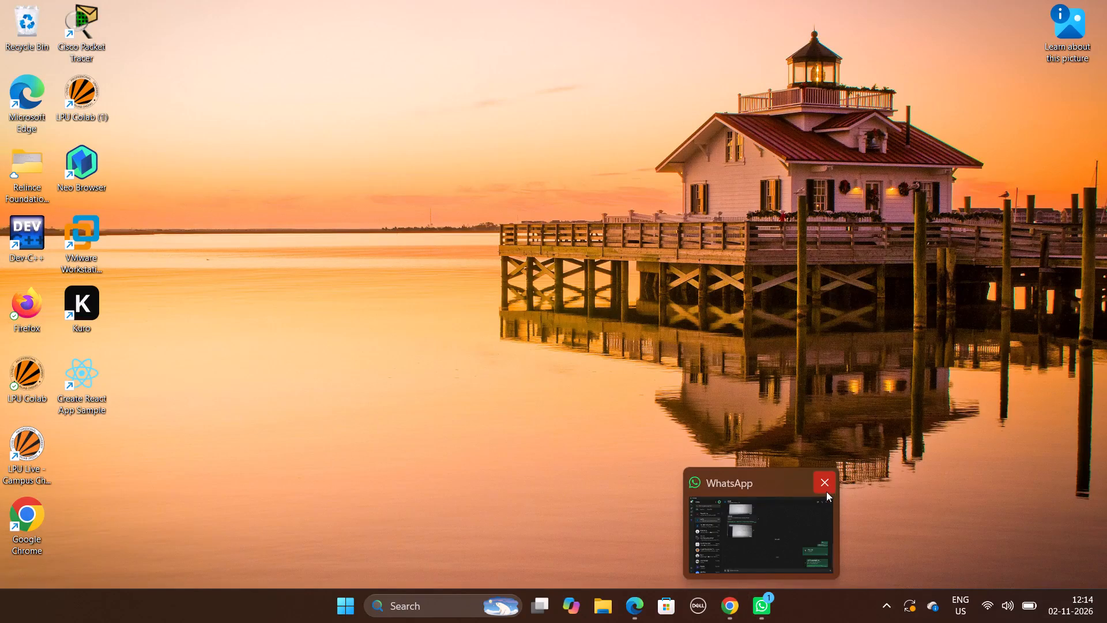
Close the WhatsApp window.
left_click(826, 491)
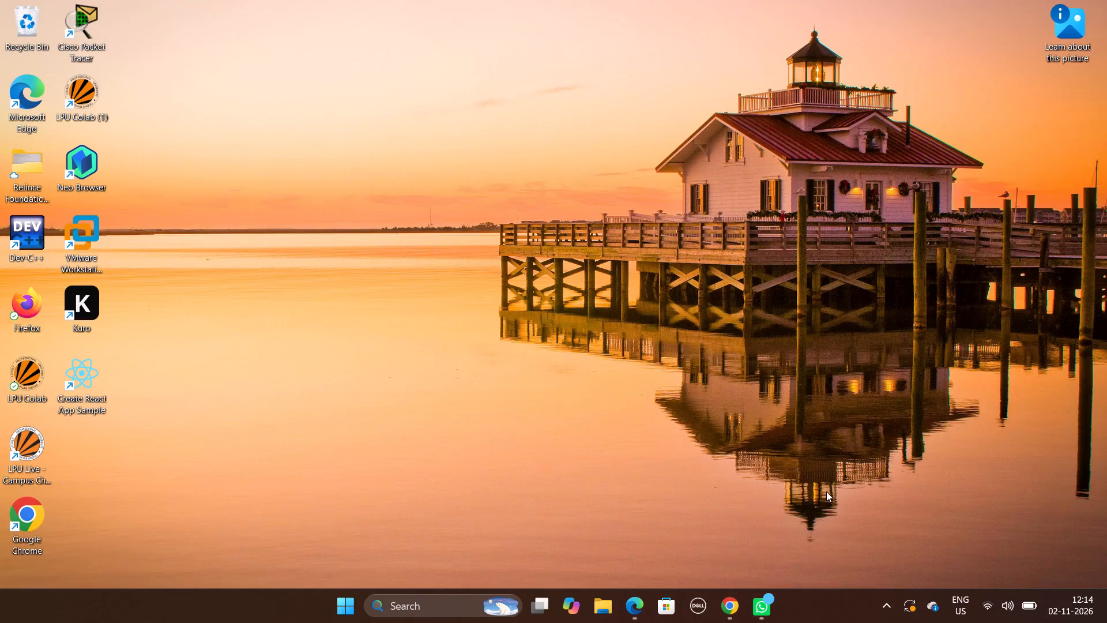
Toggle Bluetooth in the quick settings and return to the desktop.
left_click(1011, 612)
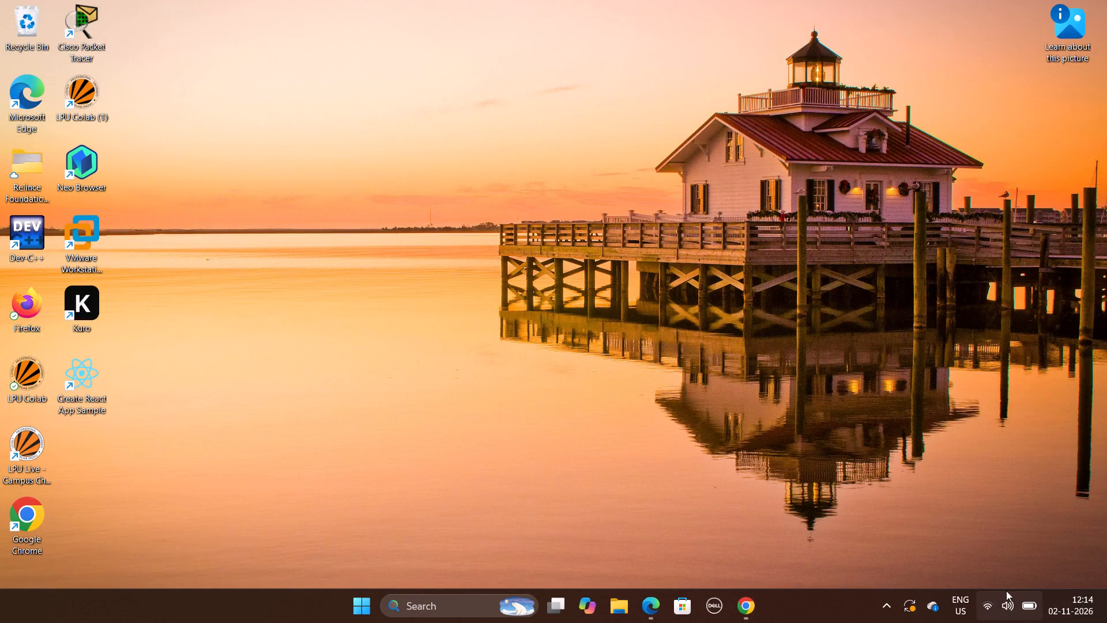
left_click(951, 332)
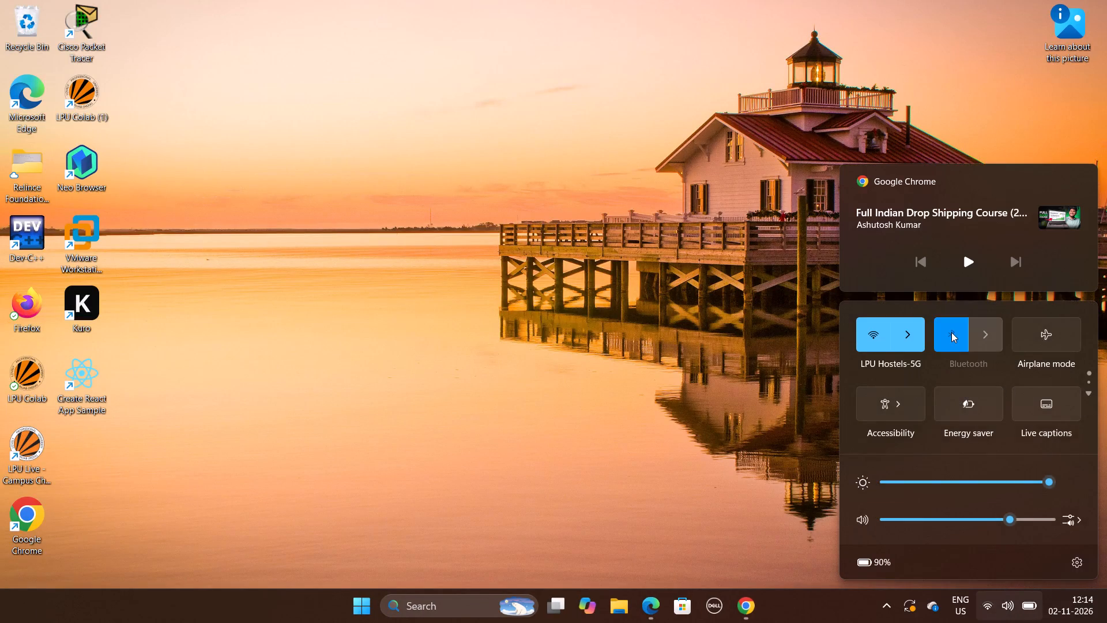
left_click(812, 254)
Open the Shut Down Windows dialog from the desktop.
key("alt+F4")
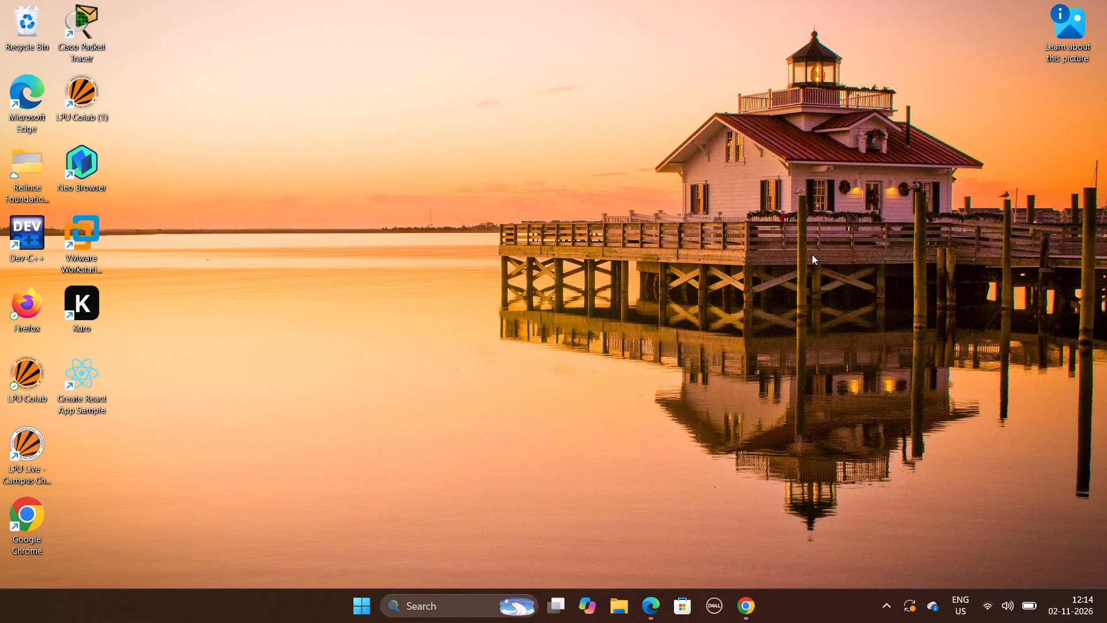
key("alt+F4")
key("alt+F4")
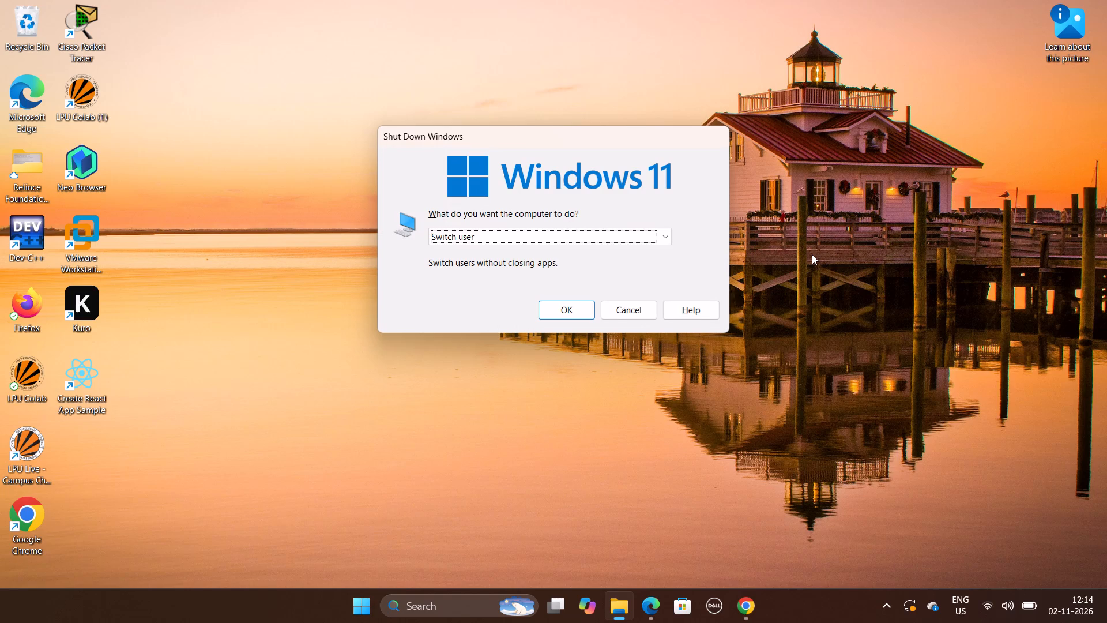